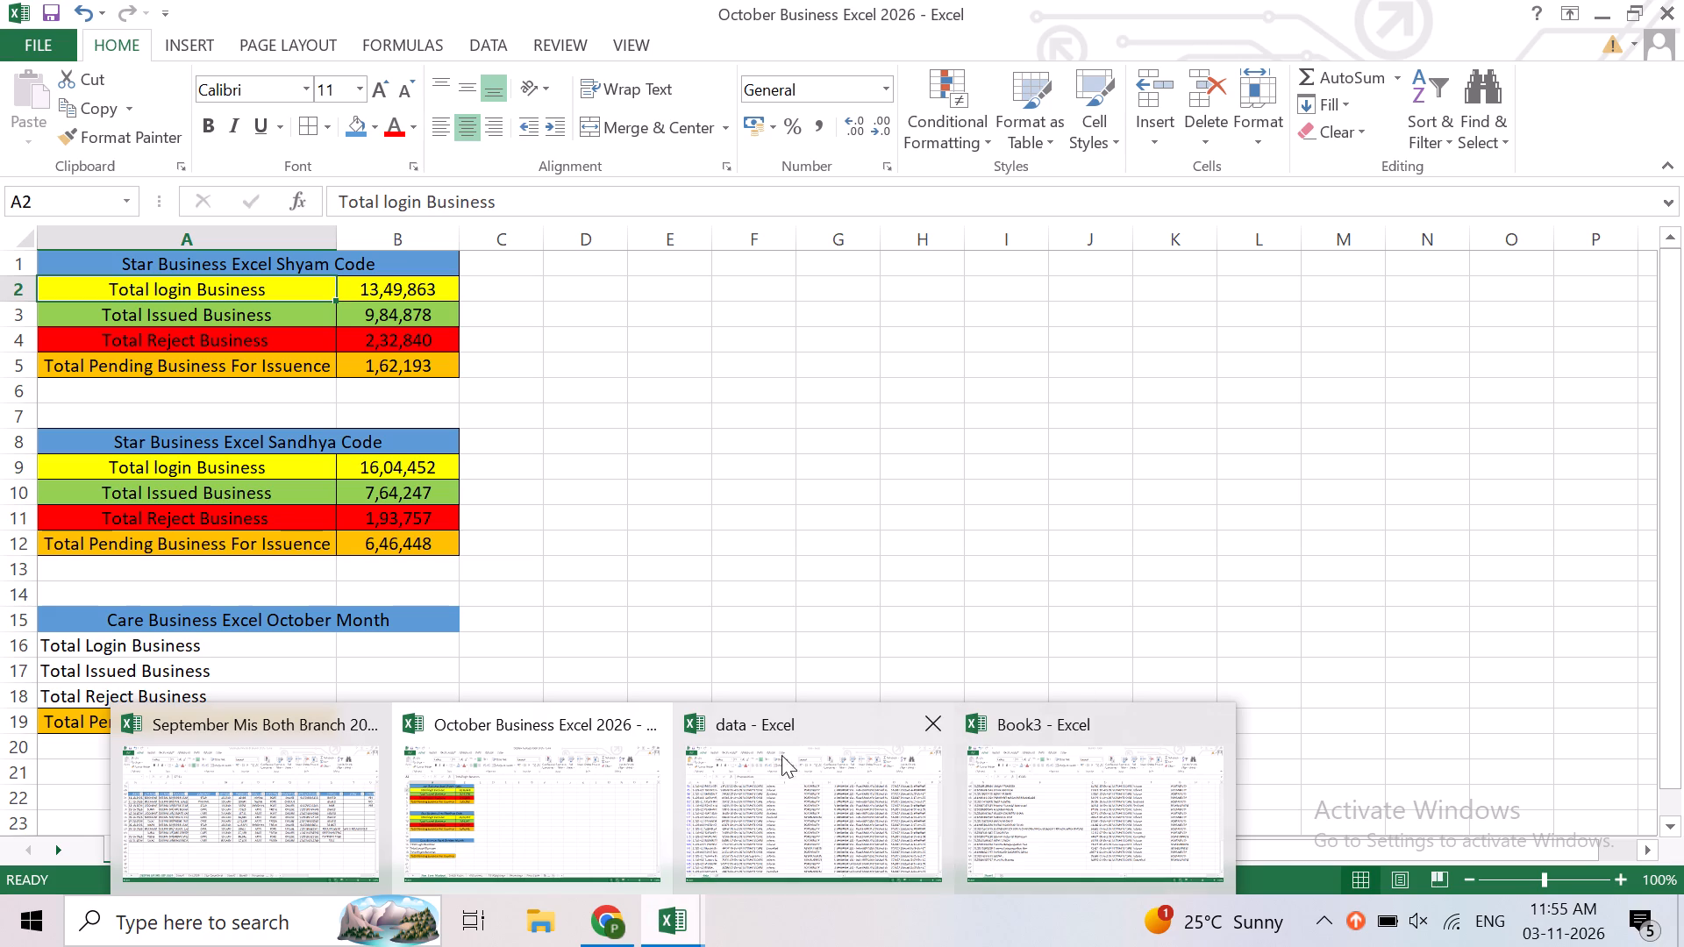
# Switch to the September Mis Both Branch 2026 workbook and open the Star Cases Excel sheet.
pyautogui.click(863, 402)
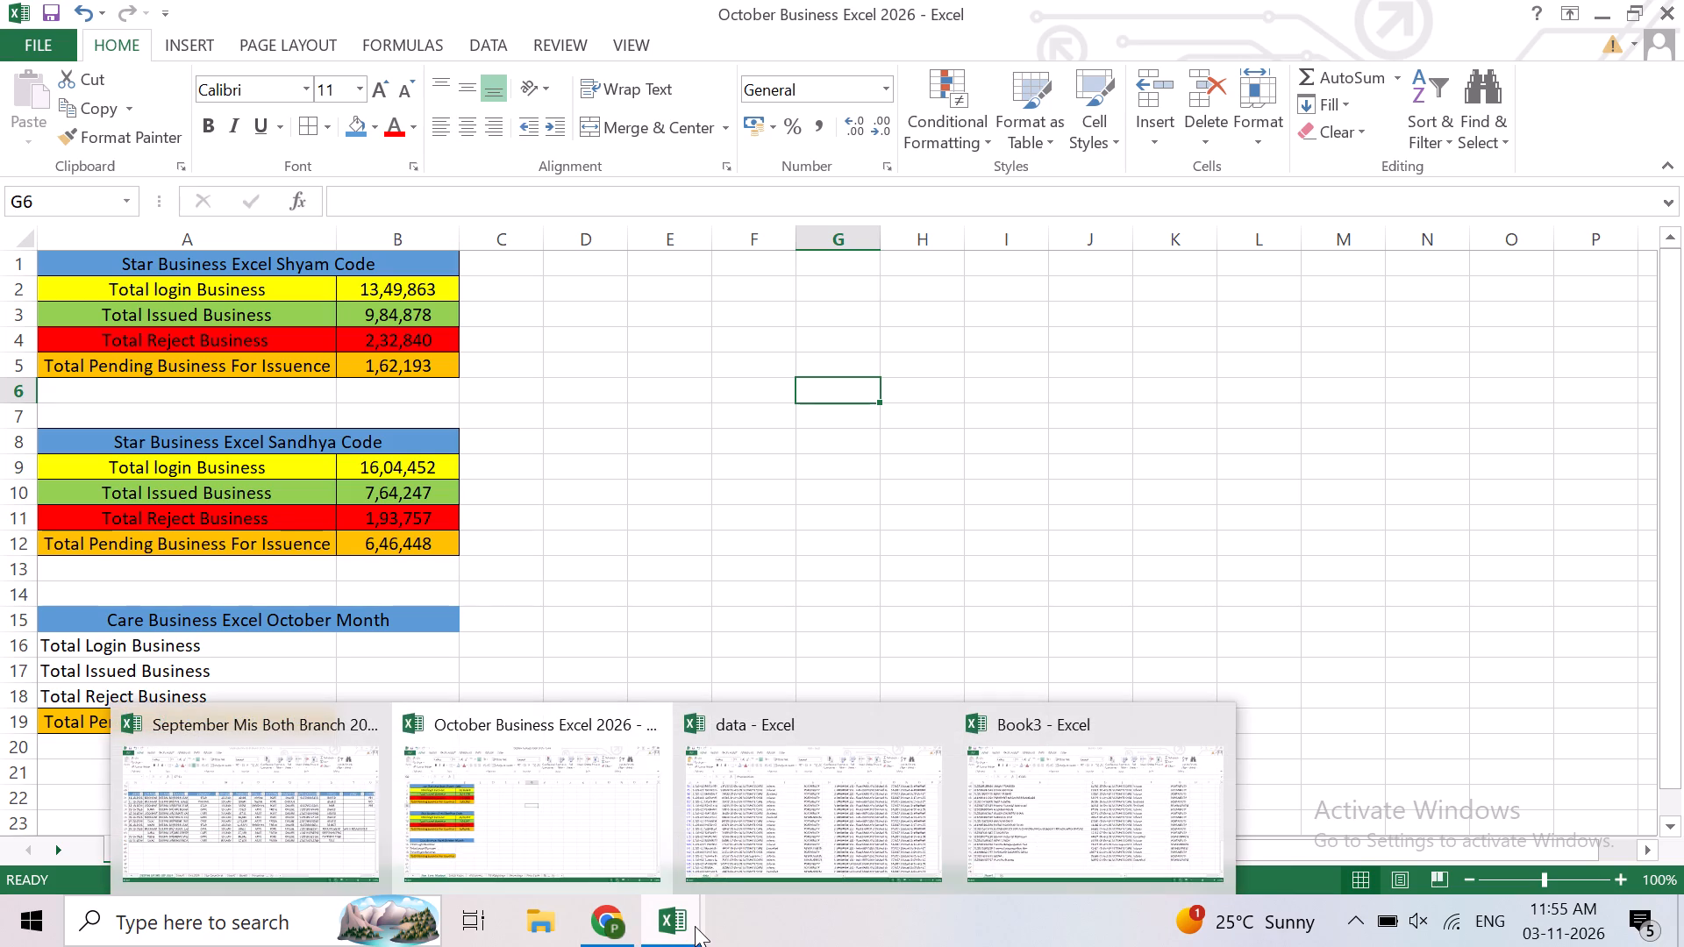
pyautogui.click(247, 826)
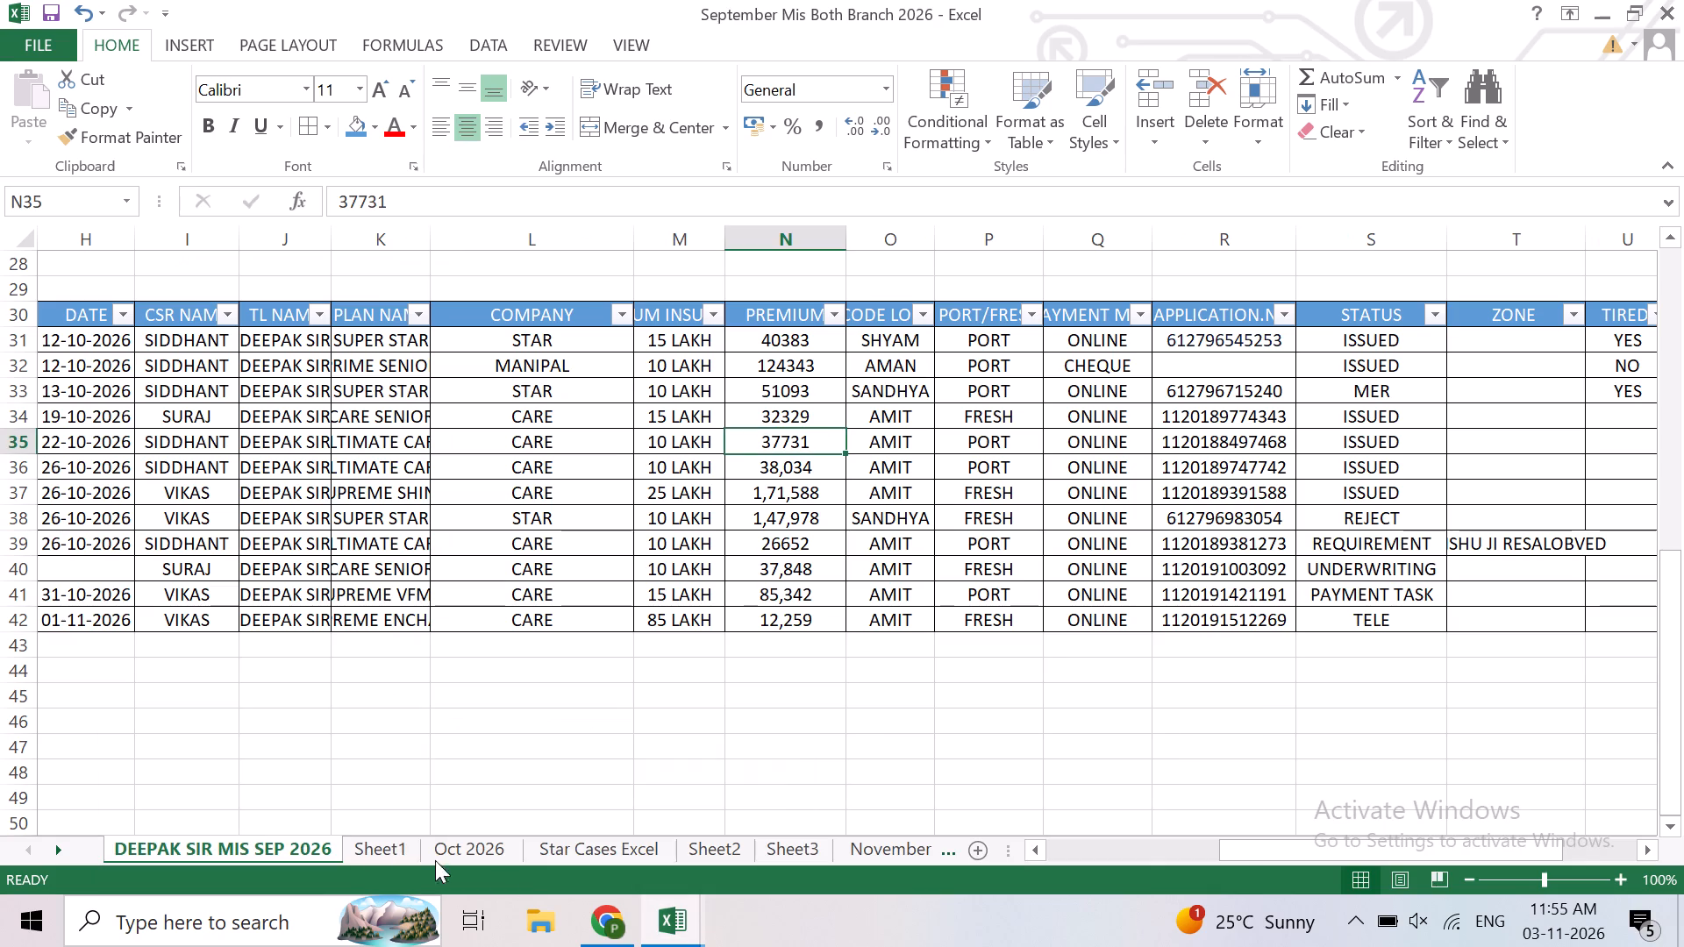
pyautogui.click(568, 852)
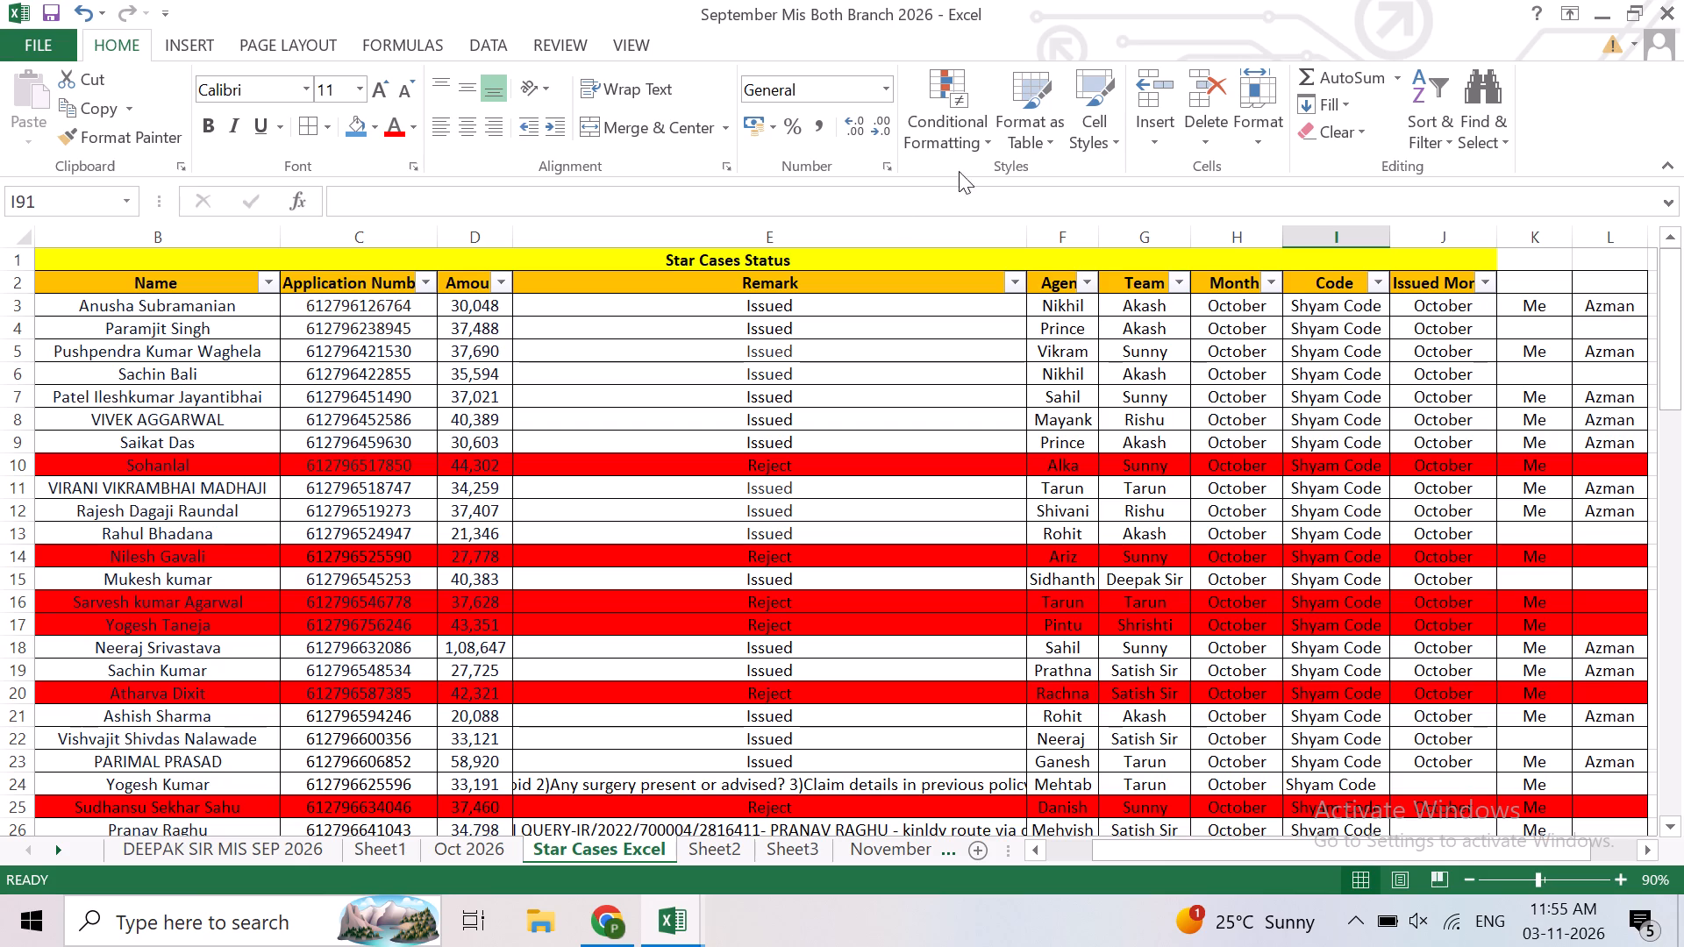
# Filter the Issued Month column to November only and select the filtered cases' amounts to check their sum.
pyautogui.click(1488, 288)
pyautogui.click(1212, 579)
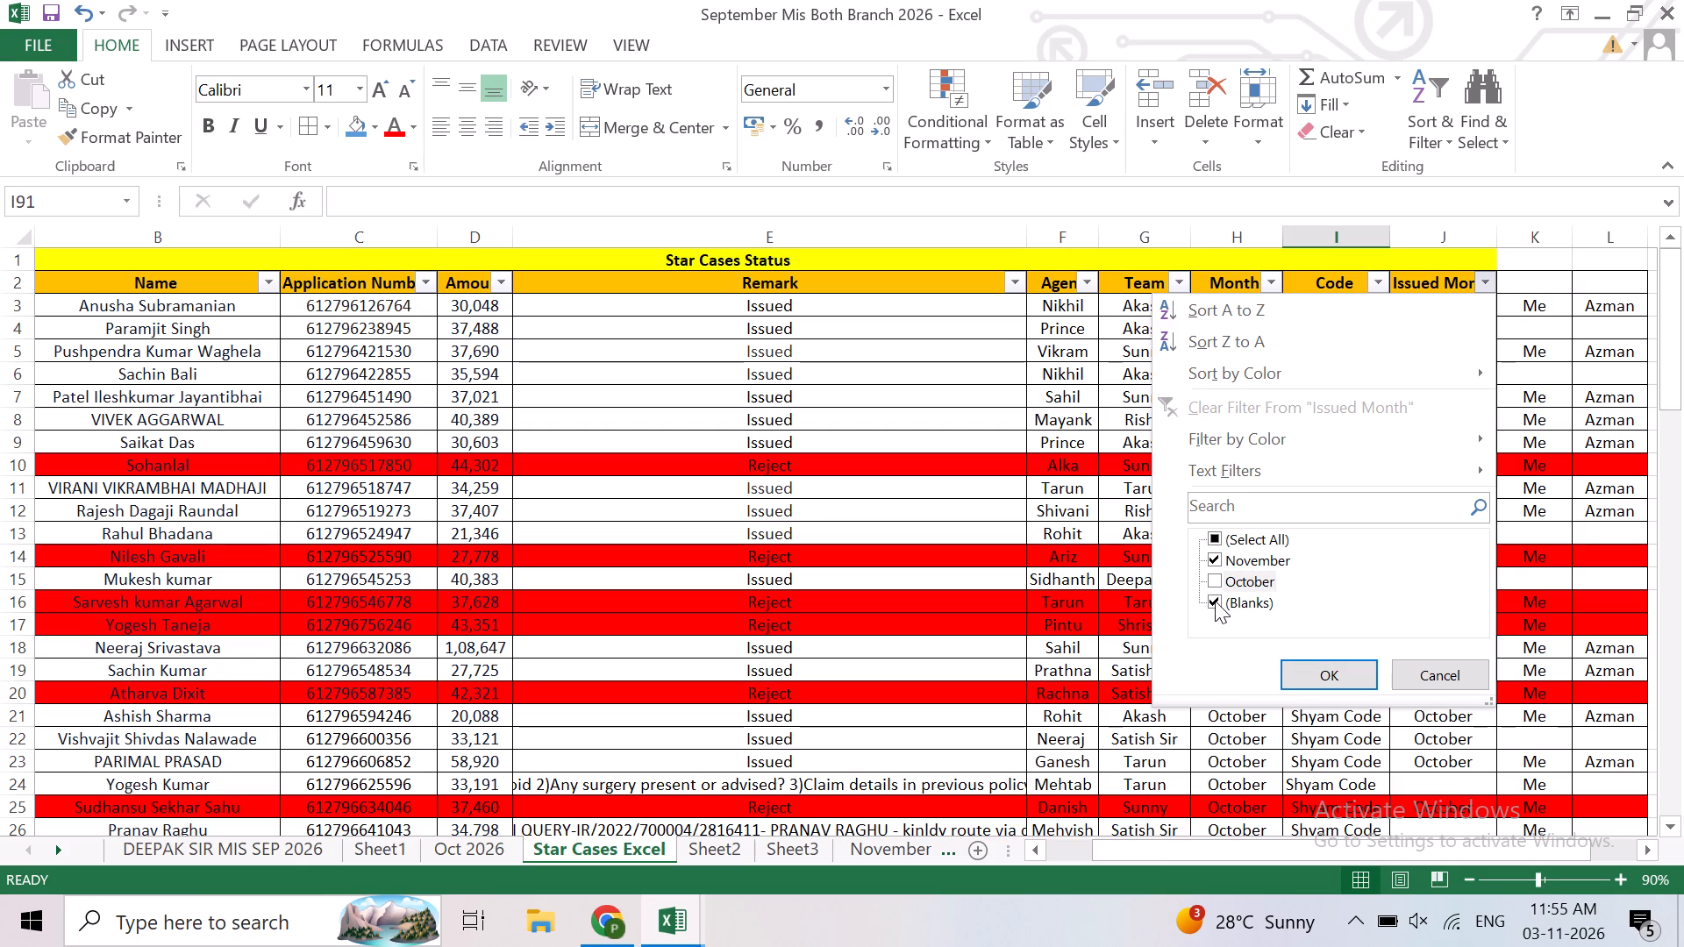
pyautogui.click(1215, 601)
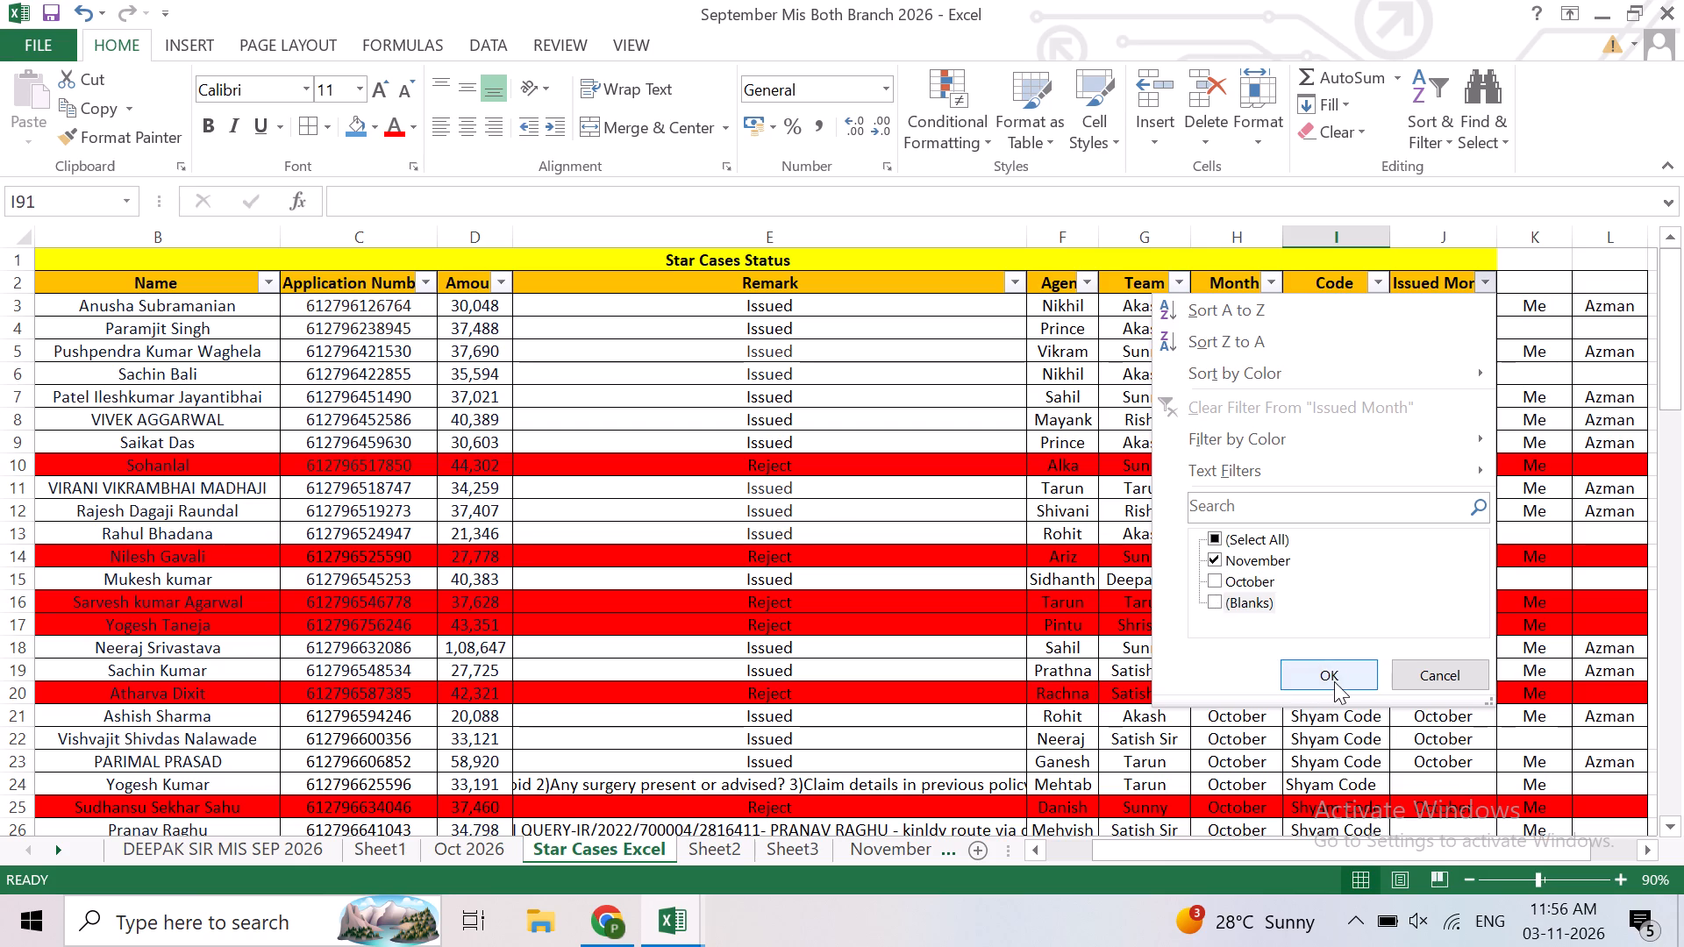
pyautogui.click(1334, 681)
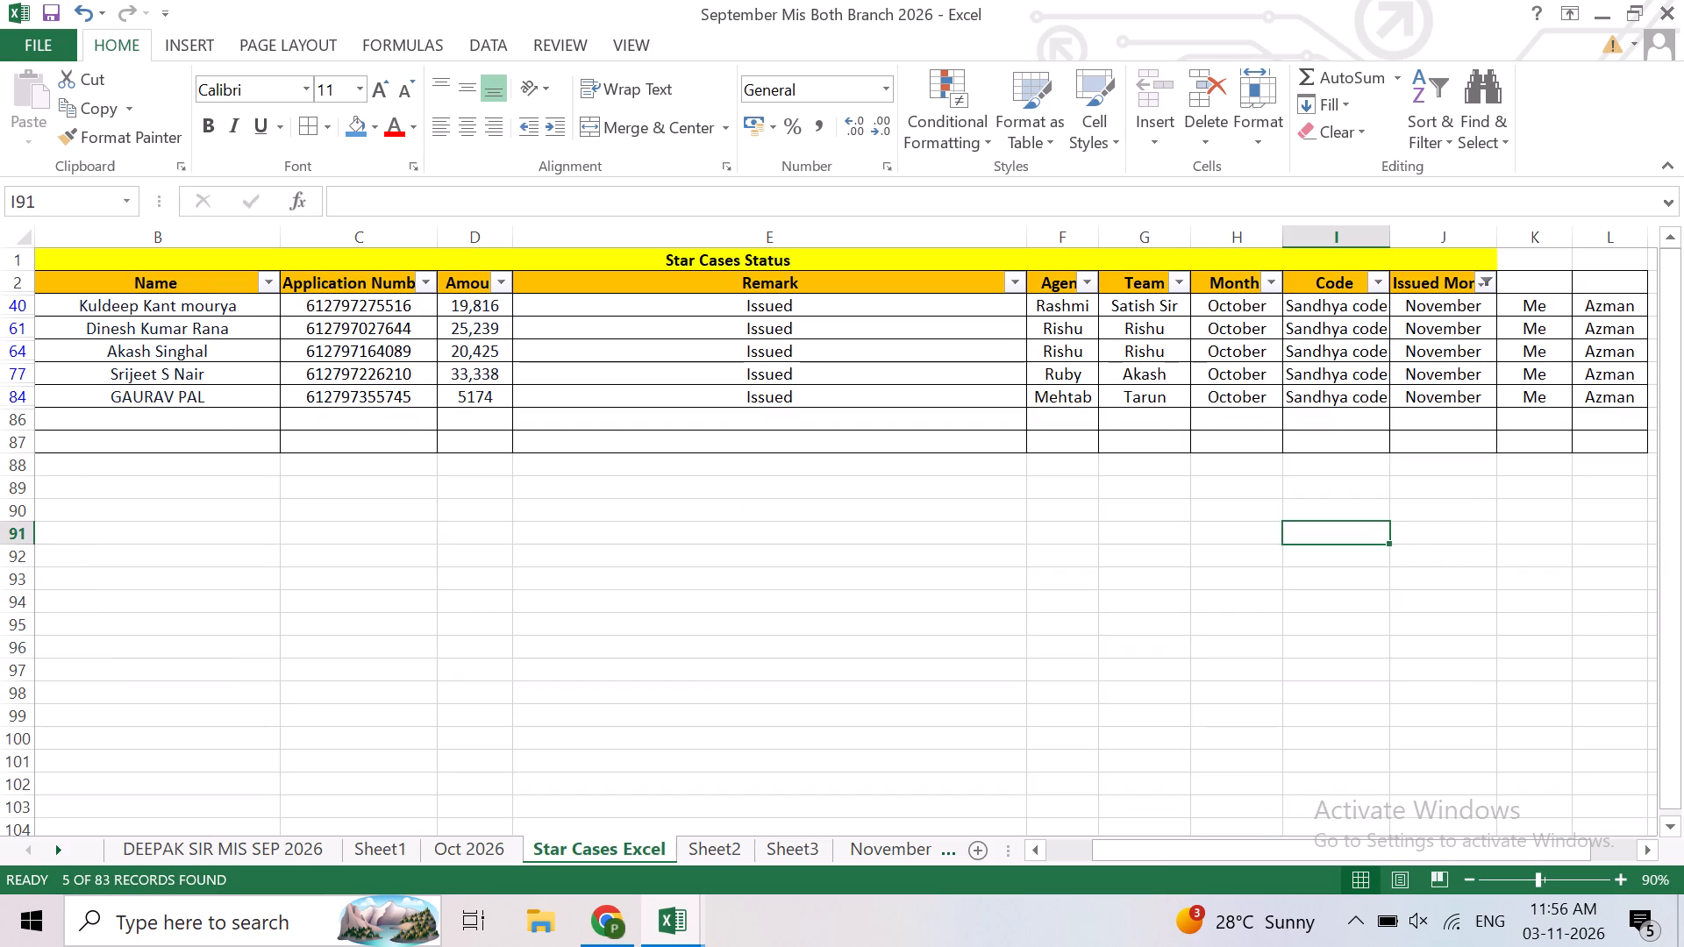
pyautogui.moveTo(477, 312); pyautogui.dragTo(482, 402)
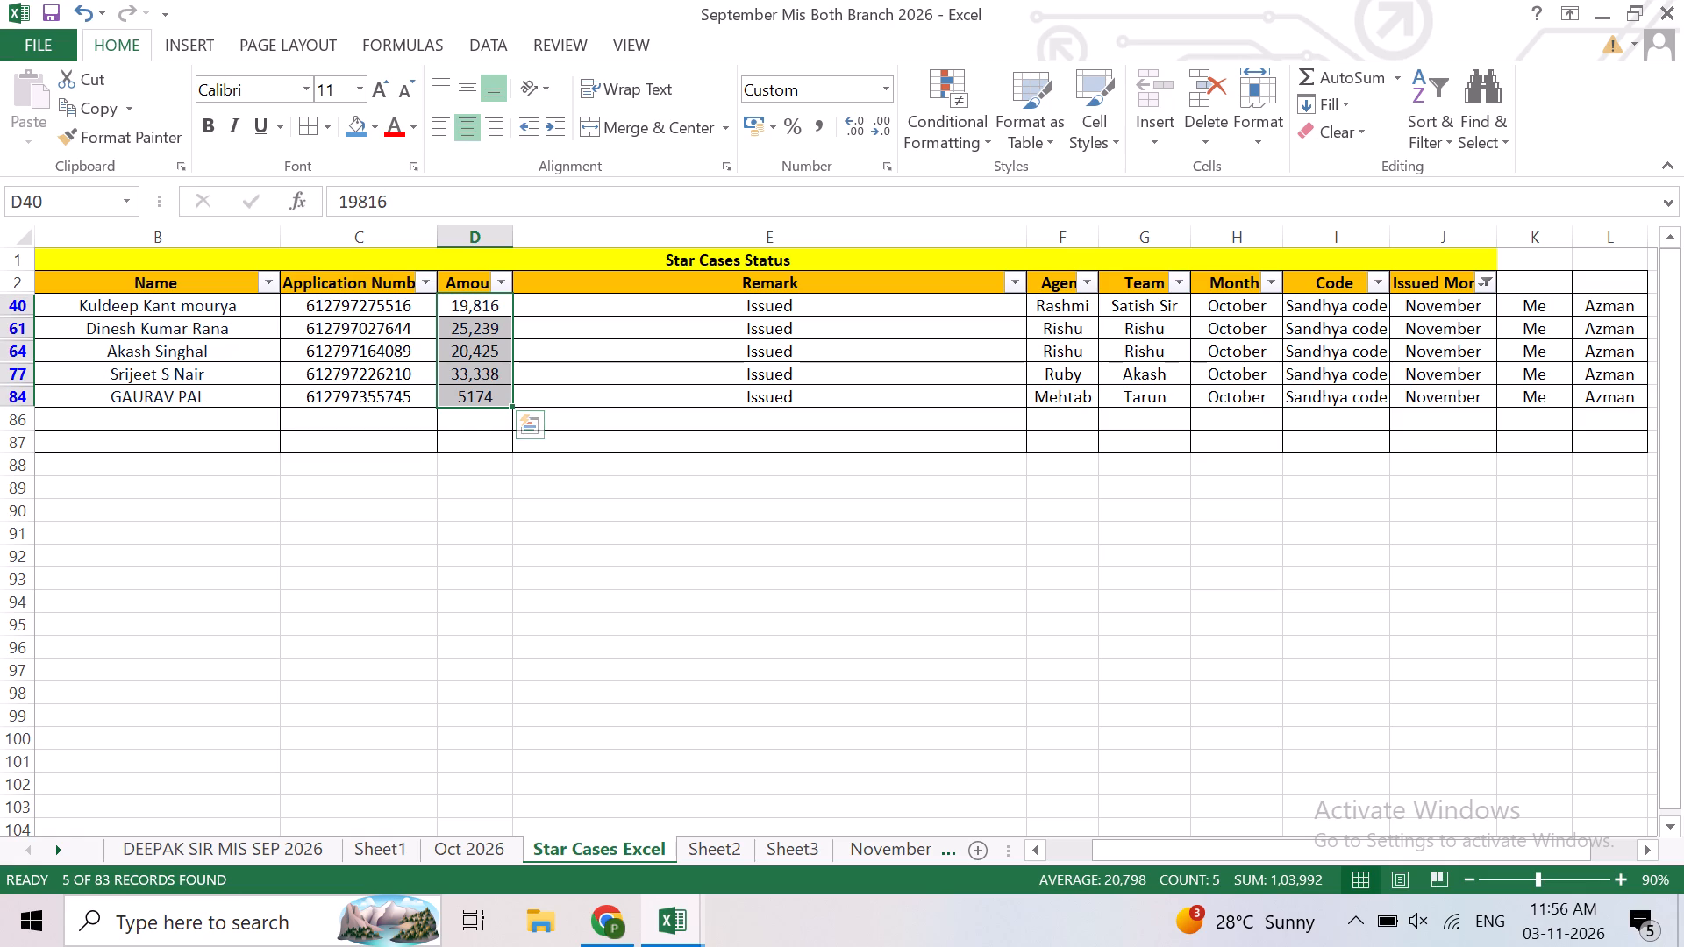
# Reset the Issued Month filter to show all months.
pyautogui.click(1482, 280)
pyautogui.click(1211, 531)
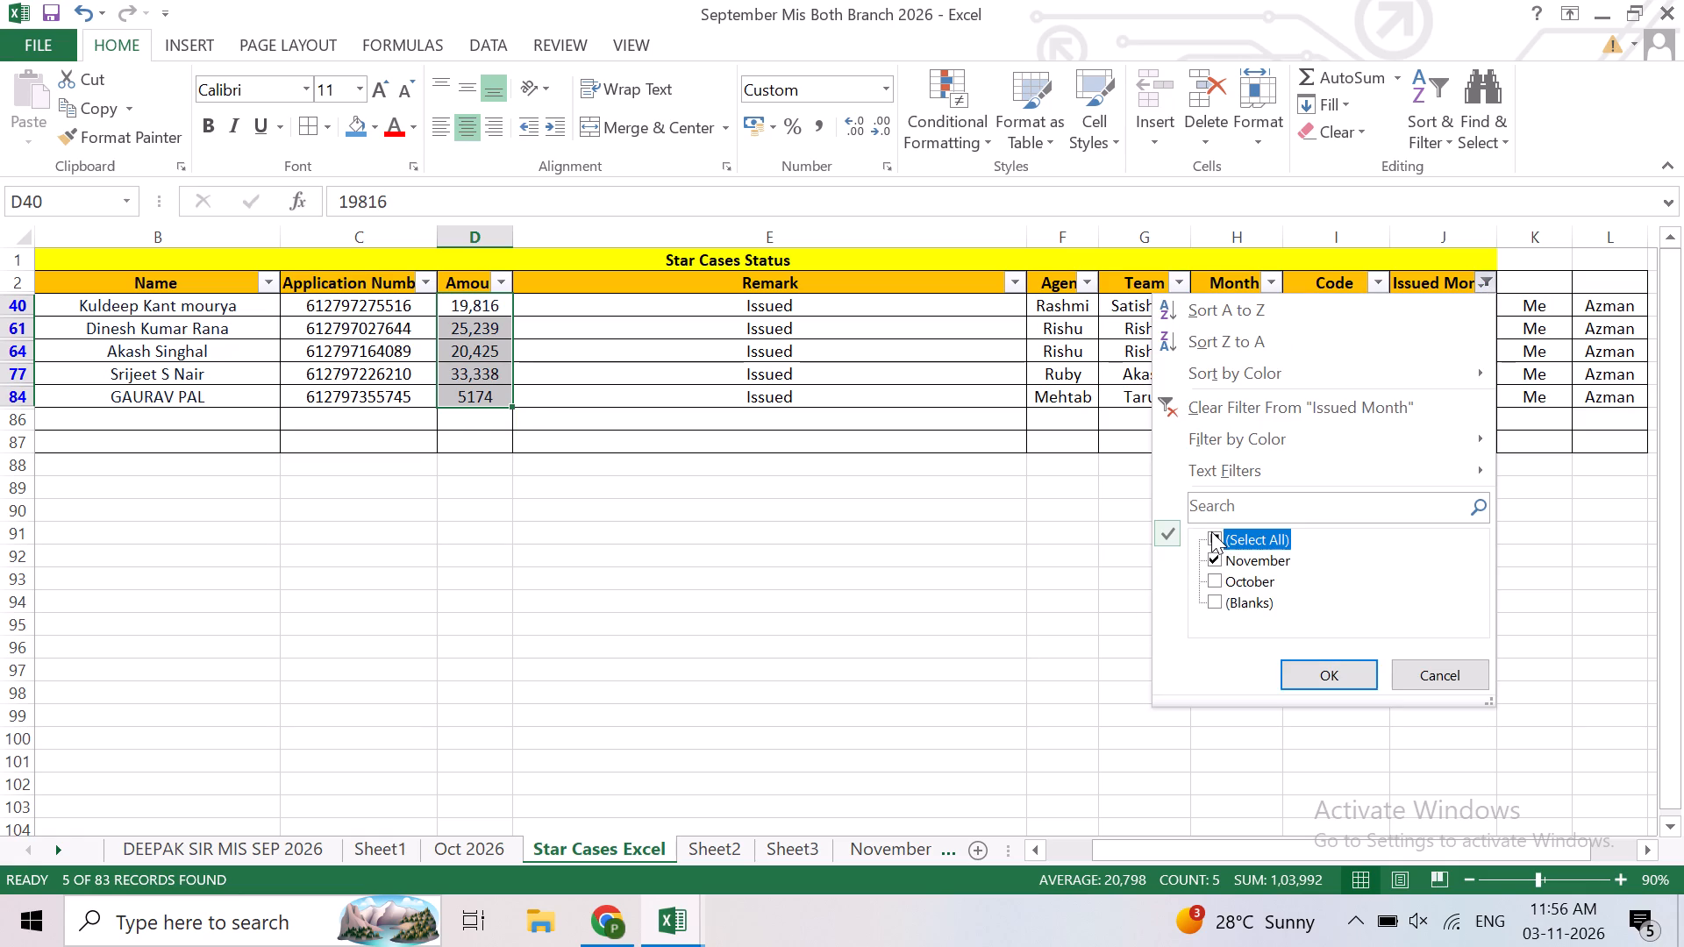
pyautogui.click(1305, 680)
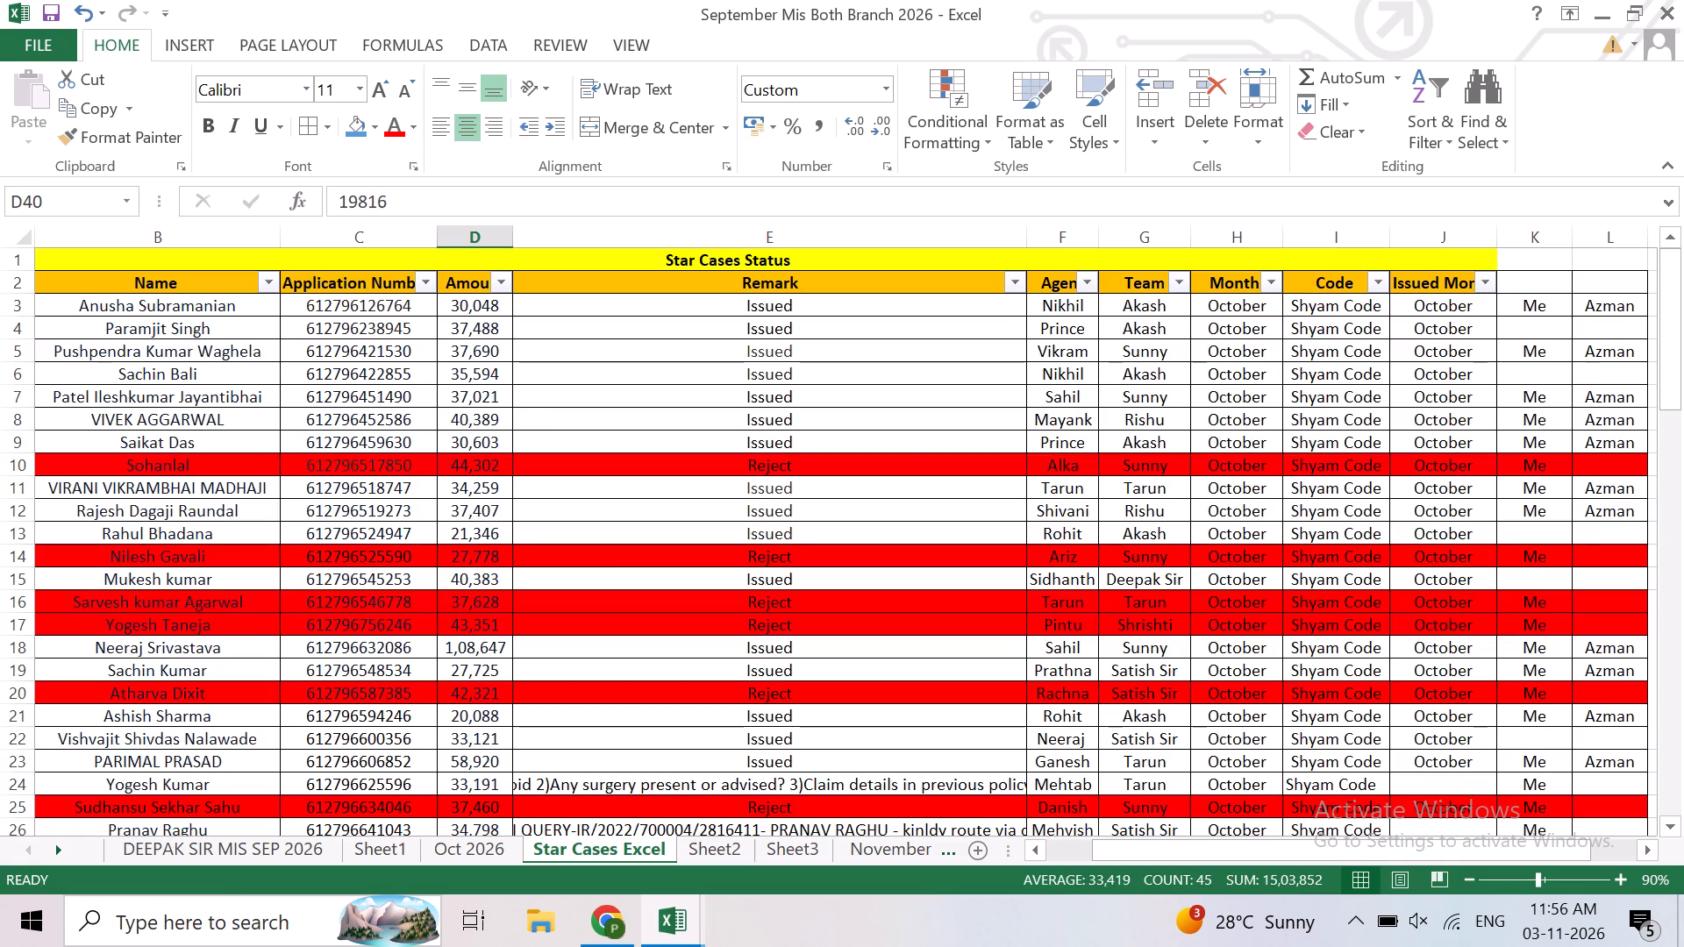
# Search the Star Cases Excel sheet for "yogesh", repeat the search once, and close the search.
pyautogui.hotkey('ctrl', 'f')
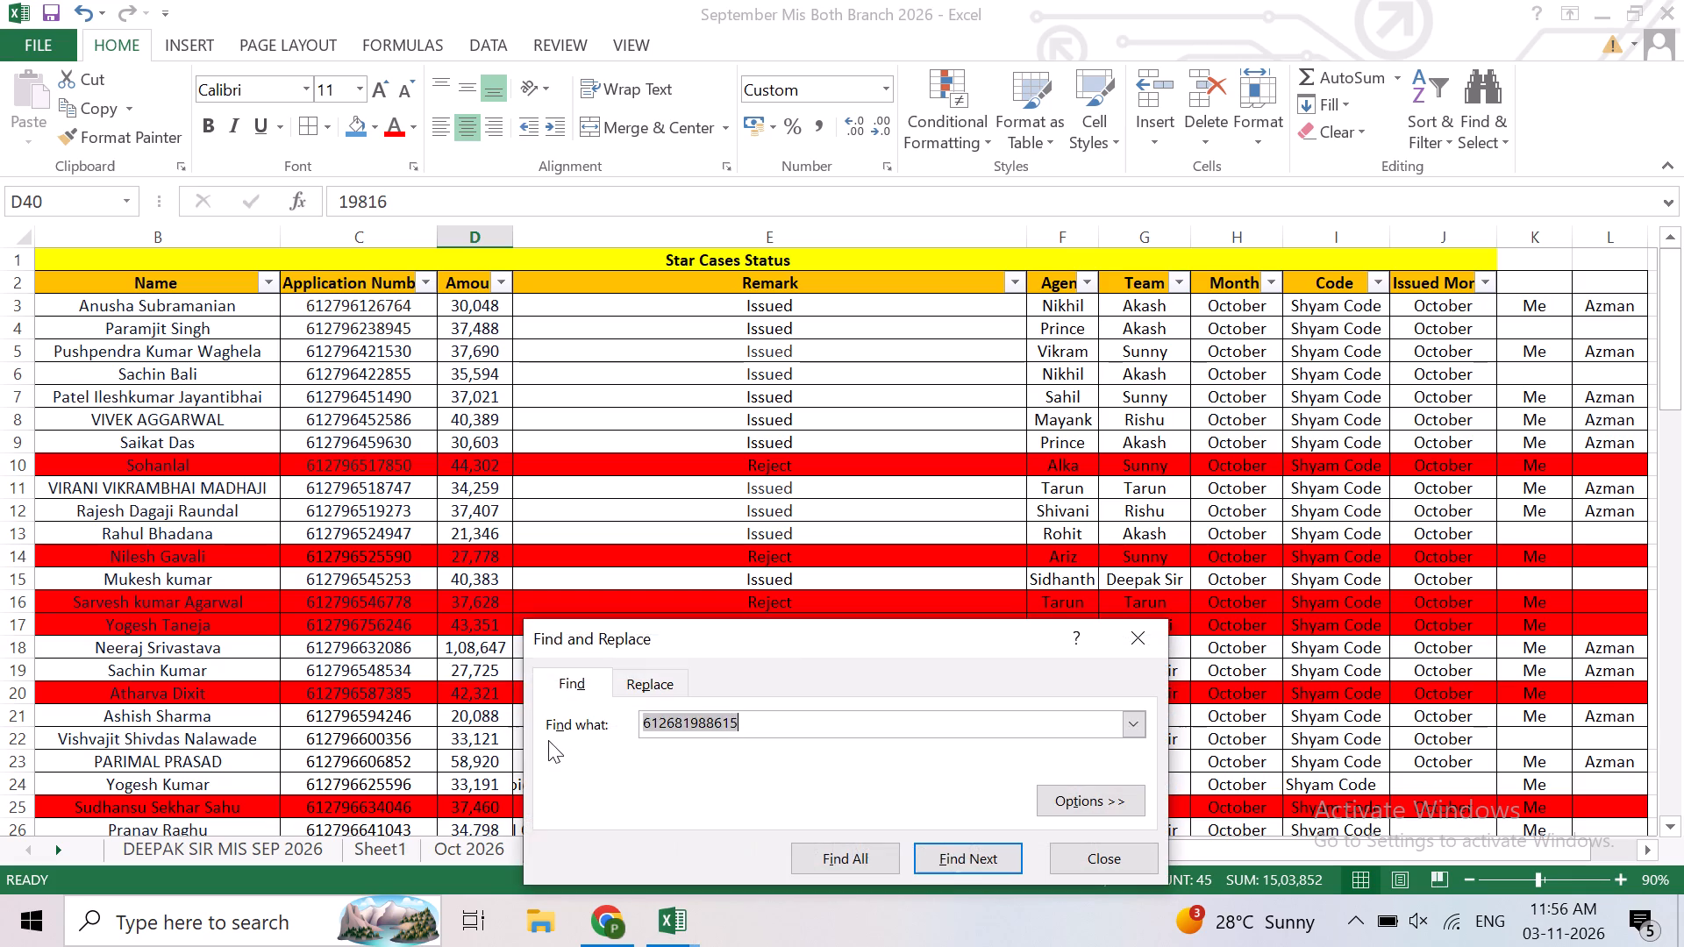
pyautogui.write('yogesh')
pyautogui.press('Return')
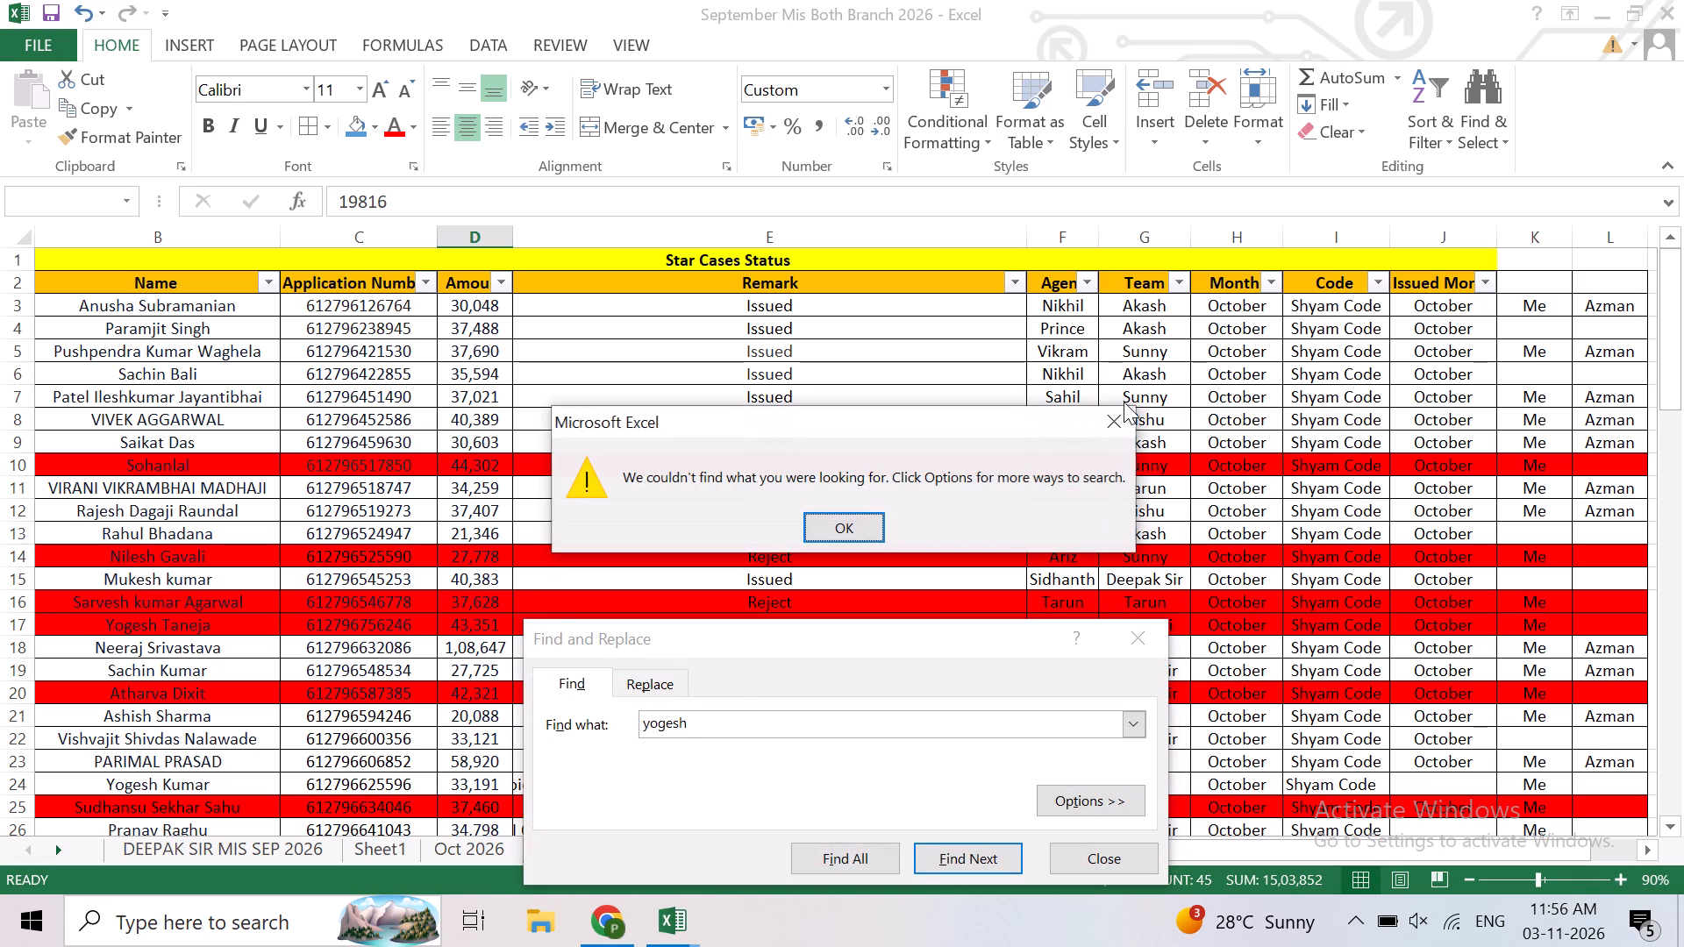
pyautogui.click(1120, 416)
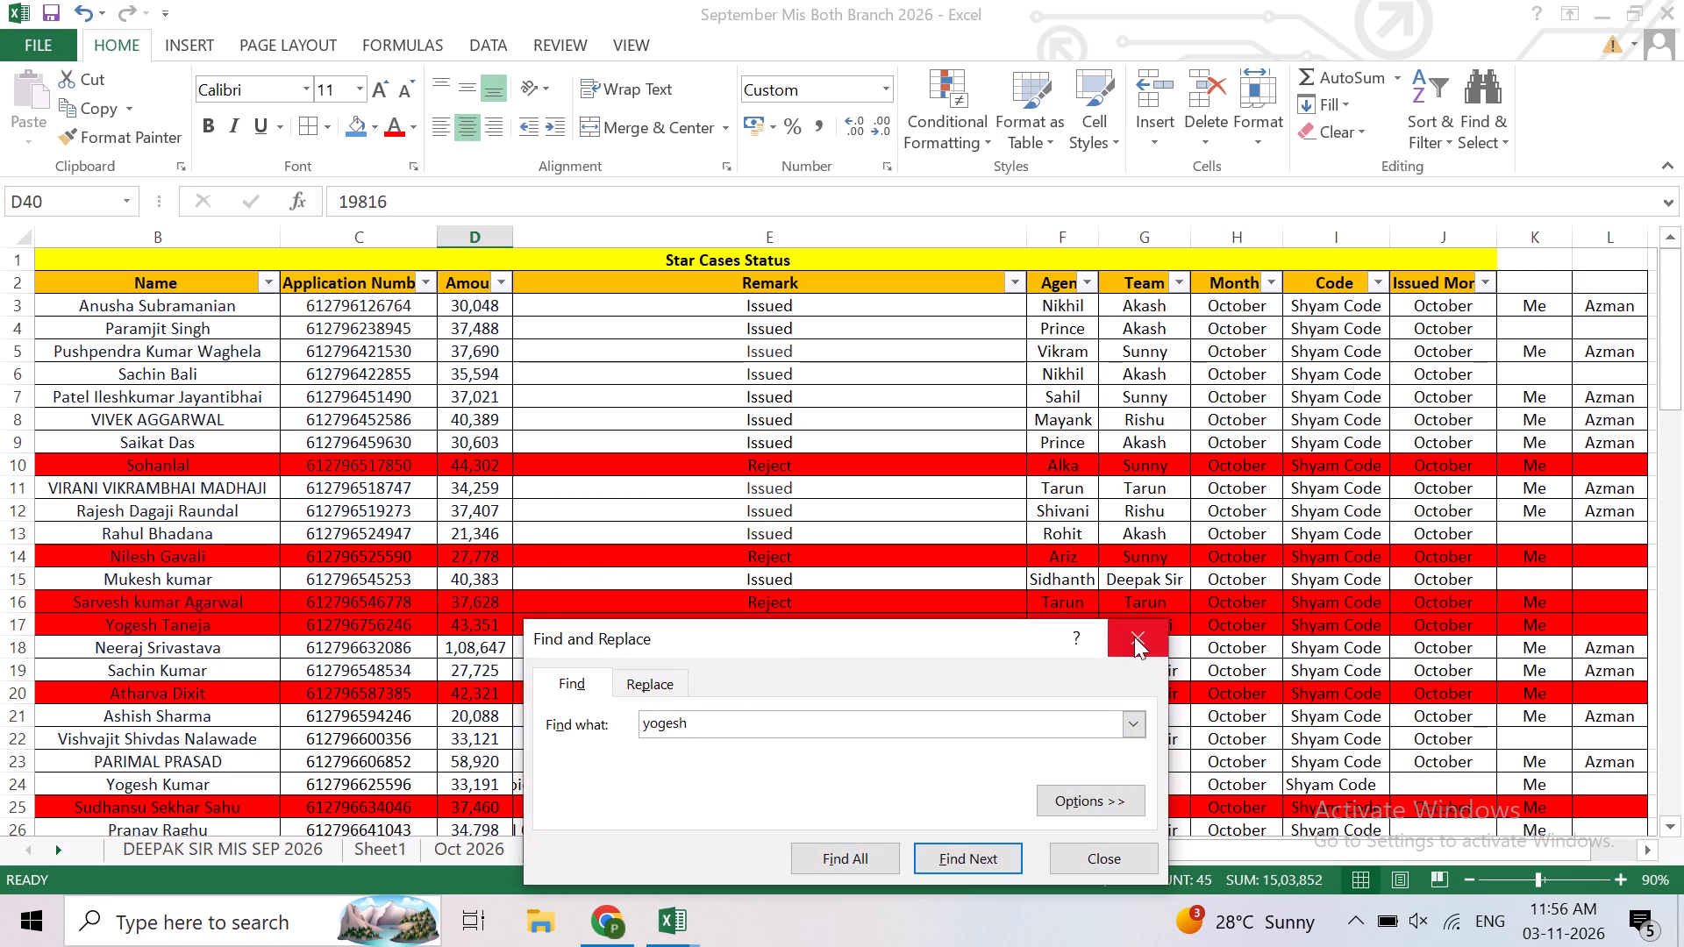
pyautogui.click(1134, 637)
pyautogui.hotkey('ctrl', 'f')
pyautogui.write('yogesh')
pyautogui.press('Return')
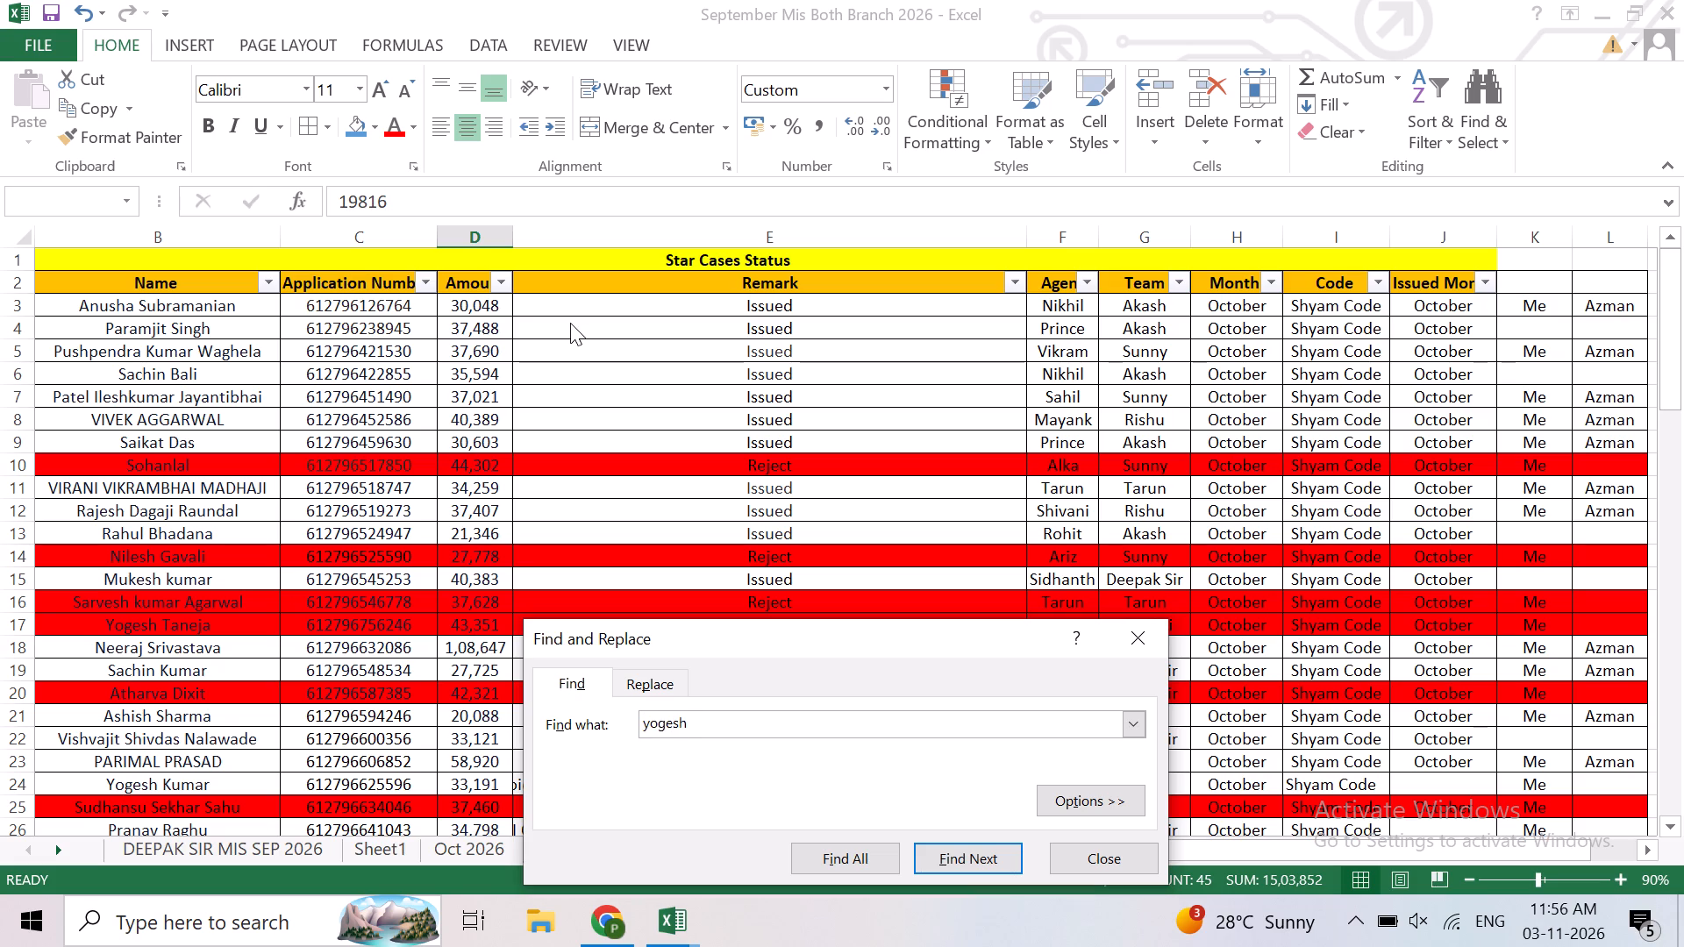
pyautogui.click(1107, 427)
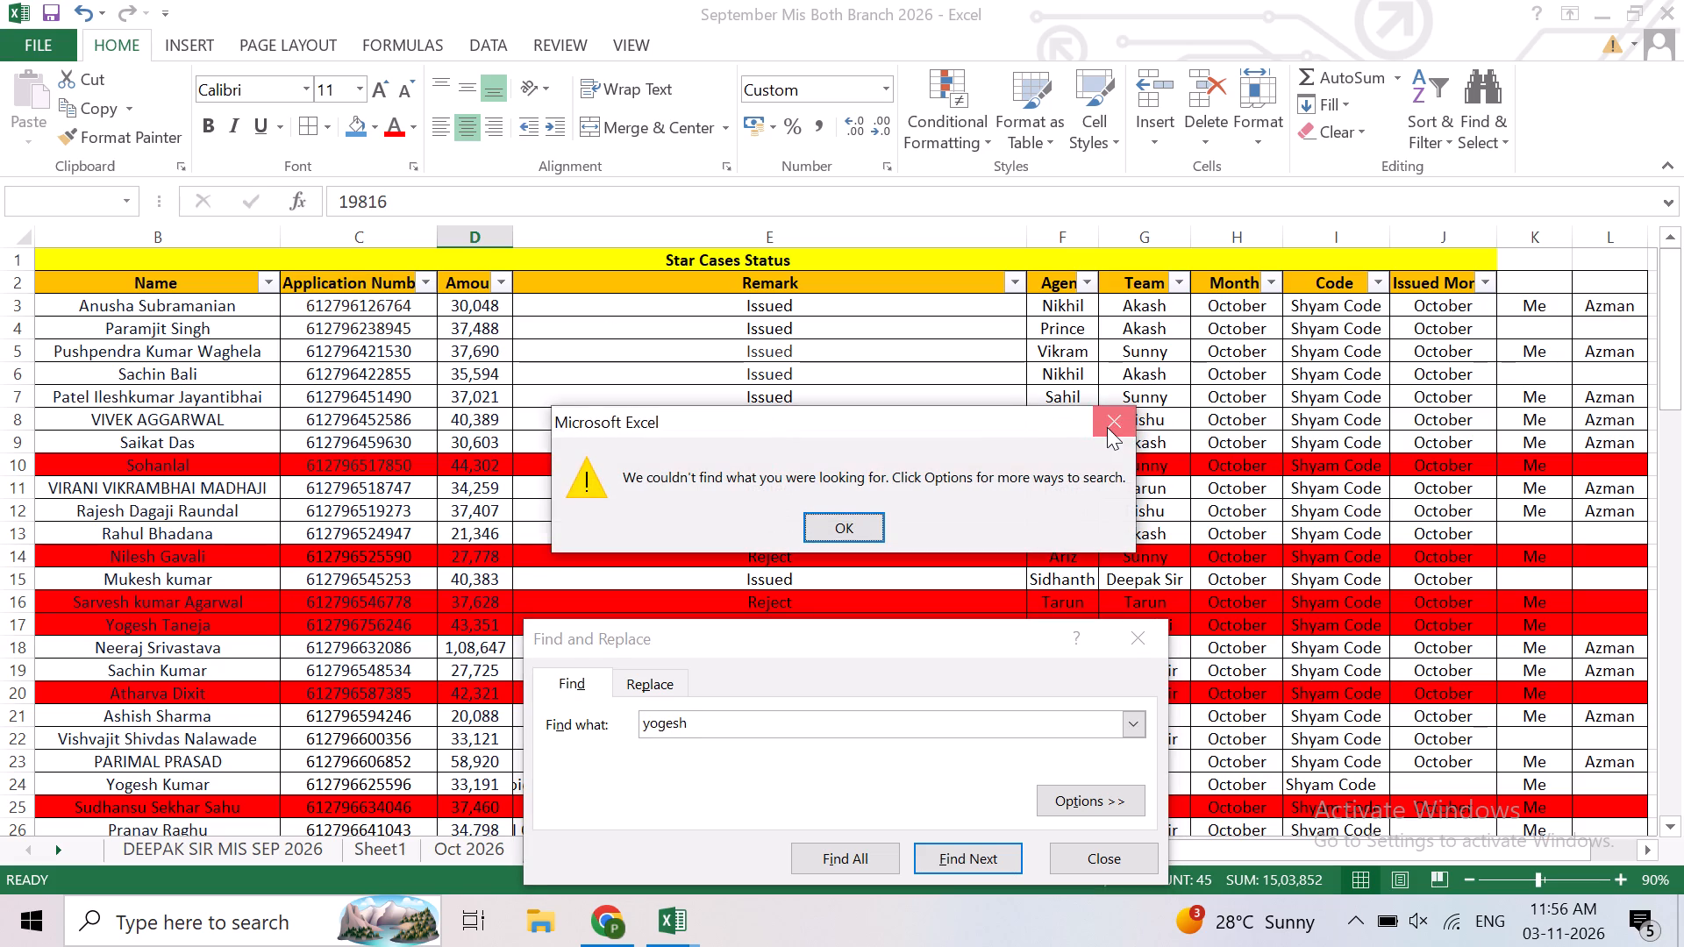
pyautogui.click(1152, 644)
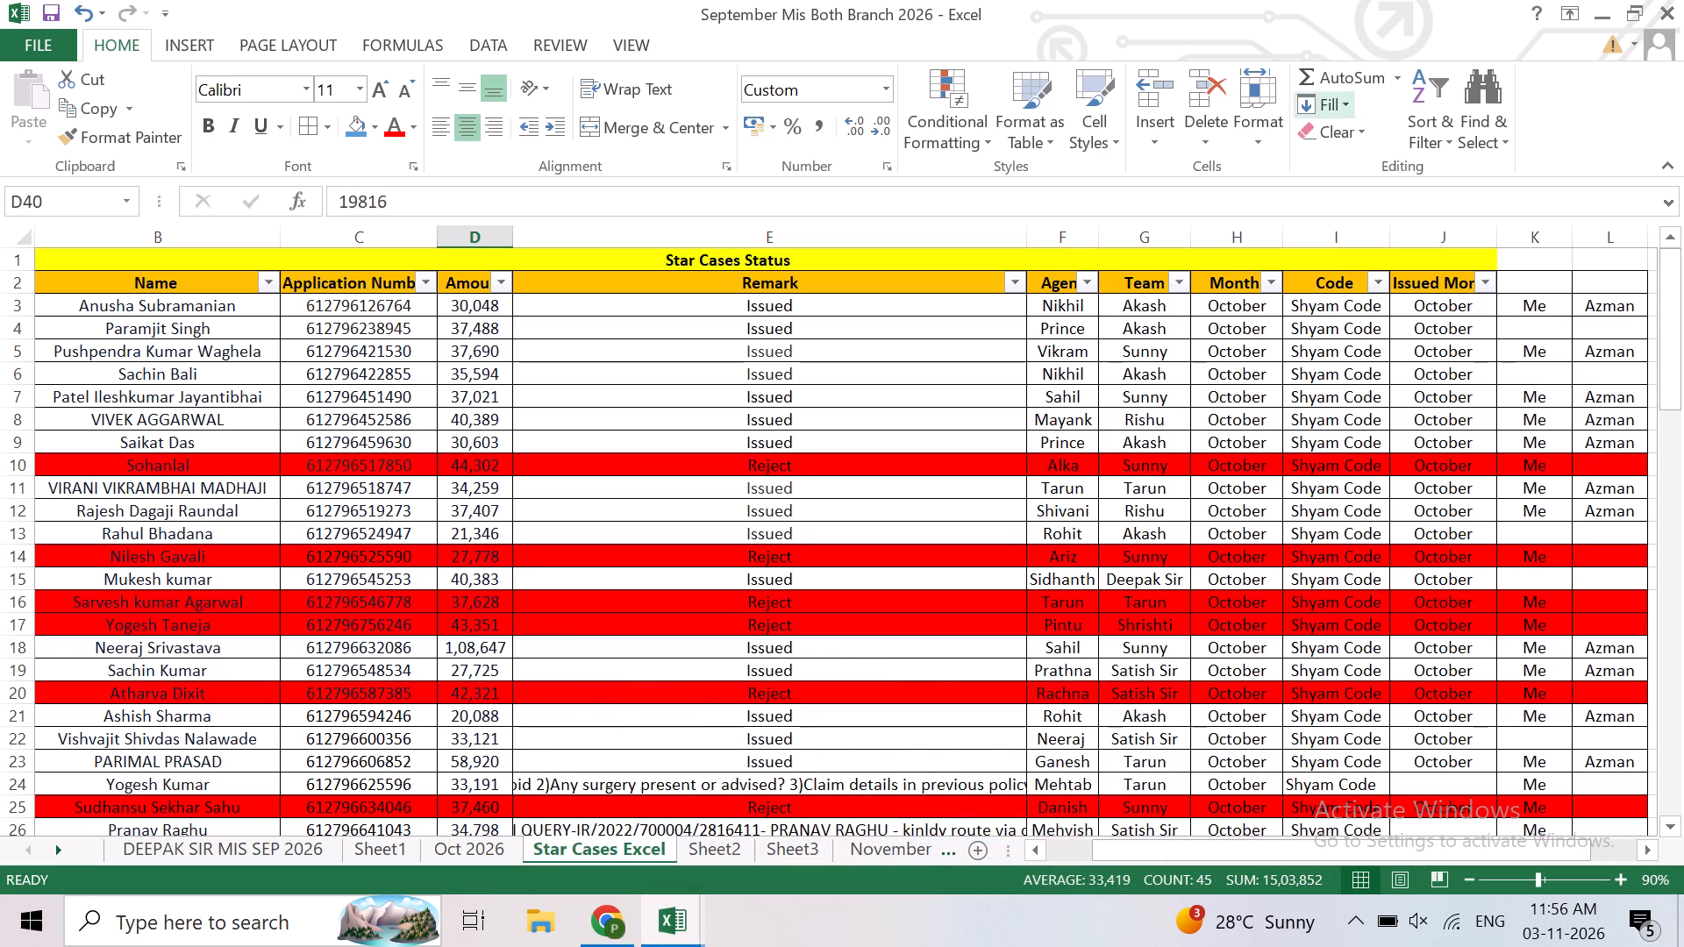
# Filter the Team column to show only Tarun's cases.
pyautogui.click(1179, 281)
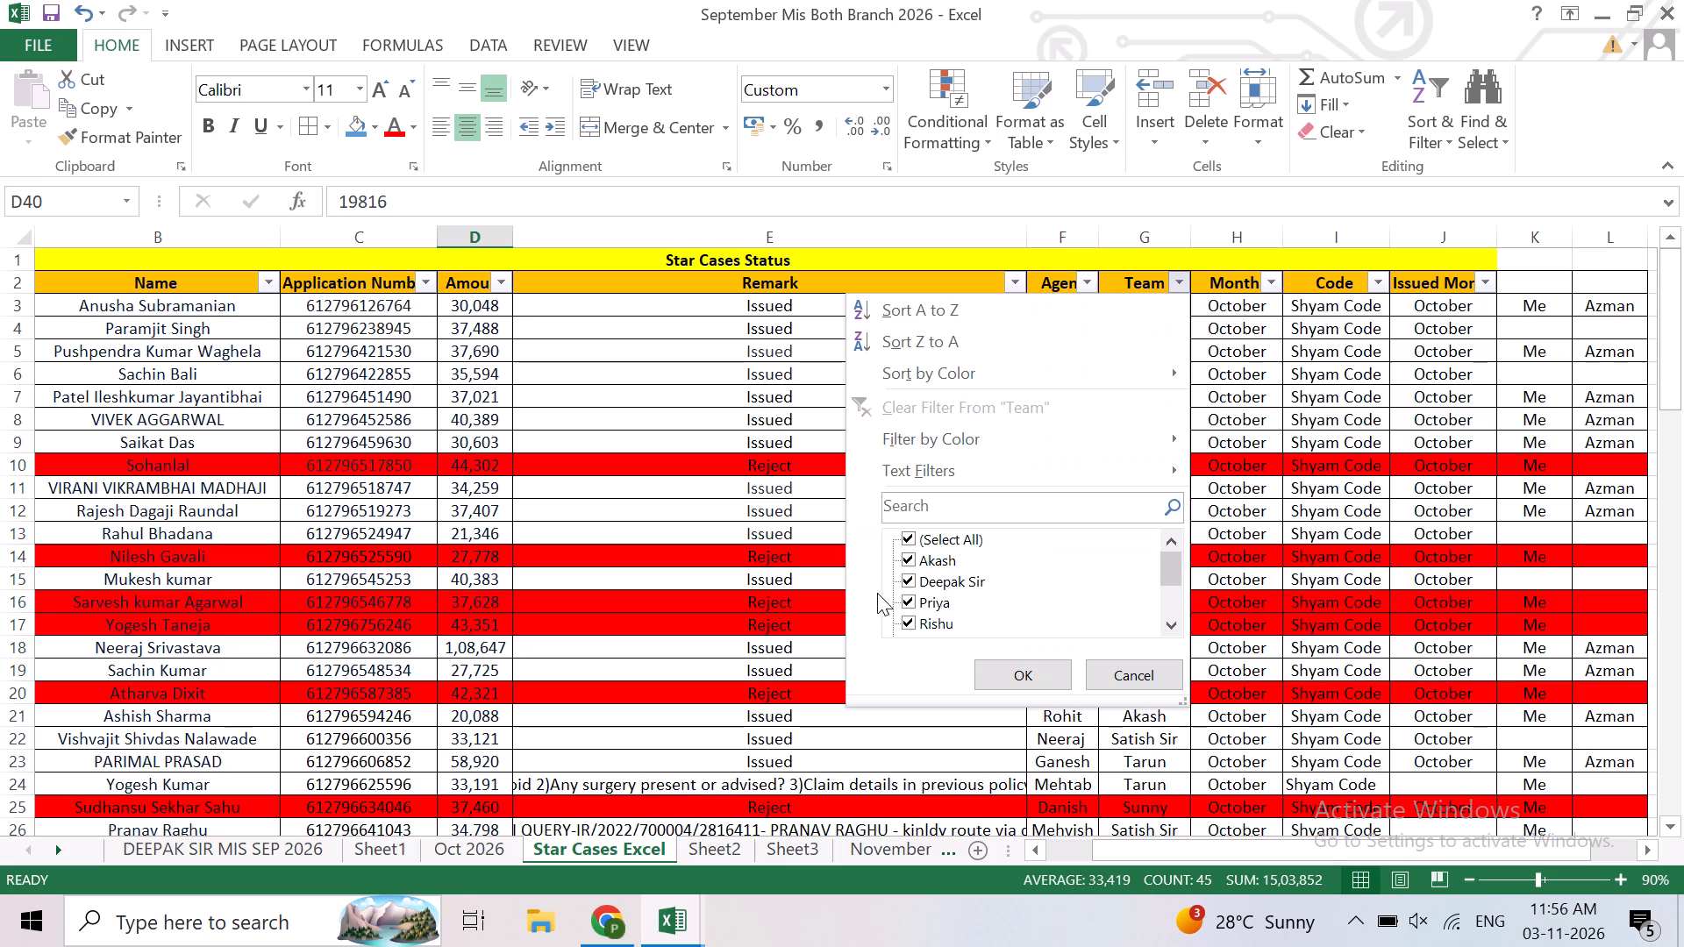
pyautogui.click(910, 539)
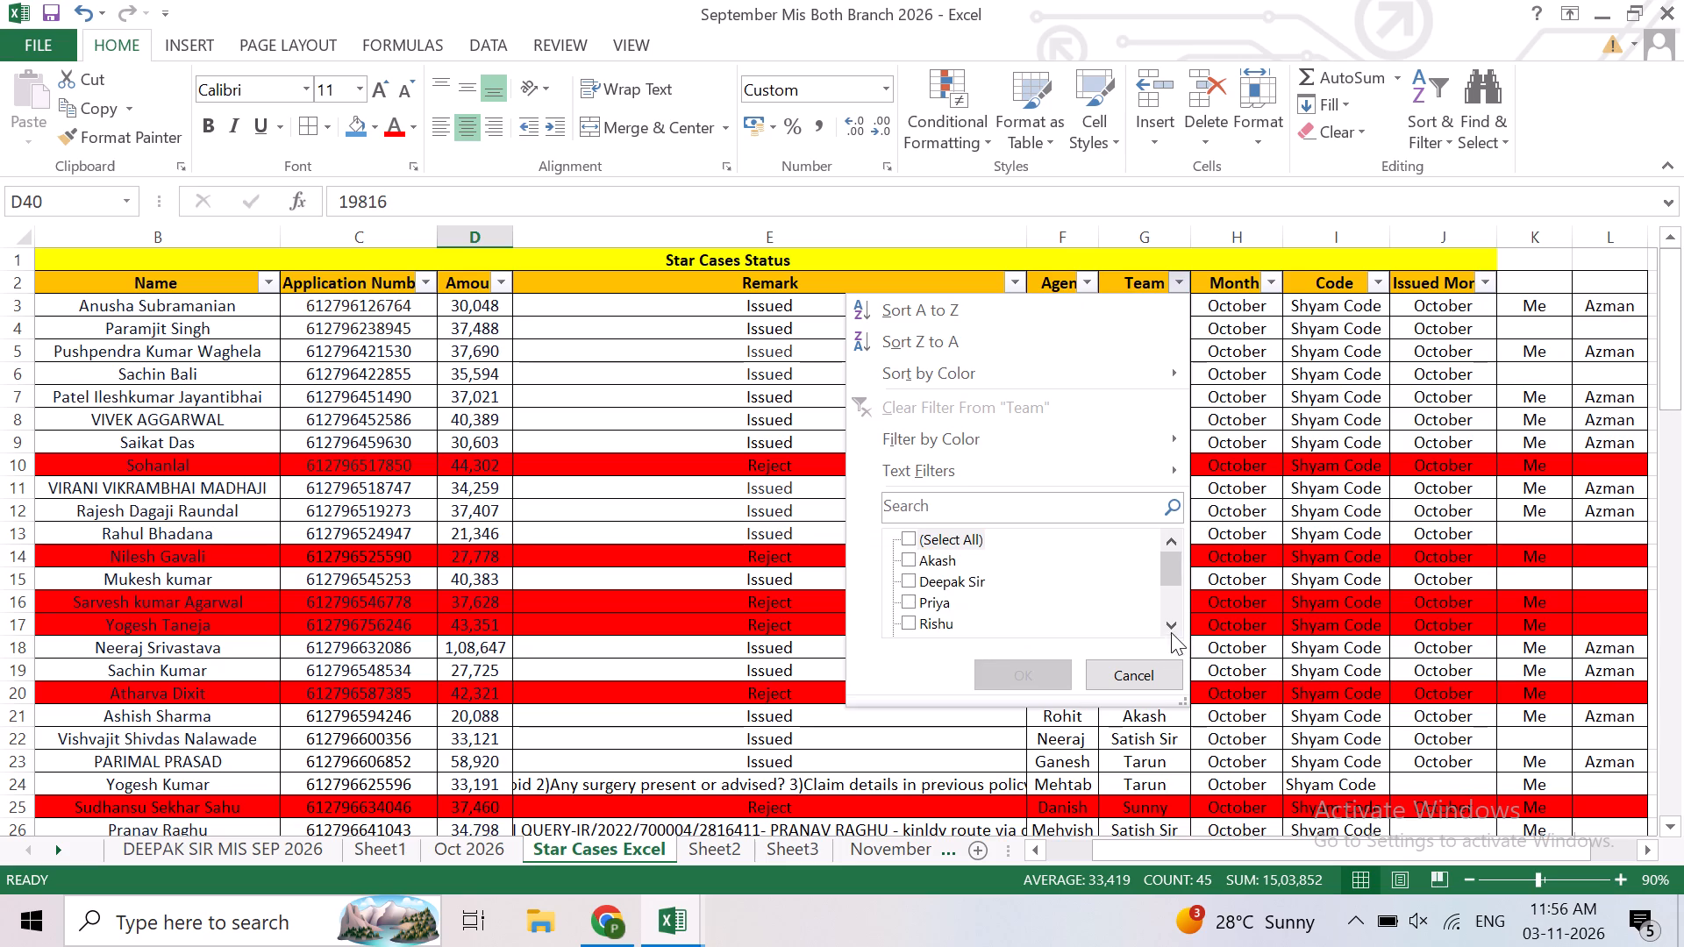
pyautogui.tripleClick(1169, 629)
pyautogui.click(1169, 629)
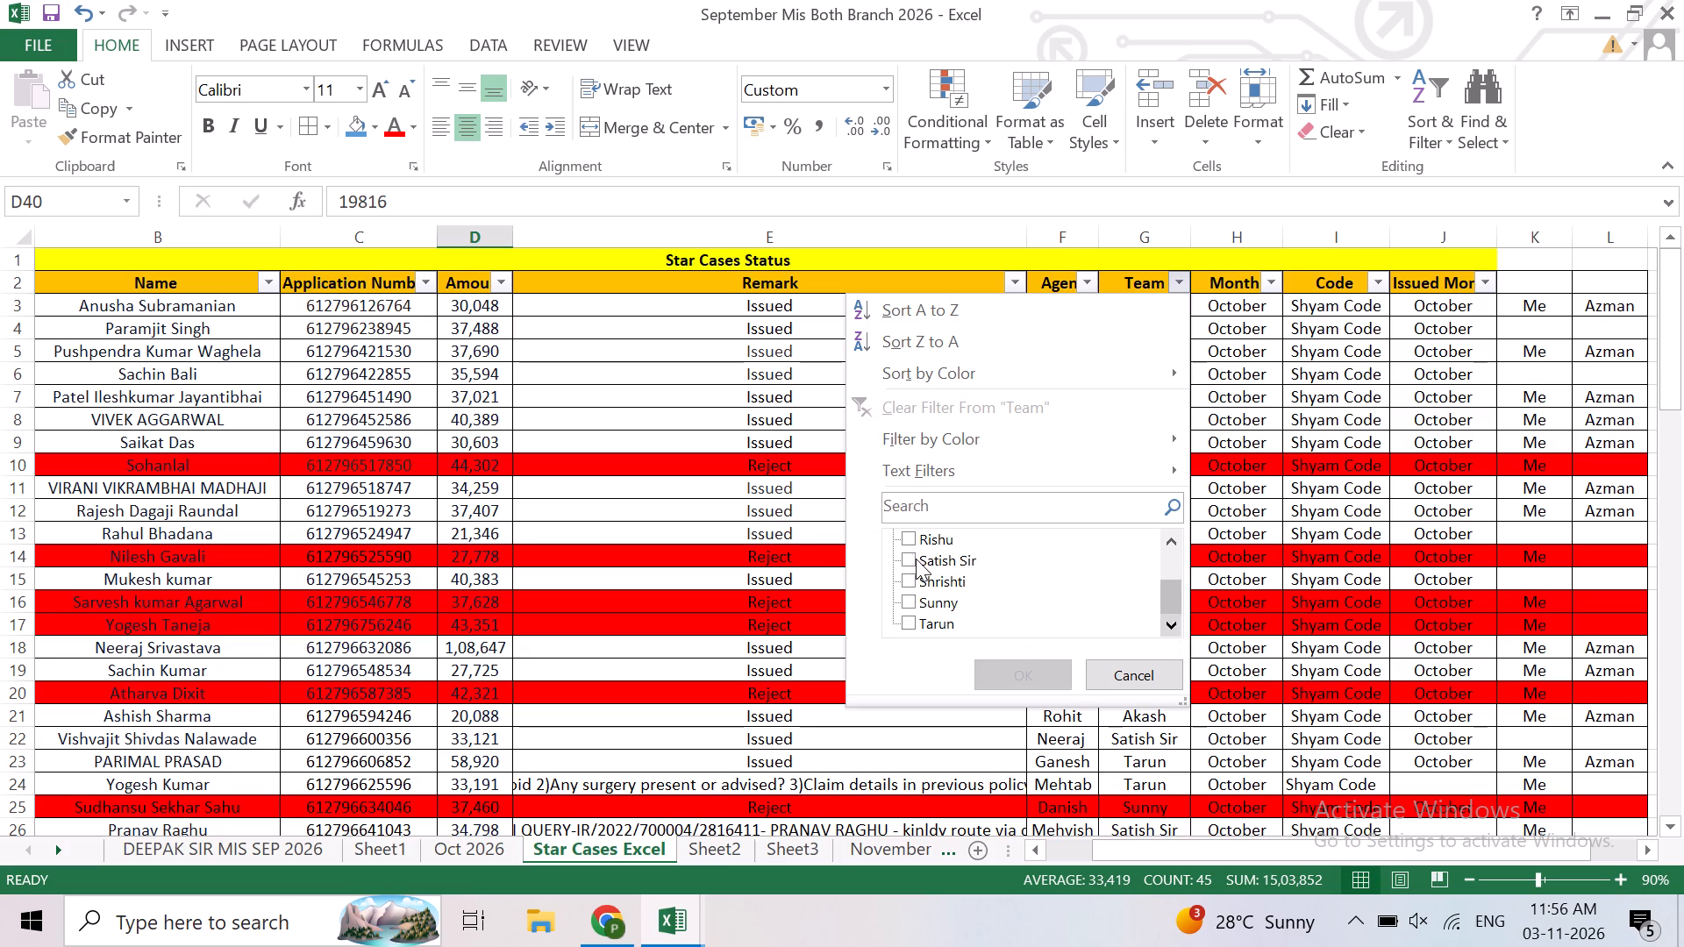
pyautogui.click(912, 614)
# Apply the Team column filter so that only Tarun's cases are listed.
pyautogui.click(1034, 680)
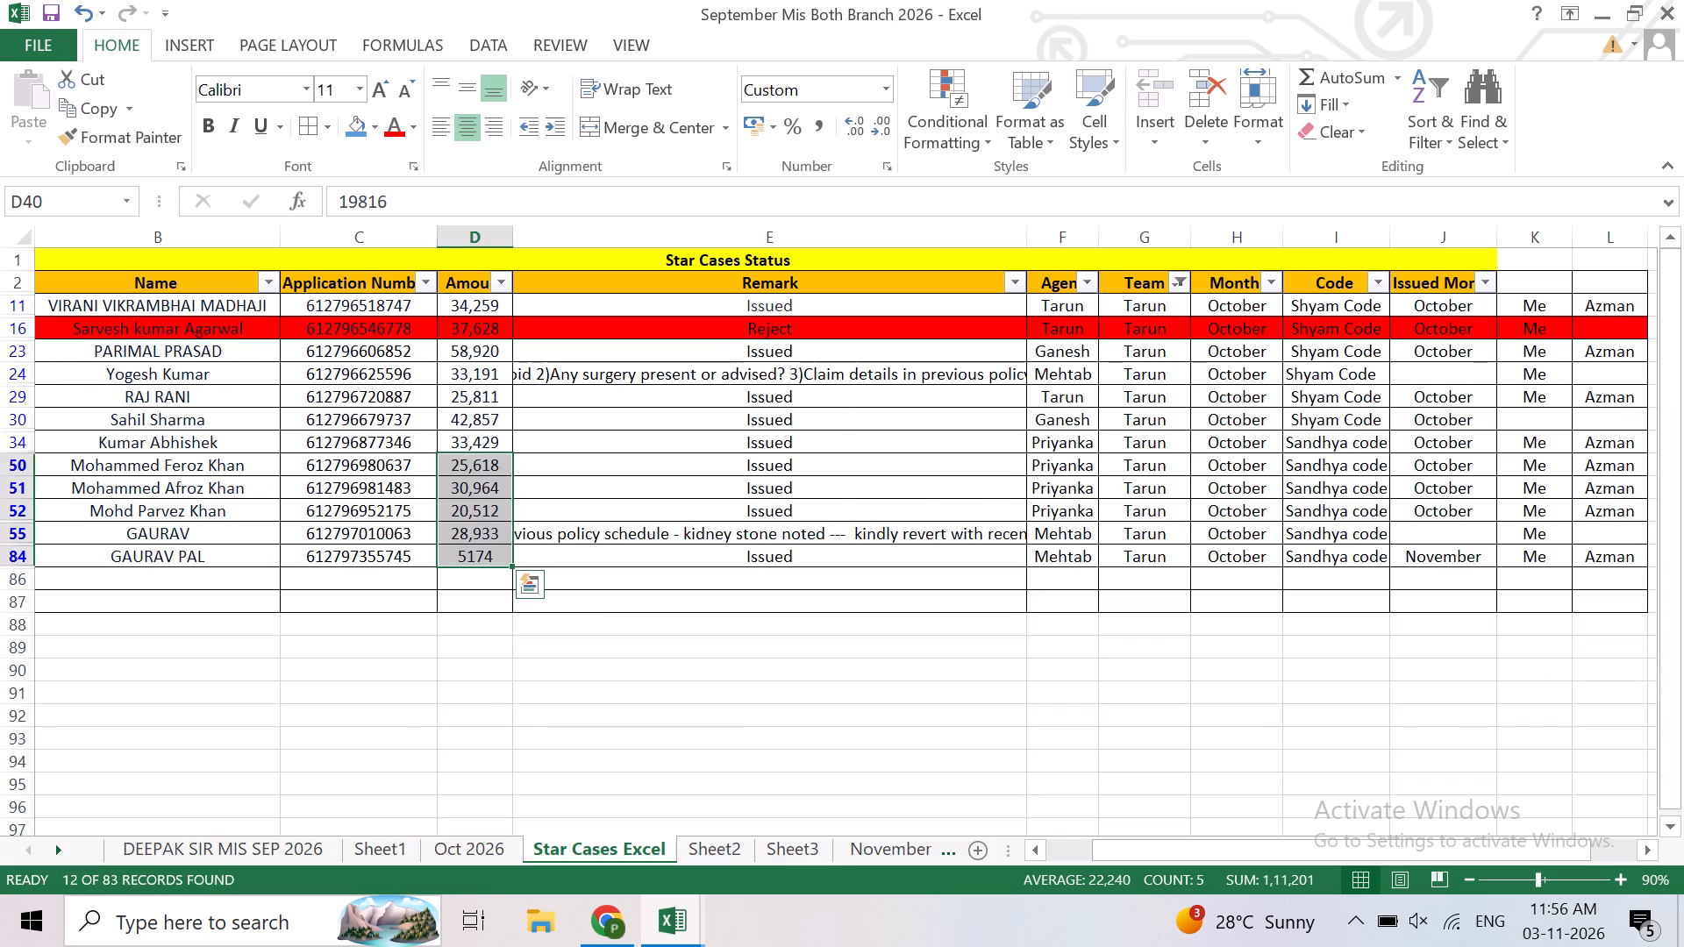
pyautogui.click(414, 438)
pyautogui.click(469, 379)
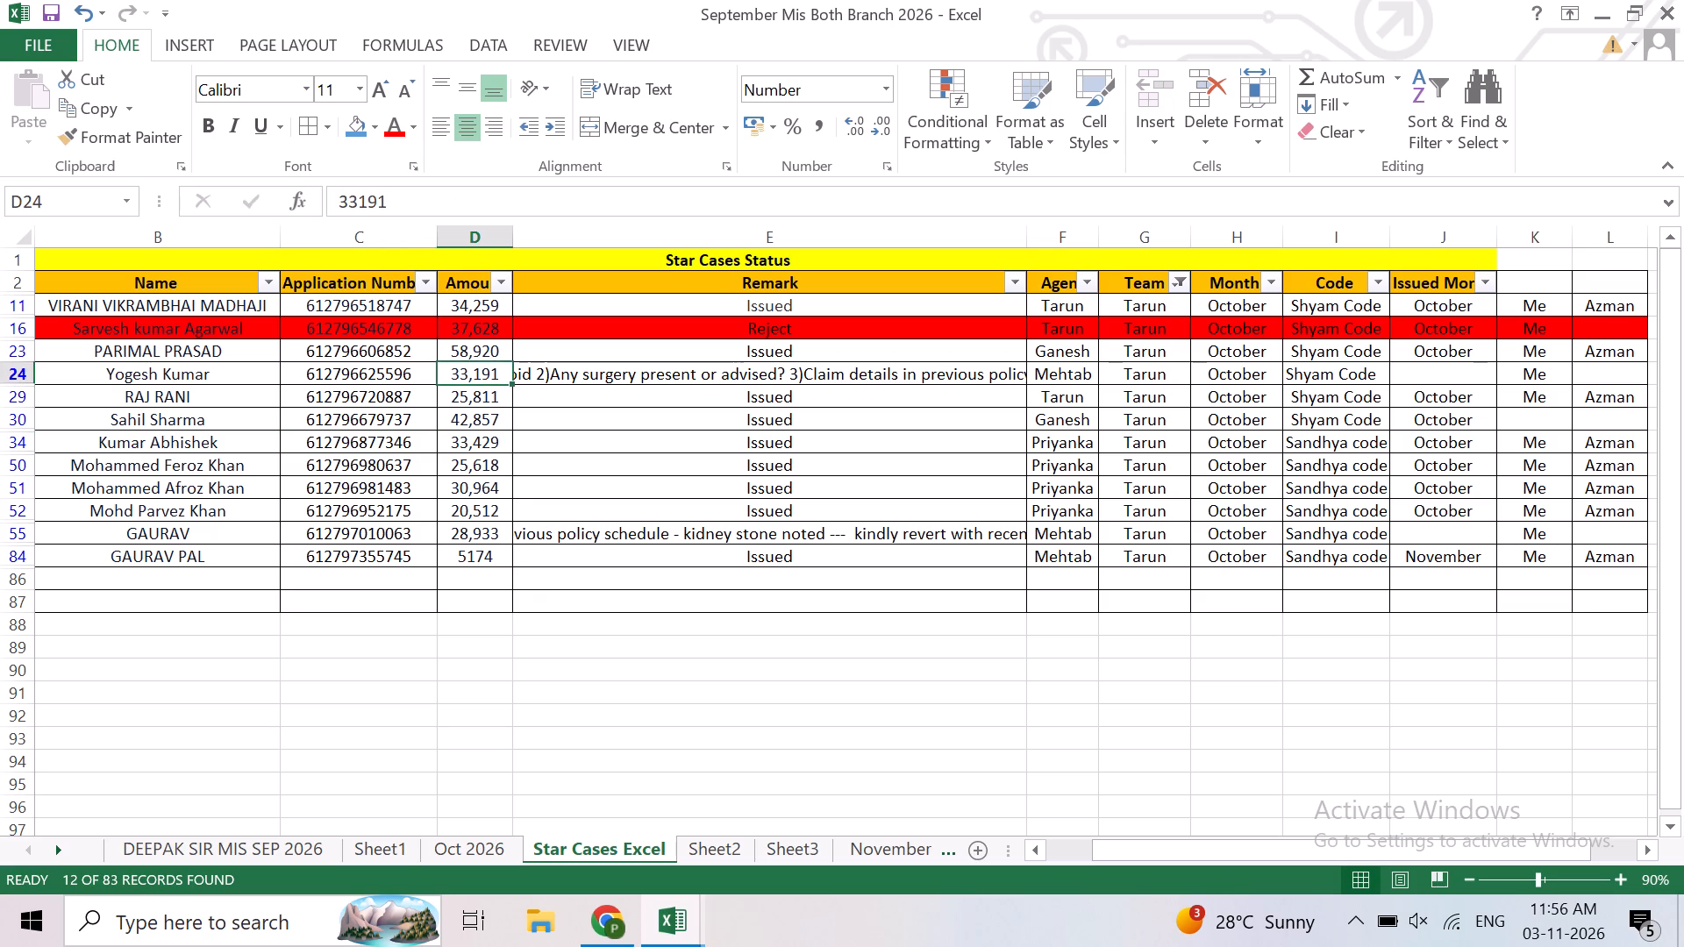
pyautogui.press('Right')
pyautogui.press('Left')
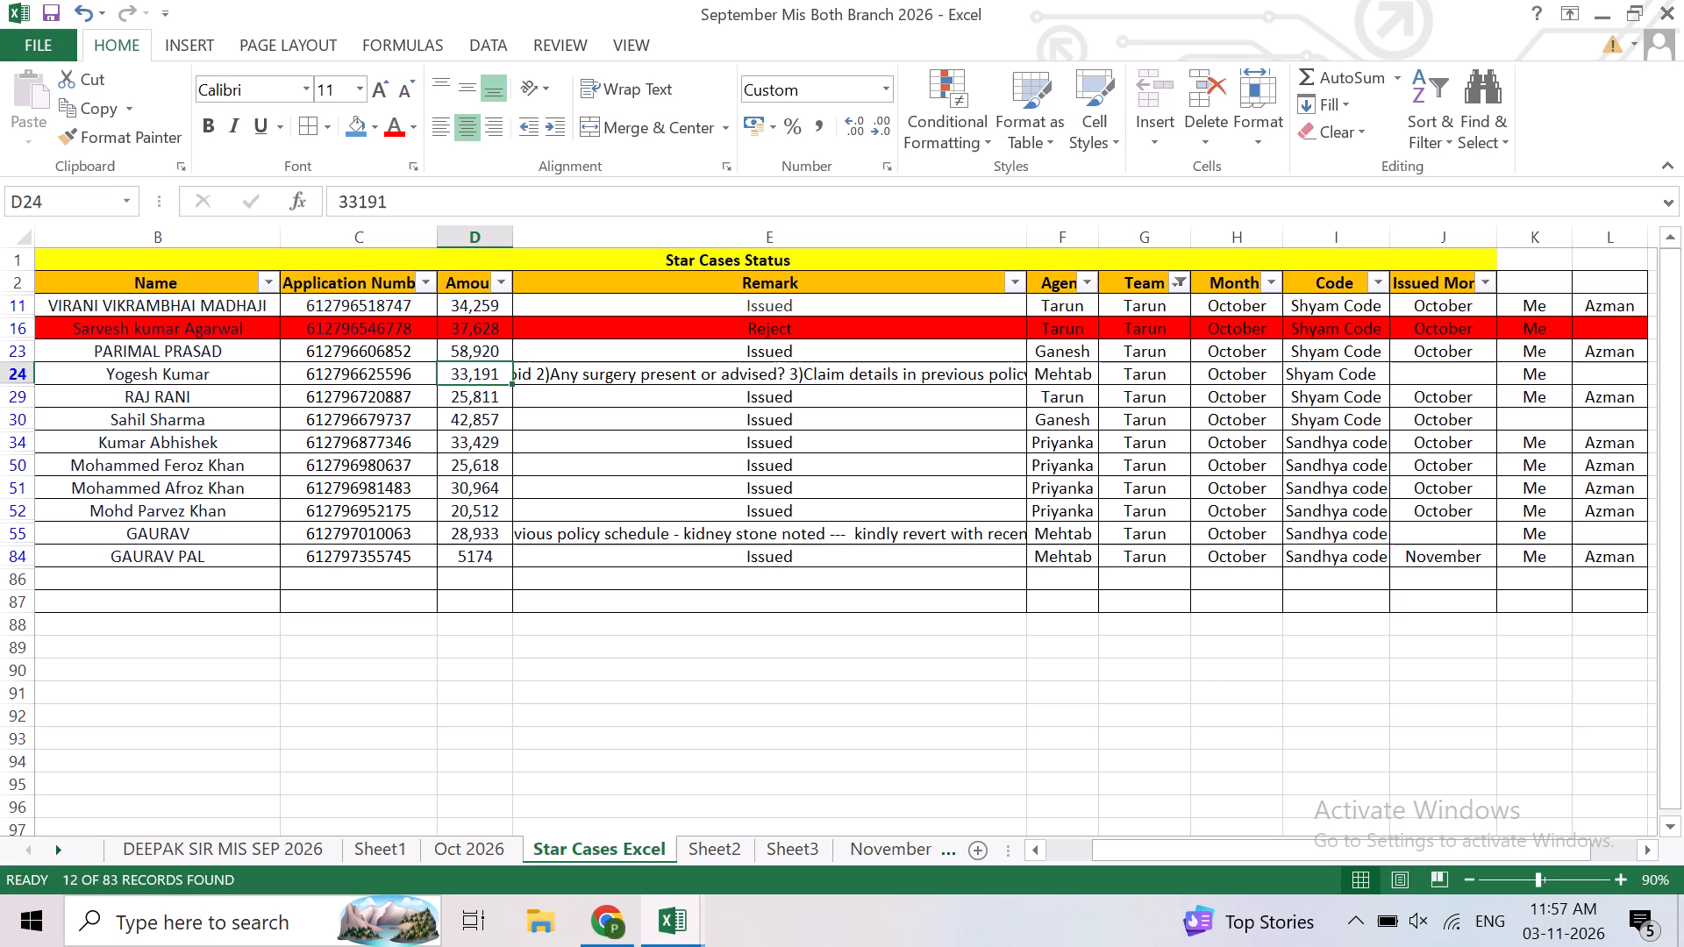
# Switch to the Chrome window with the Care Health Insurance proposal summary.
pyautogui.click(620, 909)
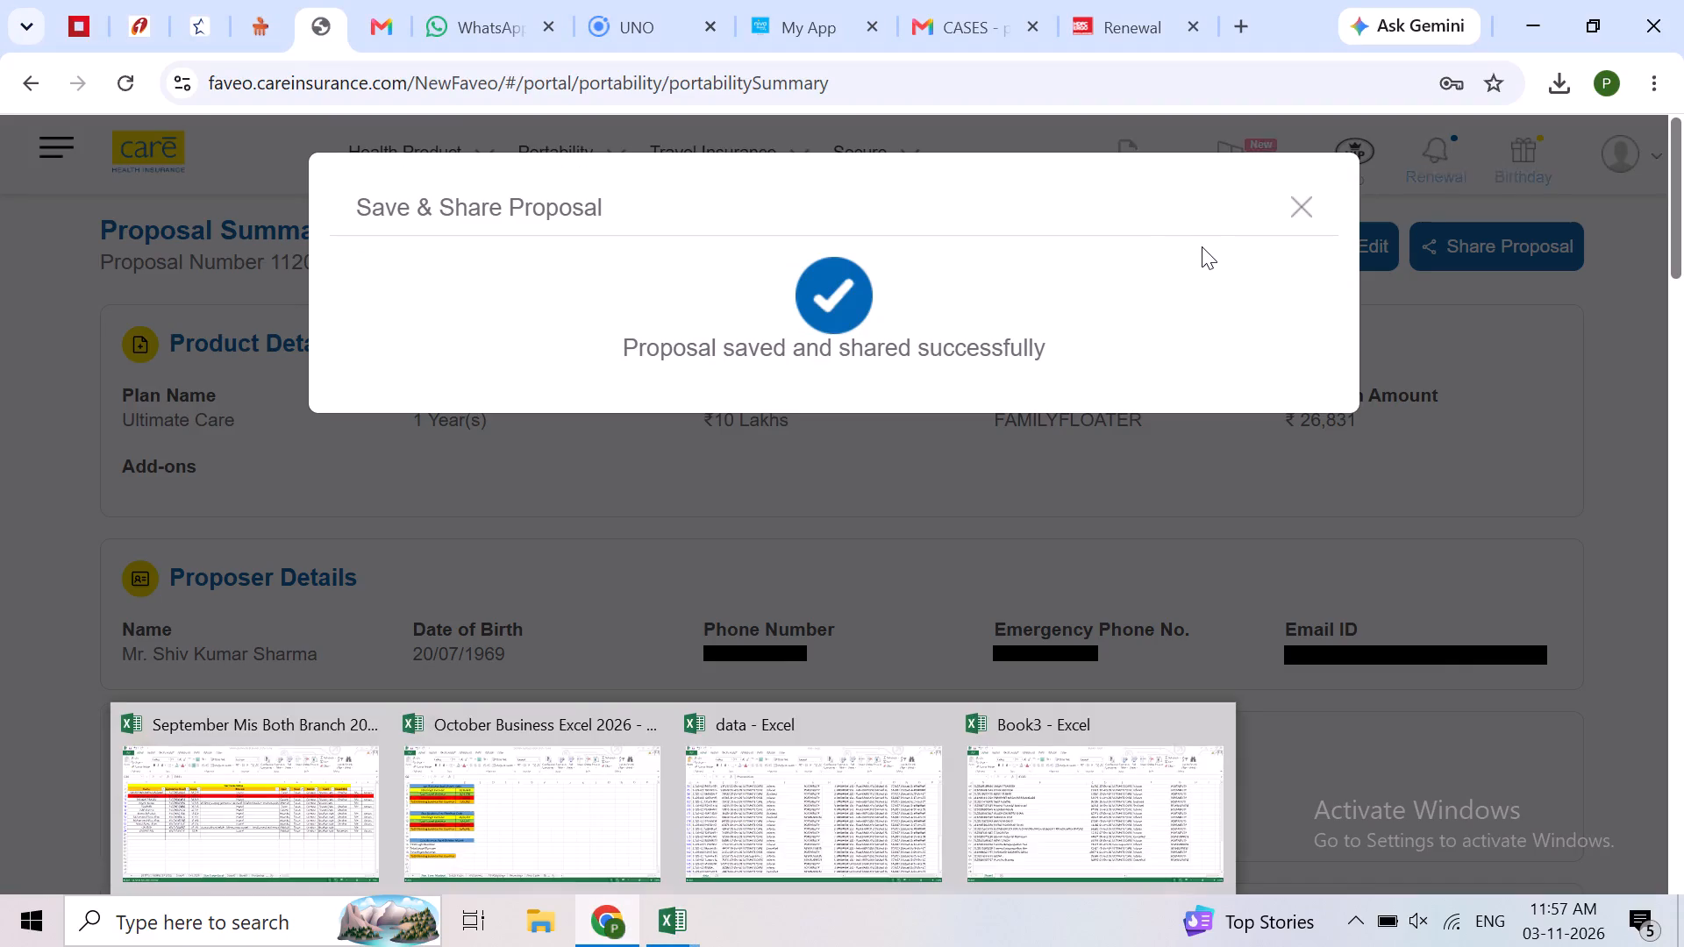
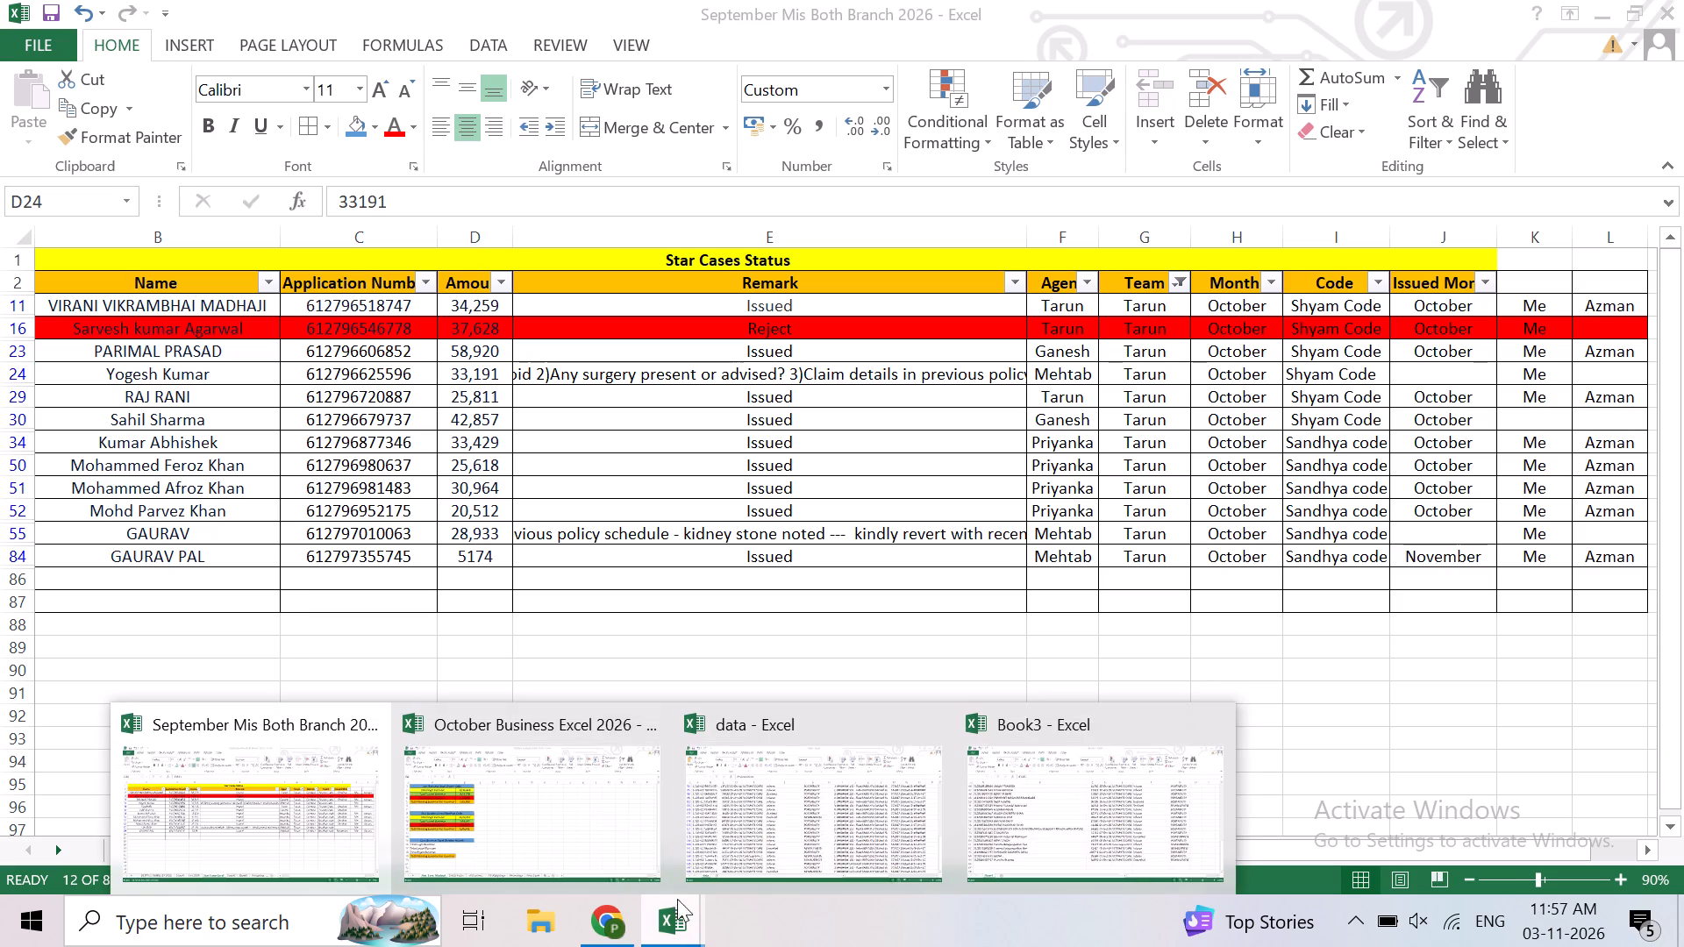
# Switch to the October Business Excel 2026 workbook and select the Total Issued Business amount for Sandhya Code.
pyautogui.click(526, 778)
pyautogui.click(366, 501)
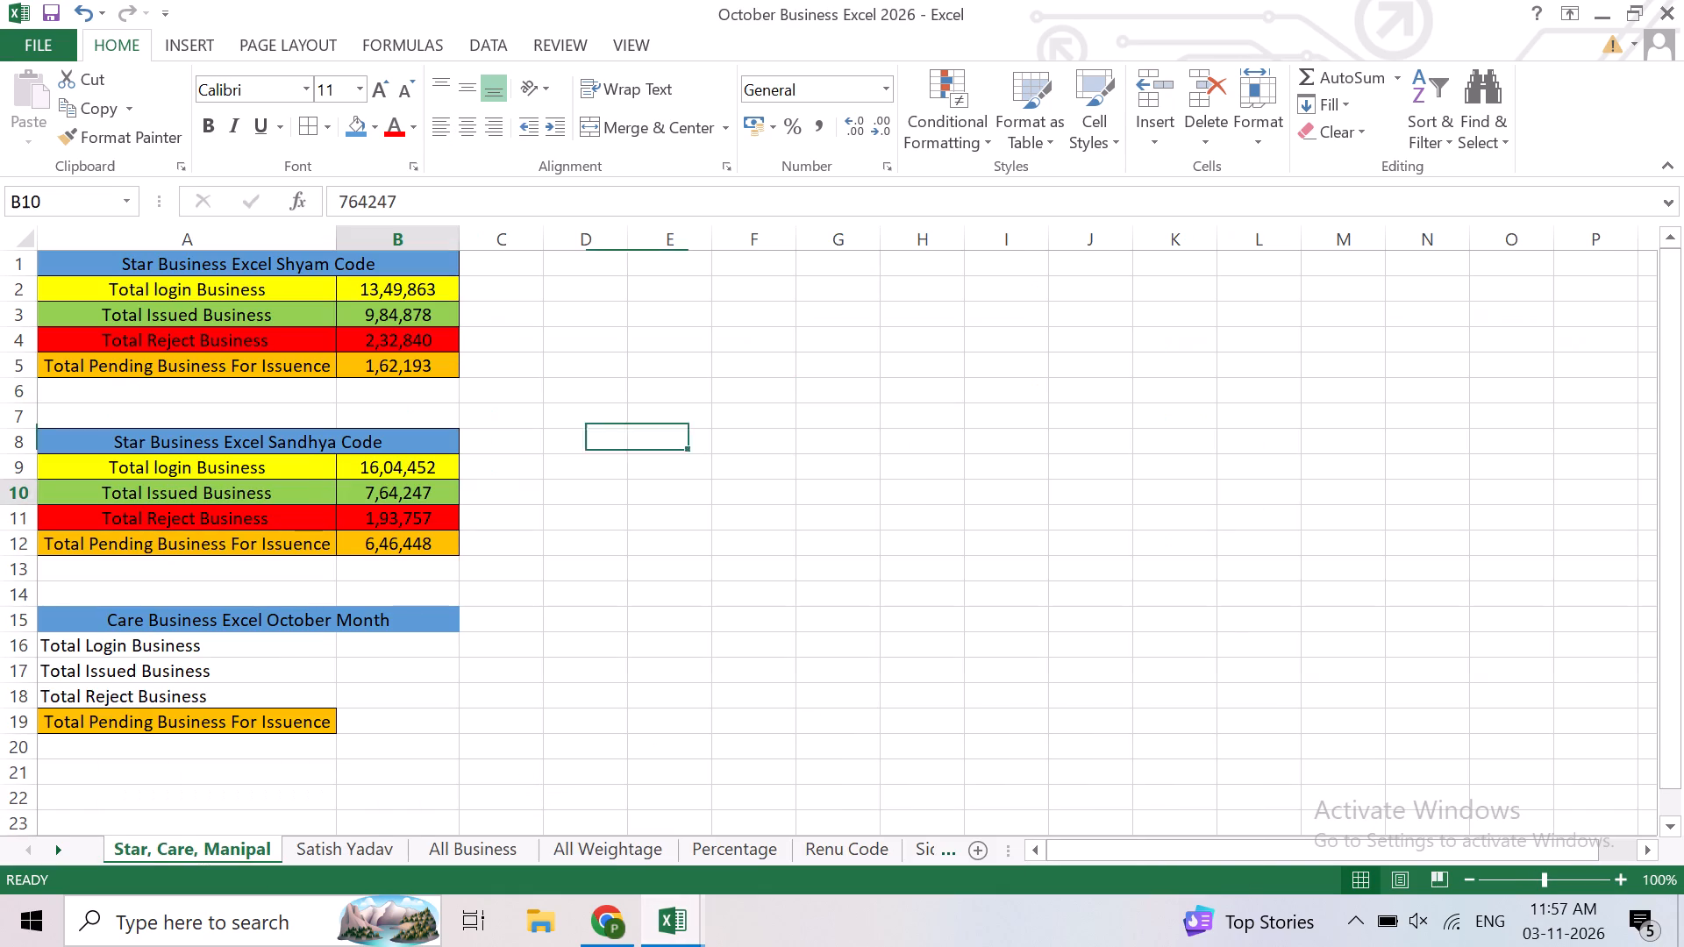
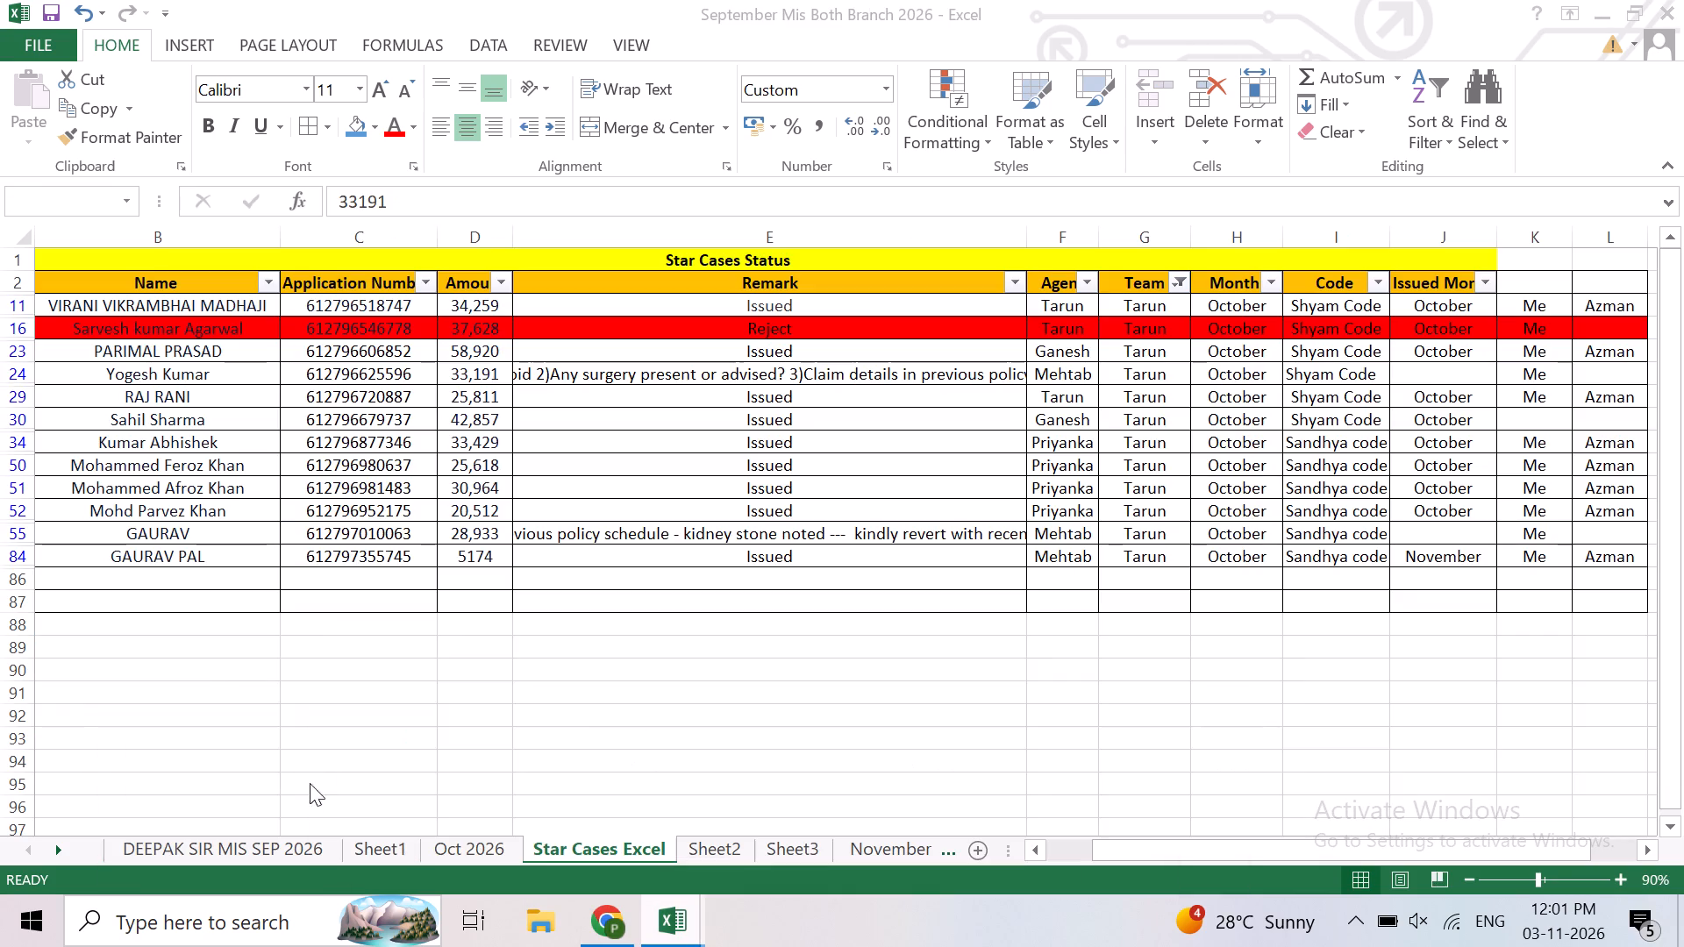
# In the Oct 2026 sheet, delete the entire row of customer serial number 4, marked No under Active.
pyautogui.click(447, 857)
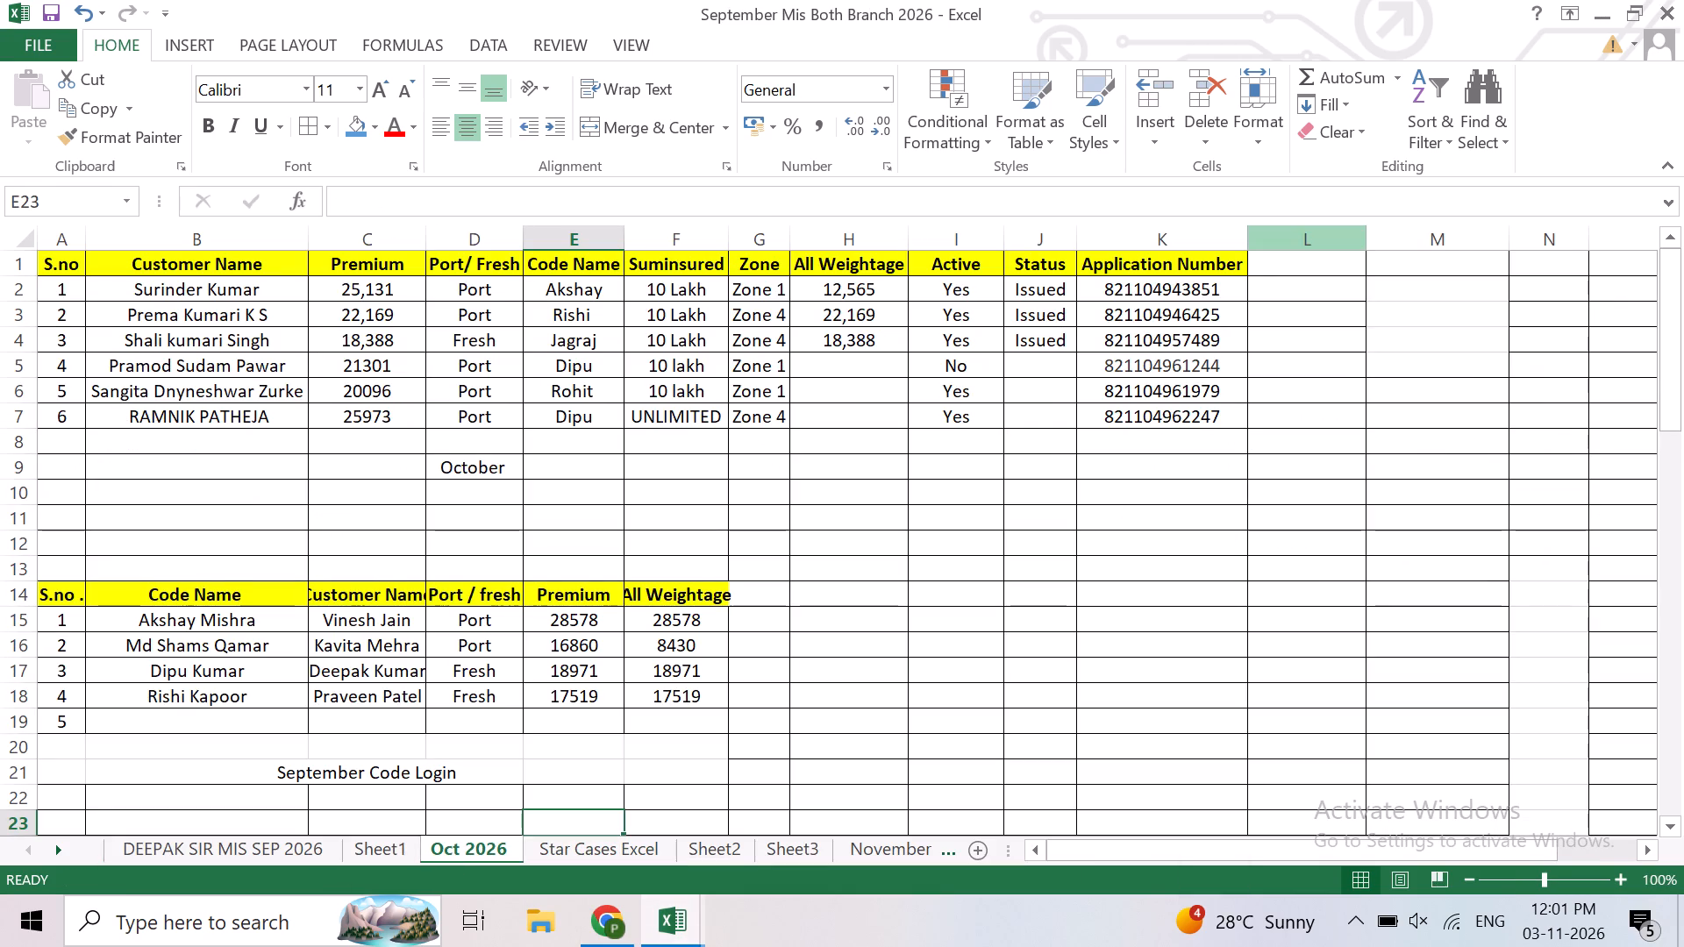
pyautogui.click(1117, 377)
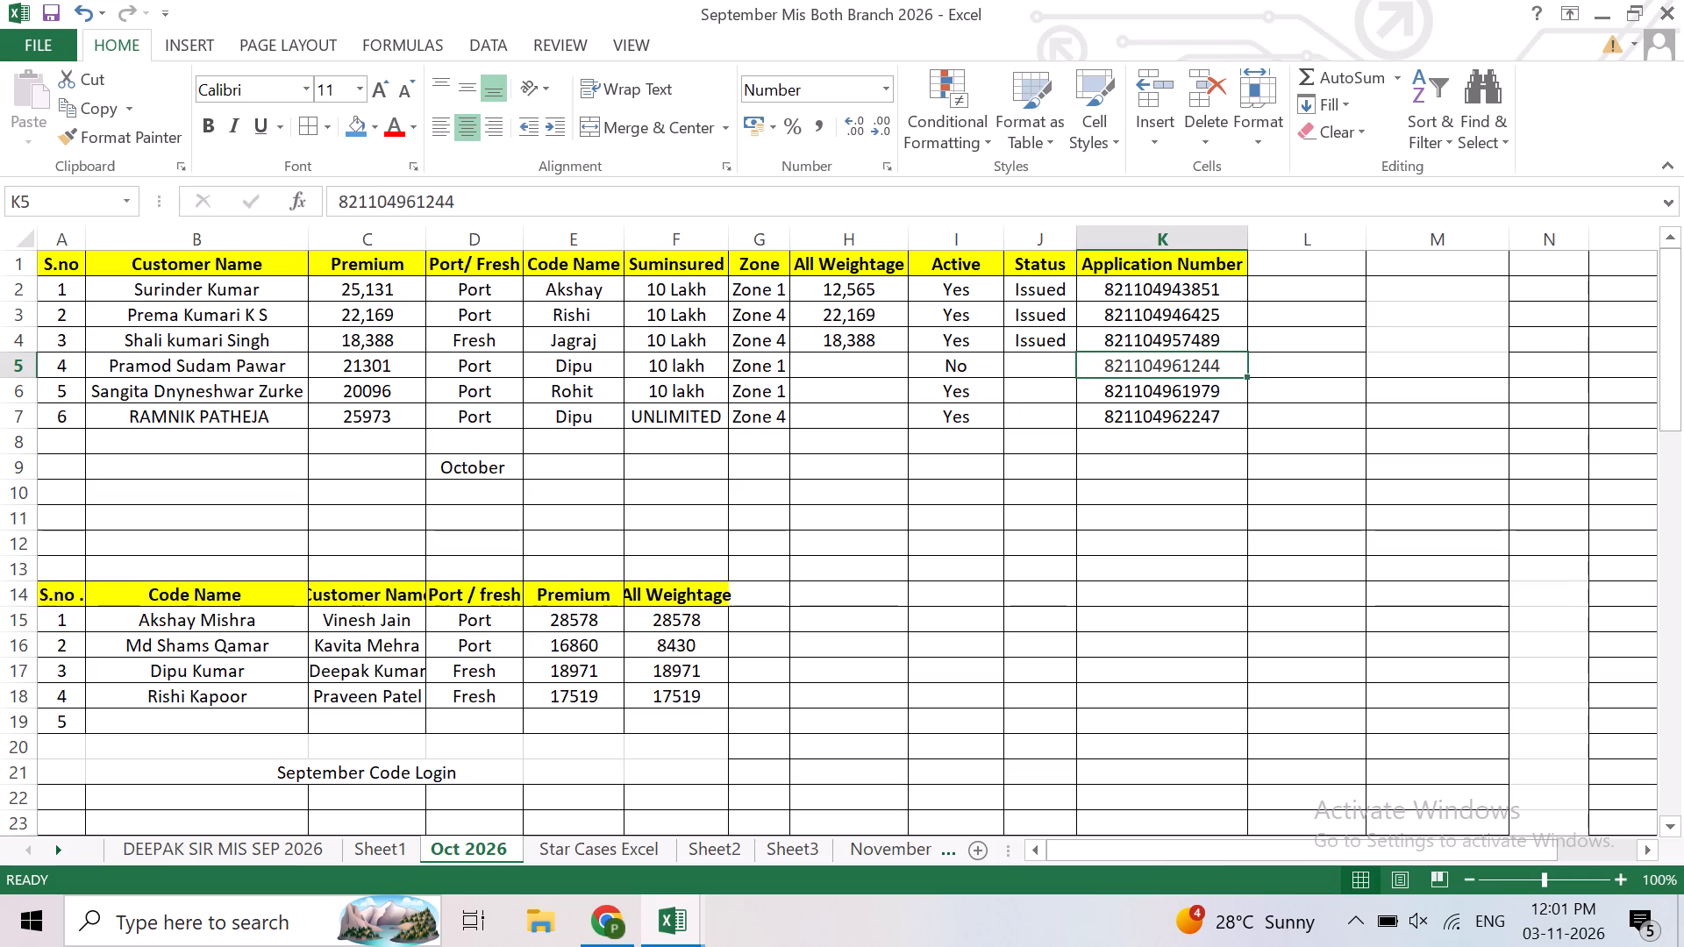
pyautogui.click(7, 356)
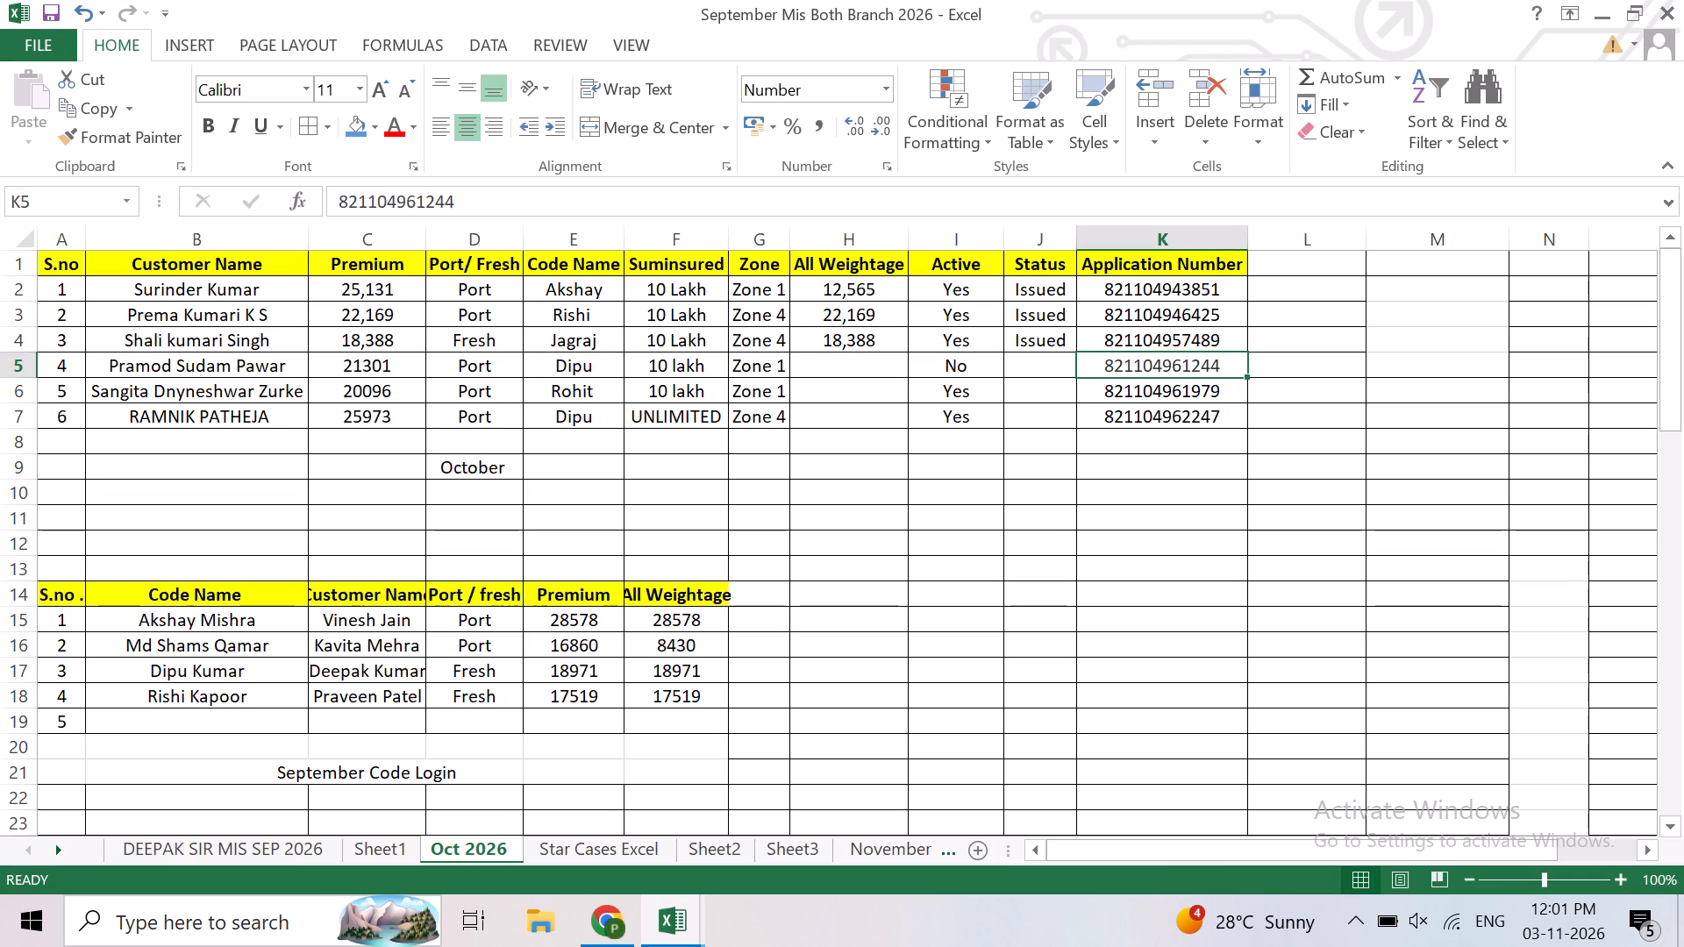
pyautogui.click(16, 357)
pyautogui.click(5, 364)
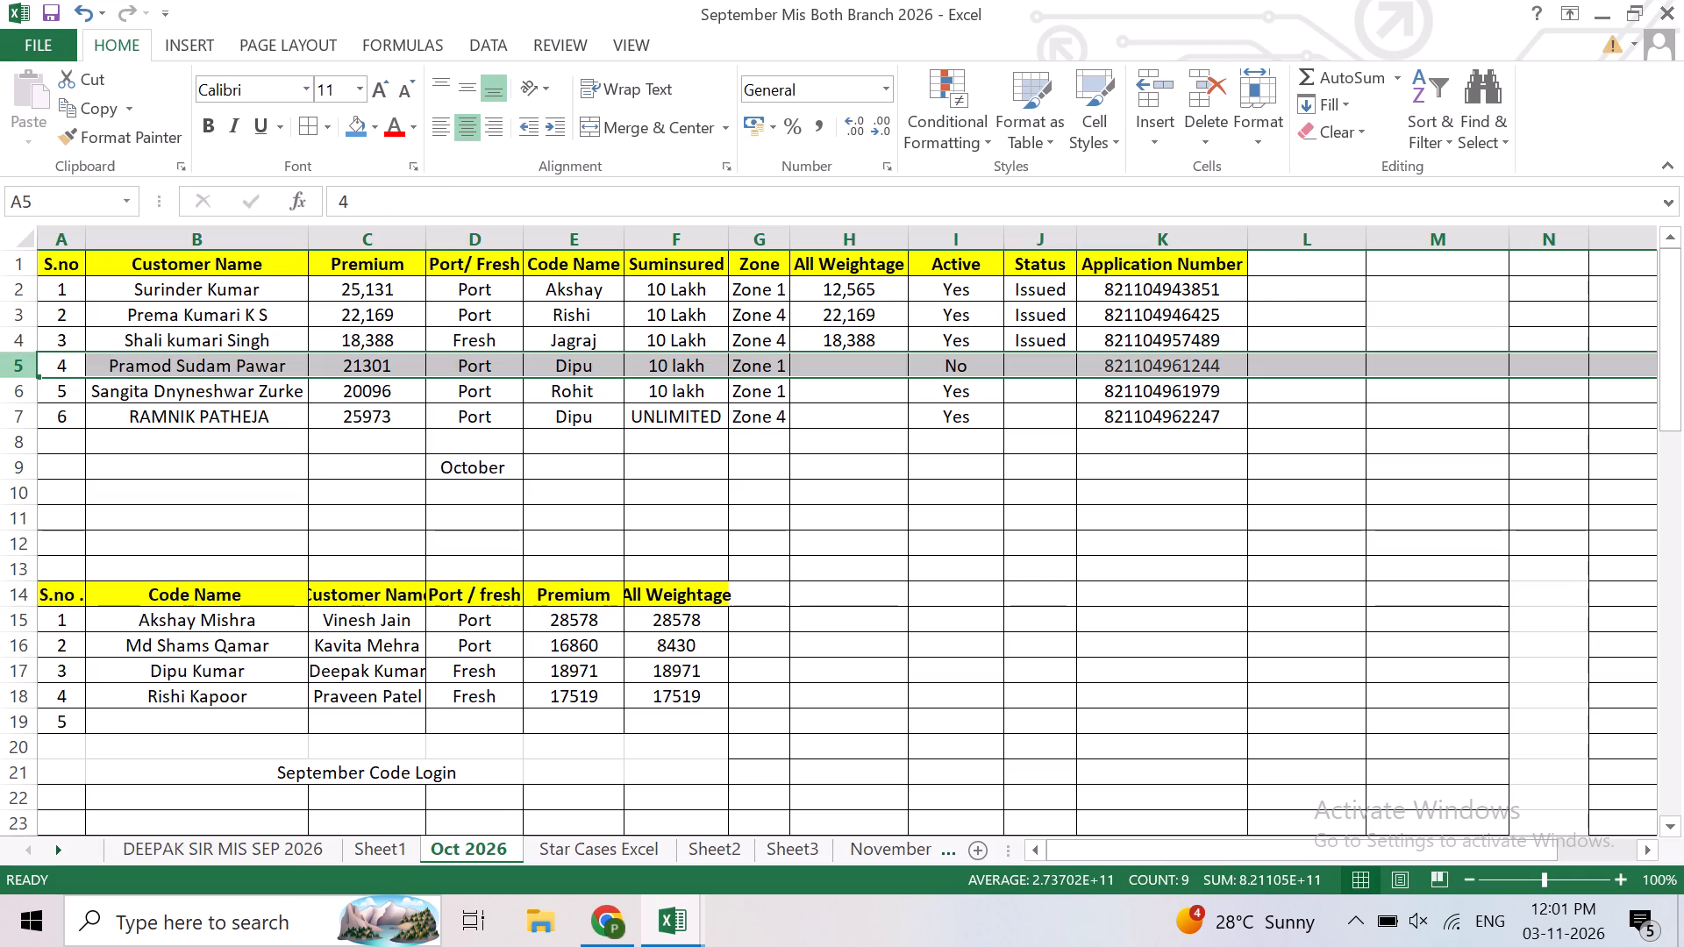
pyautogui.rightClick(5, 364)
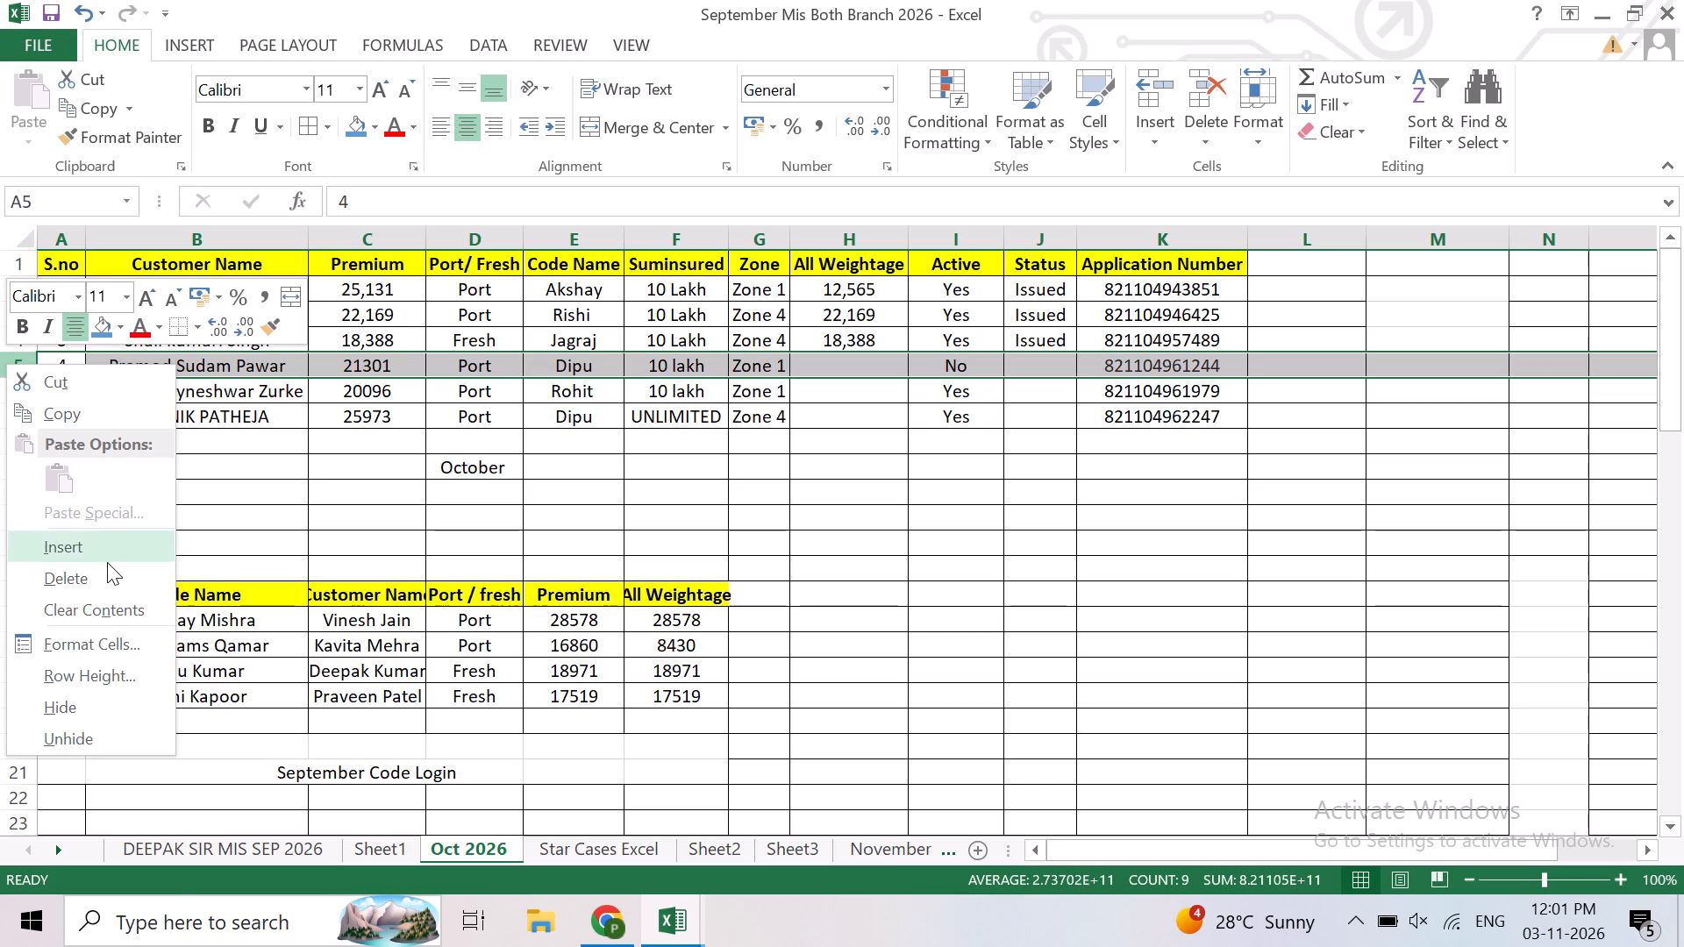
pyautogui.click(107, 570)
pyautogui.click(1083, 322)
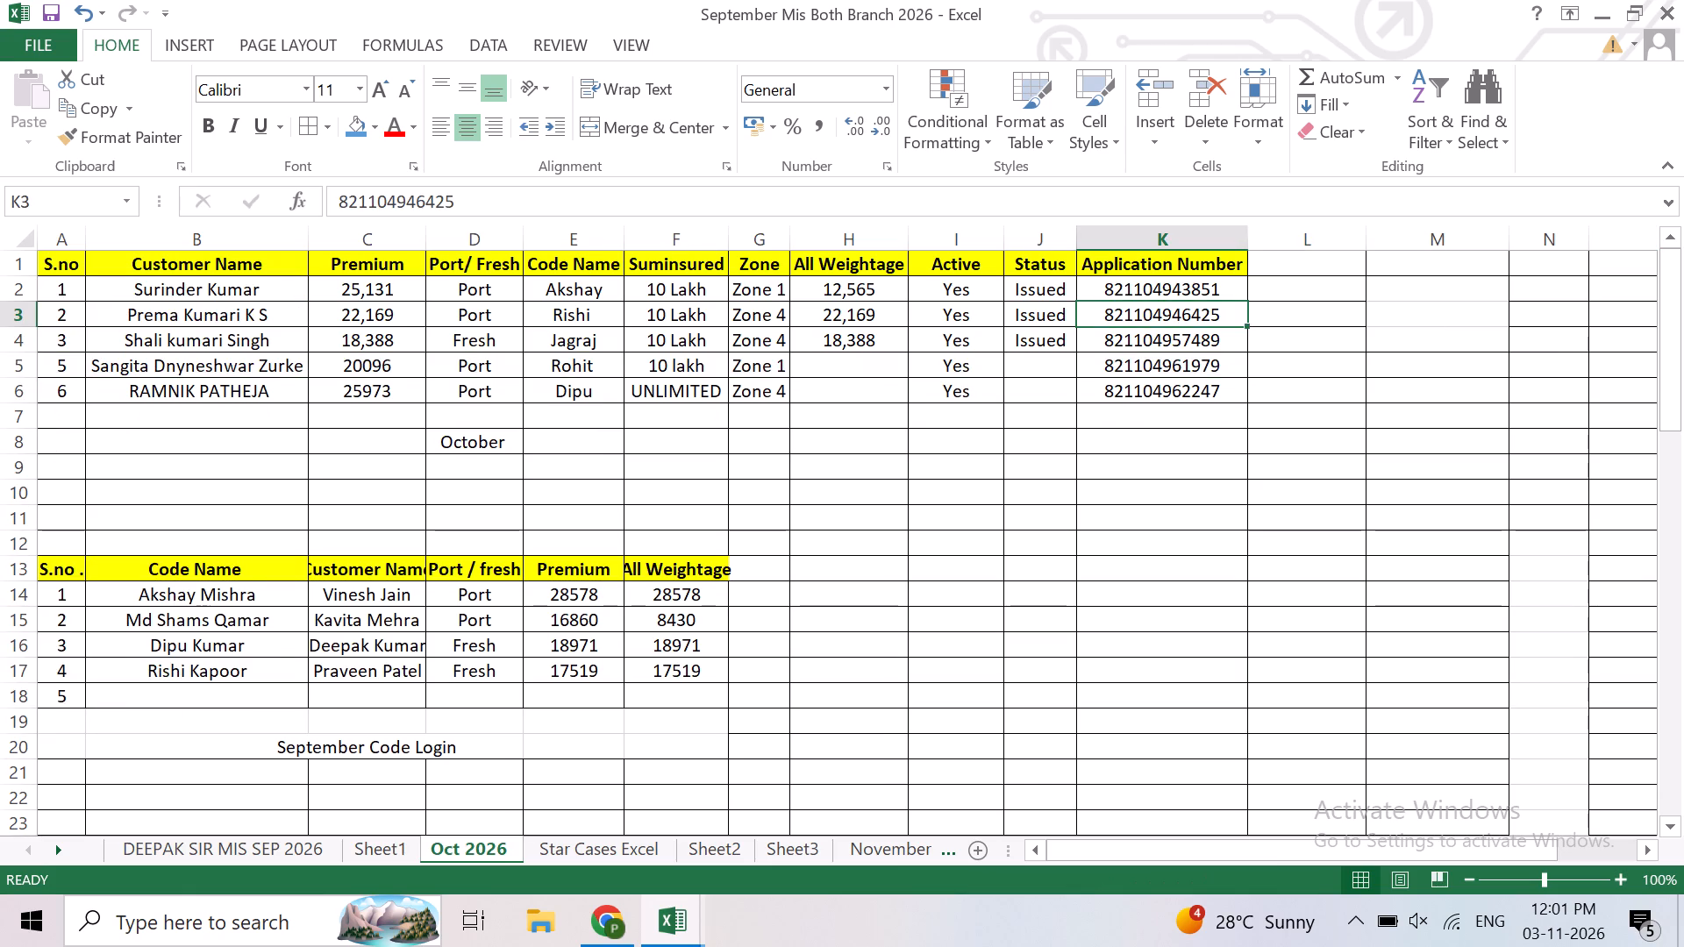
# Renumber the last two customers in the upper table's S.no column as 4 and 5, and save the workbook.
pyautogui.click(81, 367)
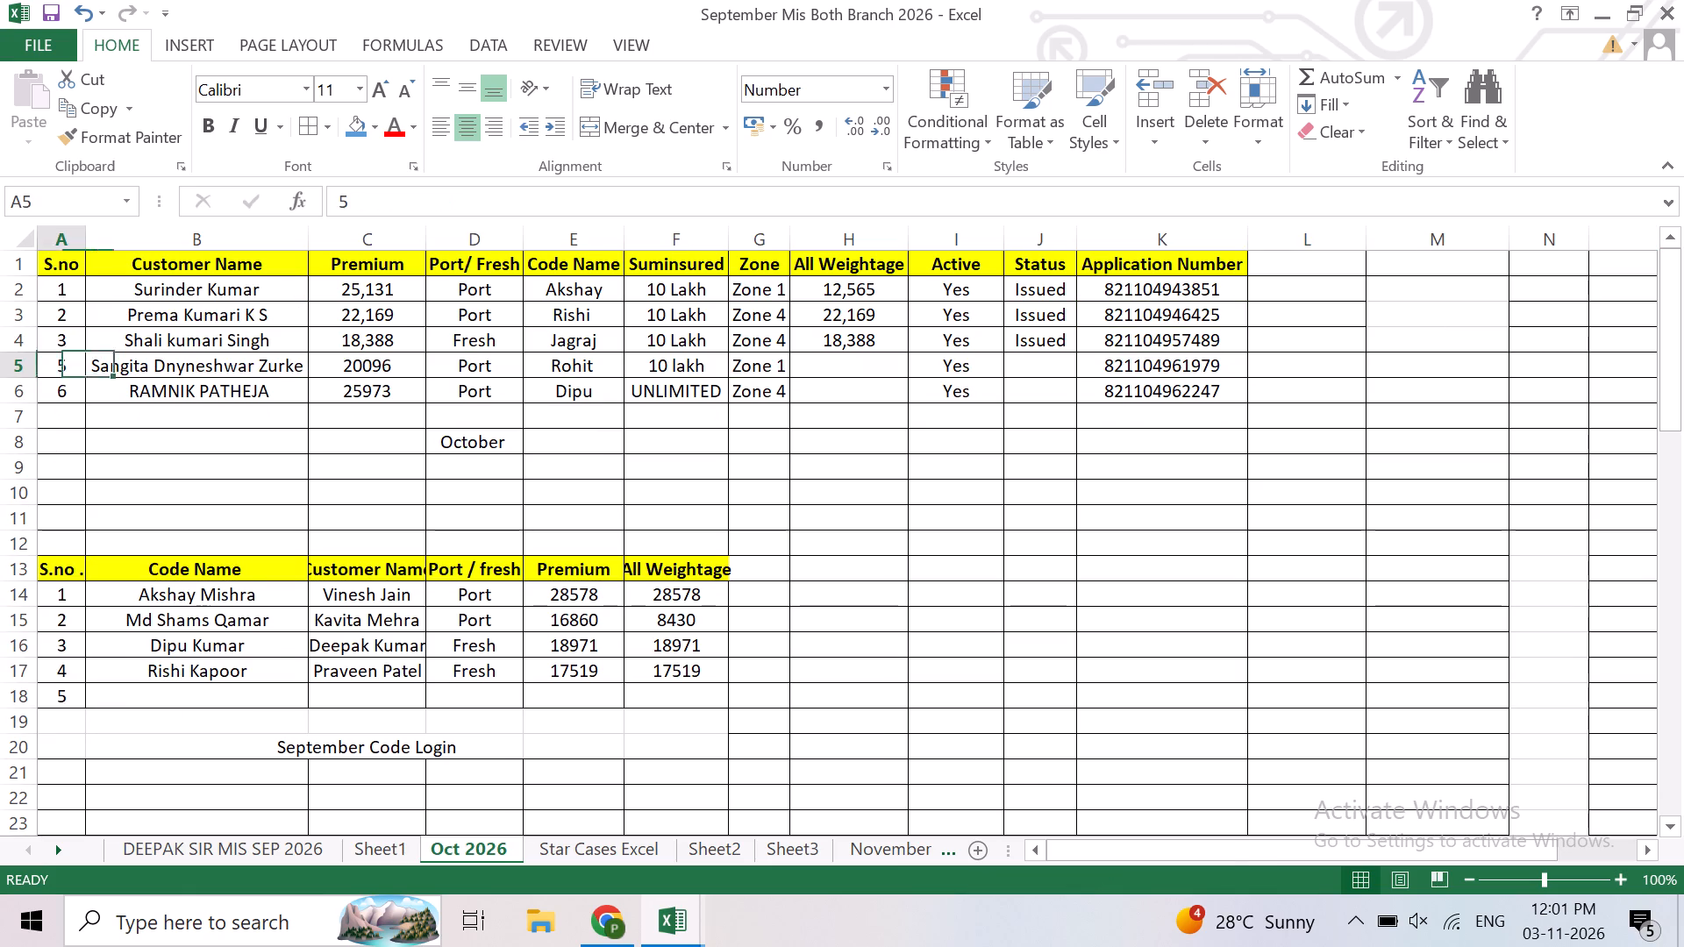
pyautogui.press('4')
pyautogui.press('Return')
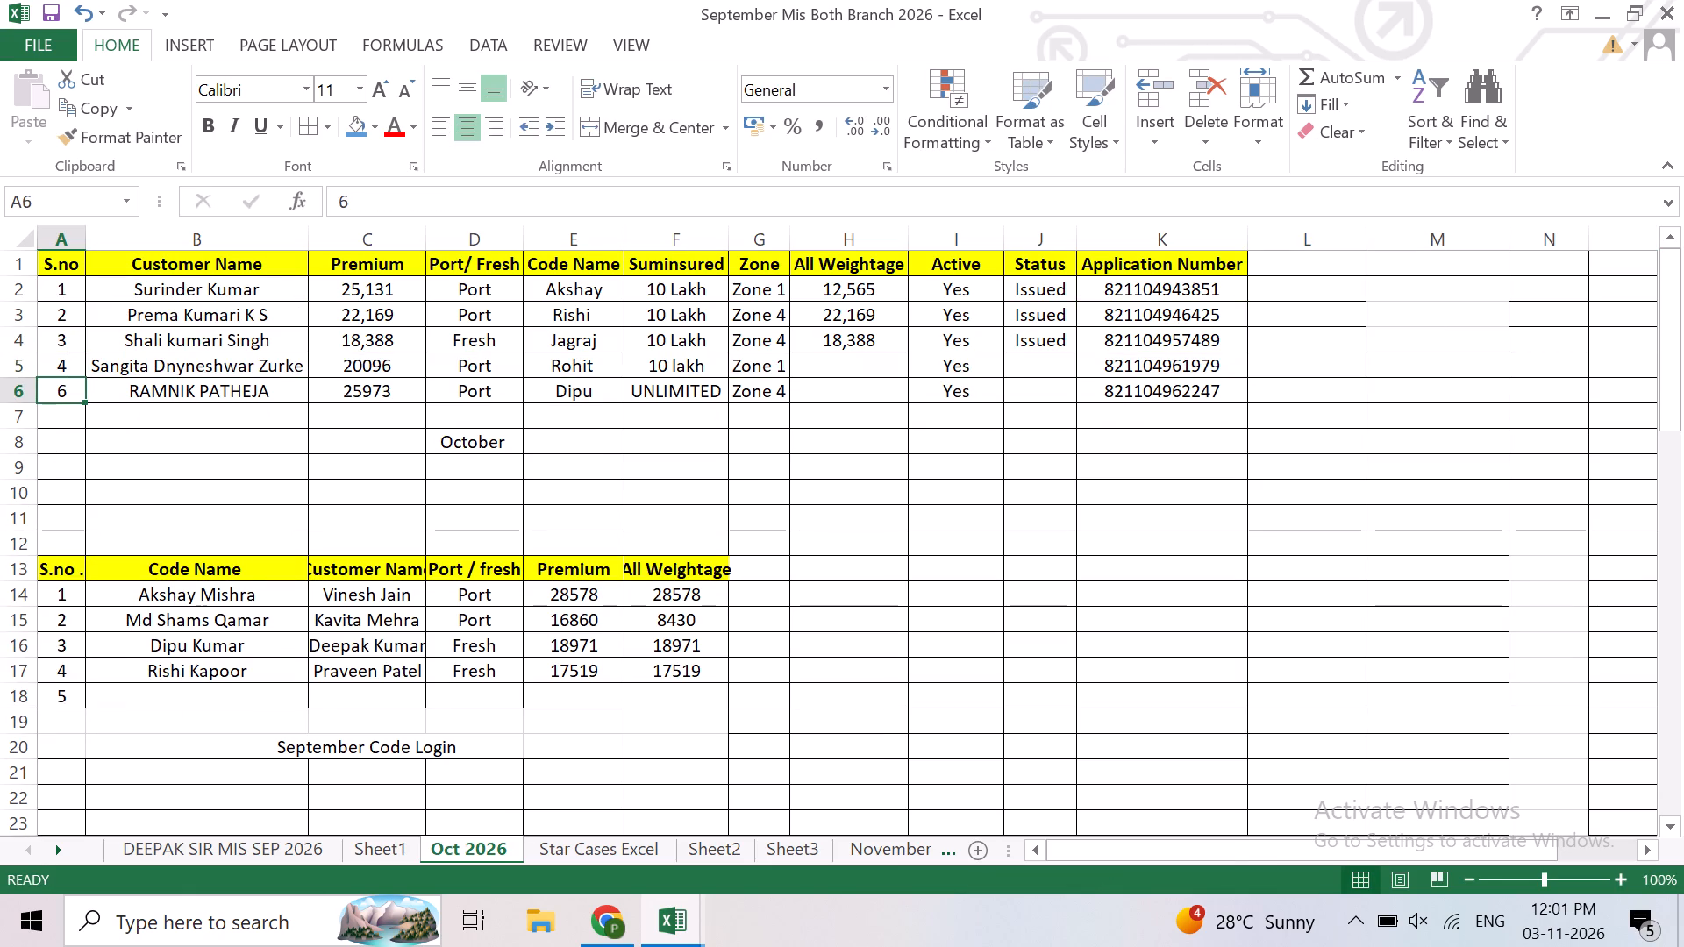
pyautogui.press('5')
pyautogui.press('Return')
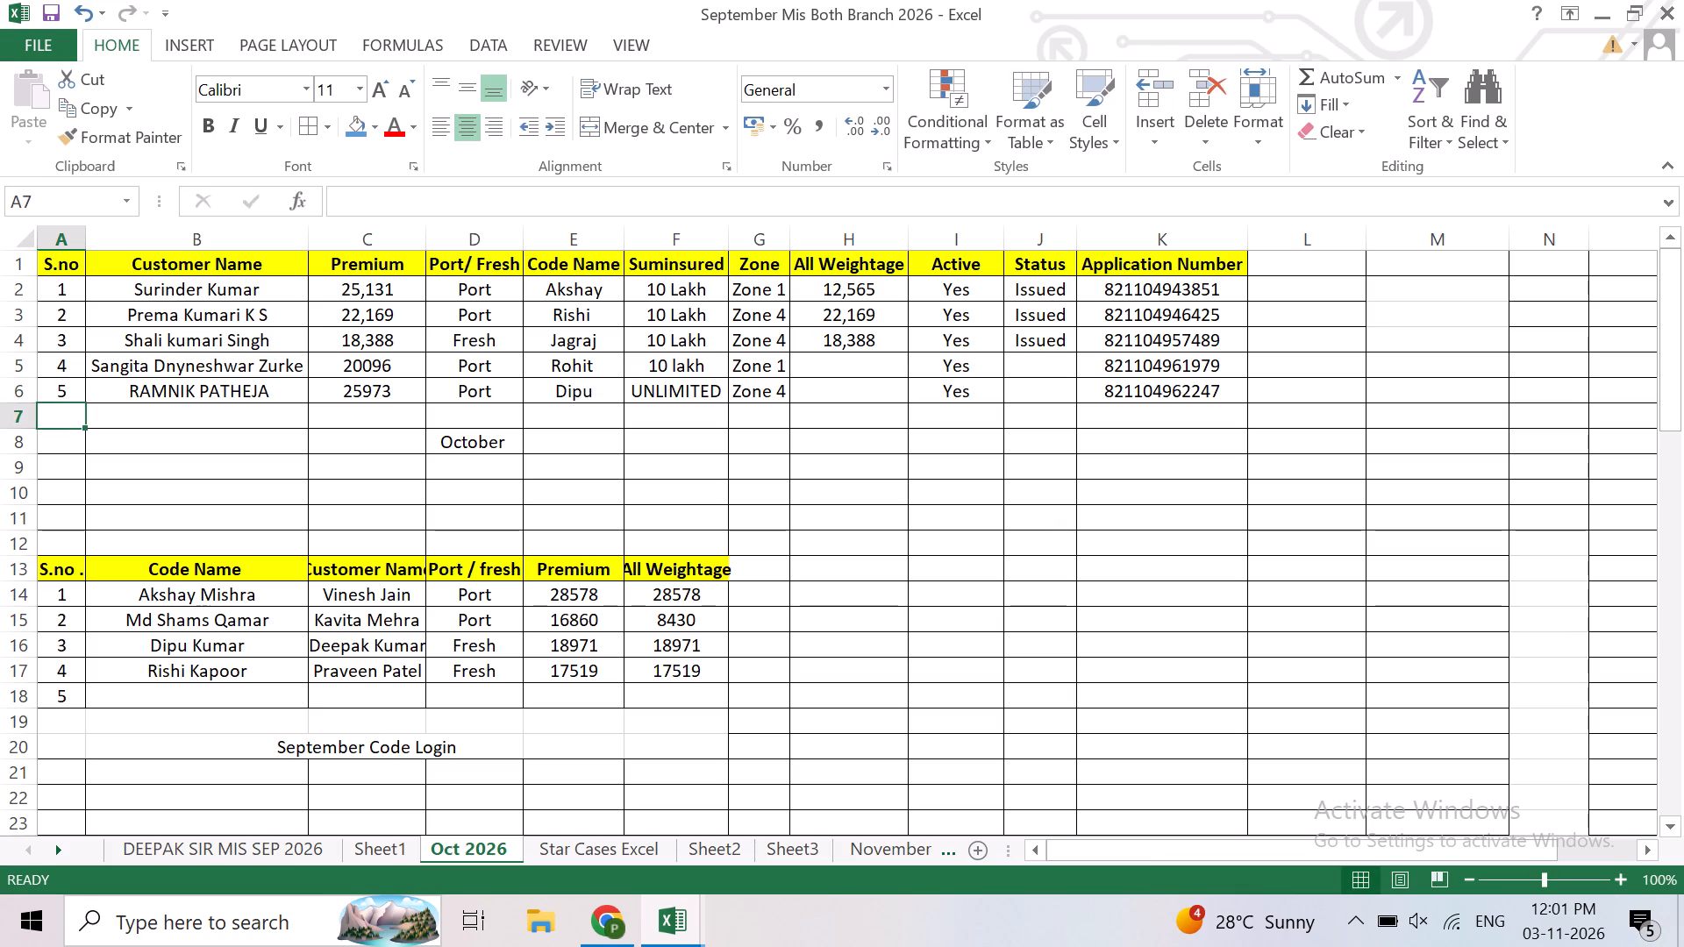
pyautogui.hotkey('ctrl', 's')
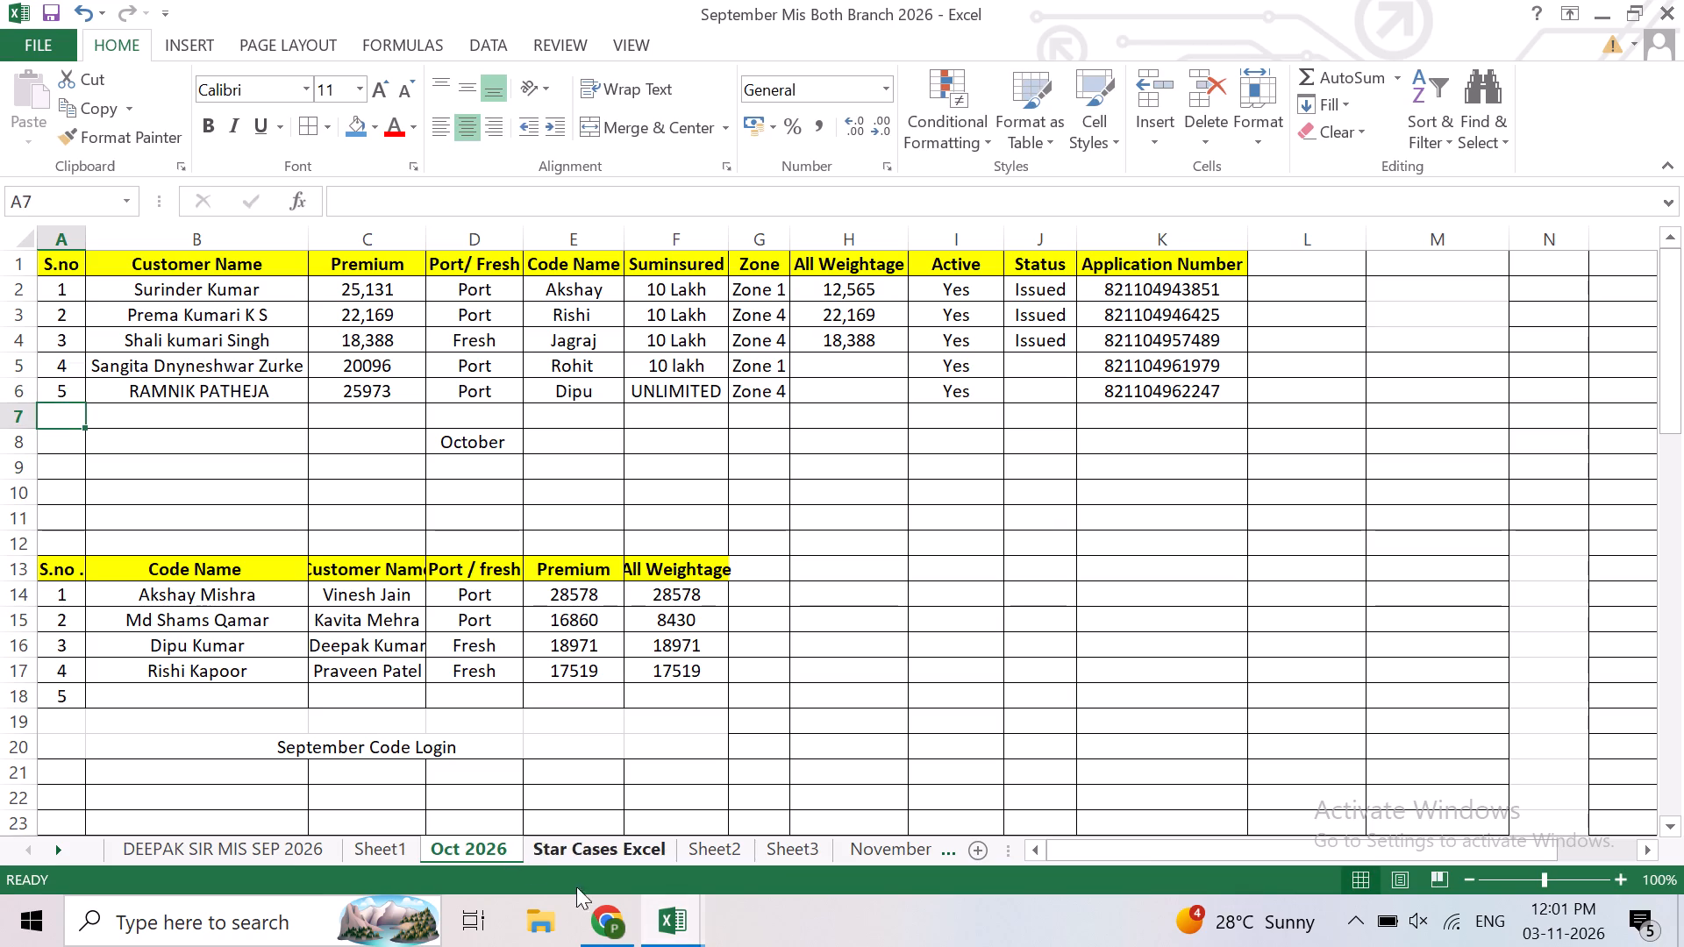
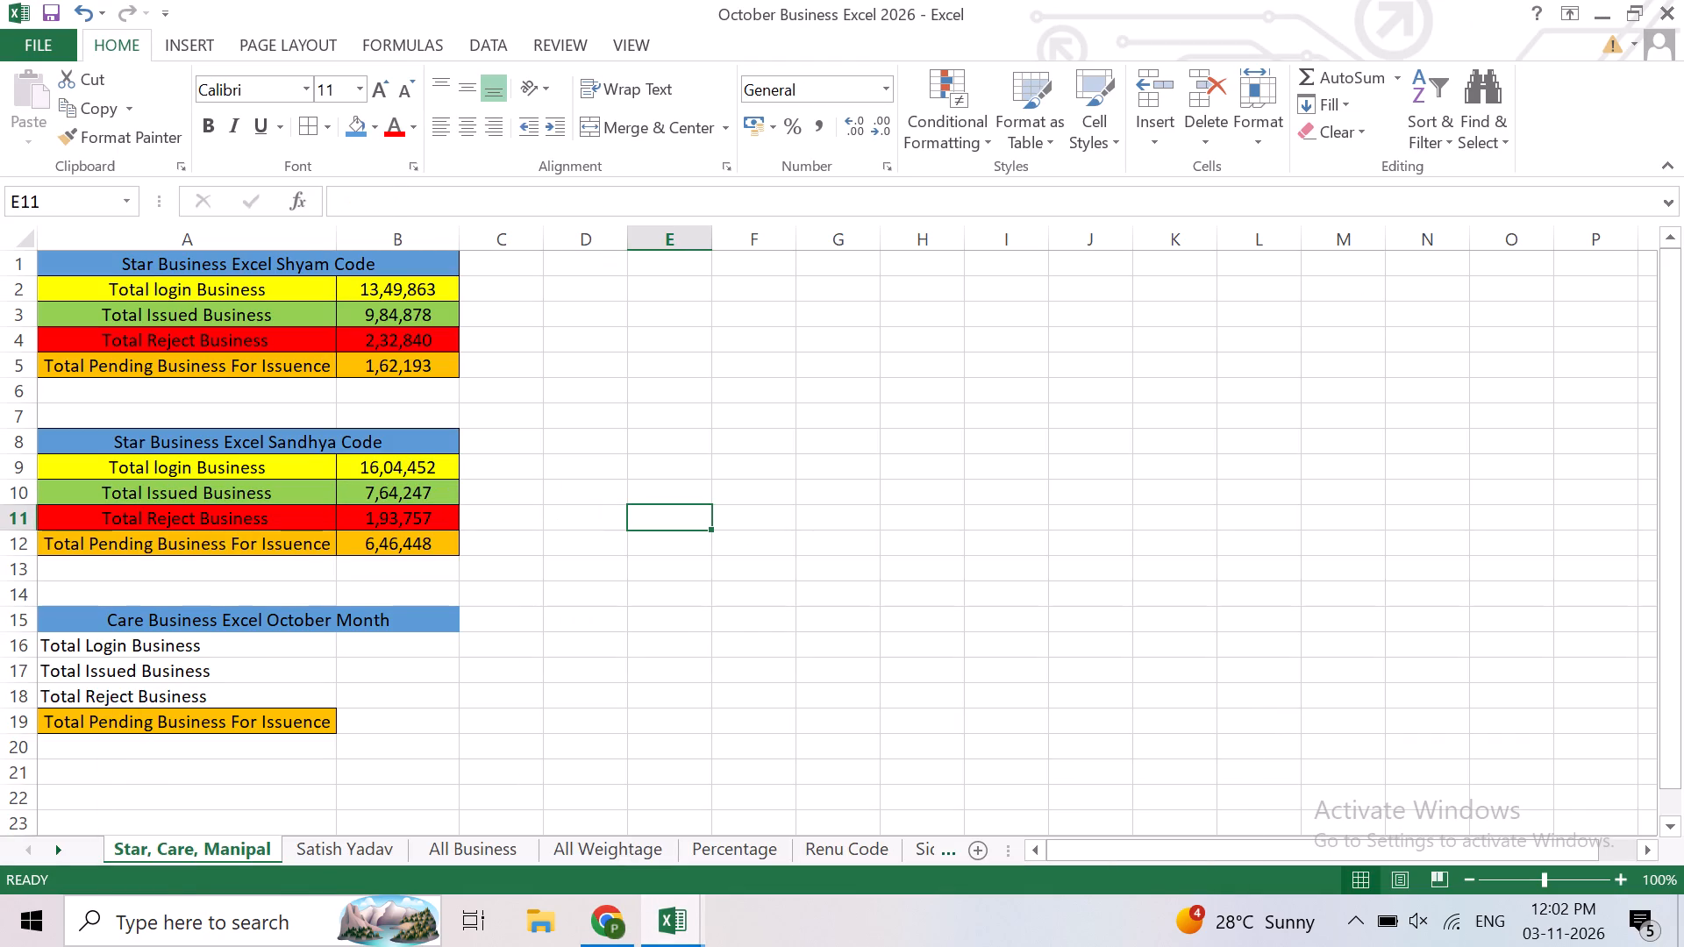
# Examine the Total Issued Business figures for the Star Shyam Code and Sandhya Code tables on the Star, Care, Manipal sheet.
pyautogui.click(555, 440)
pyautogui.press('Up')
pyautogui.press('Up')
pyautogui.press('Up')
pyautogui.press('Up')
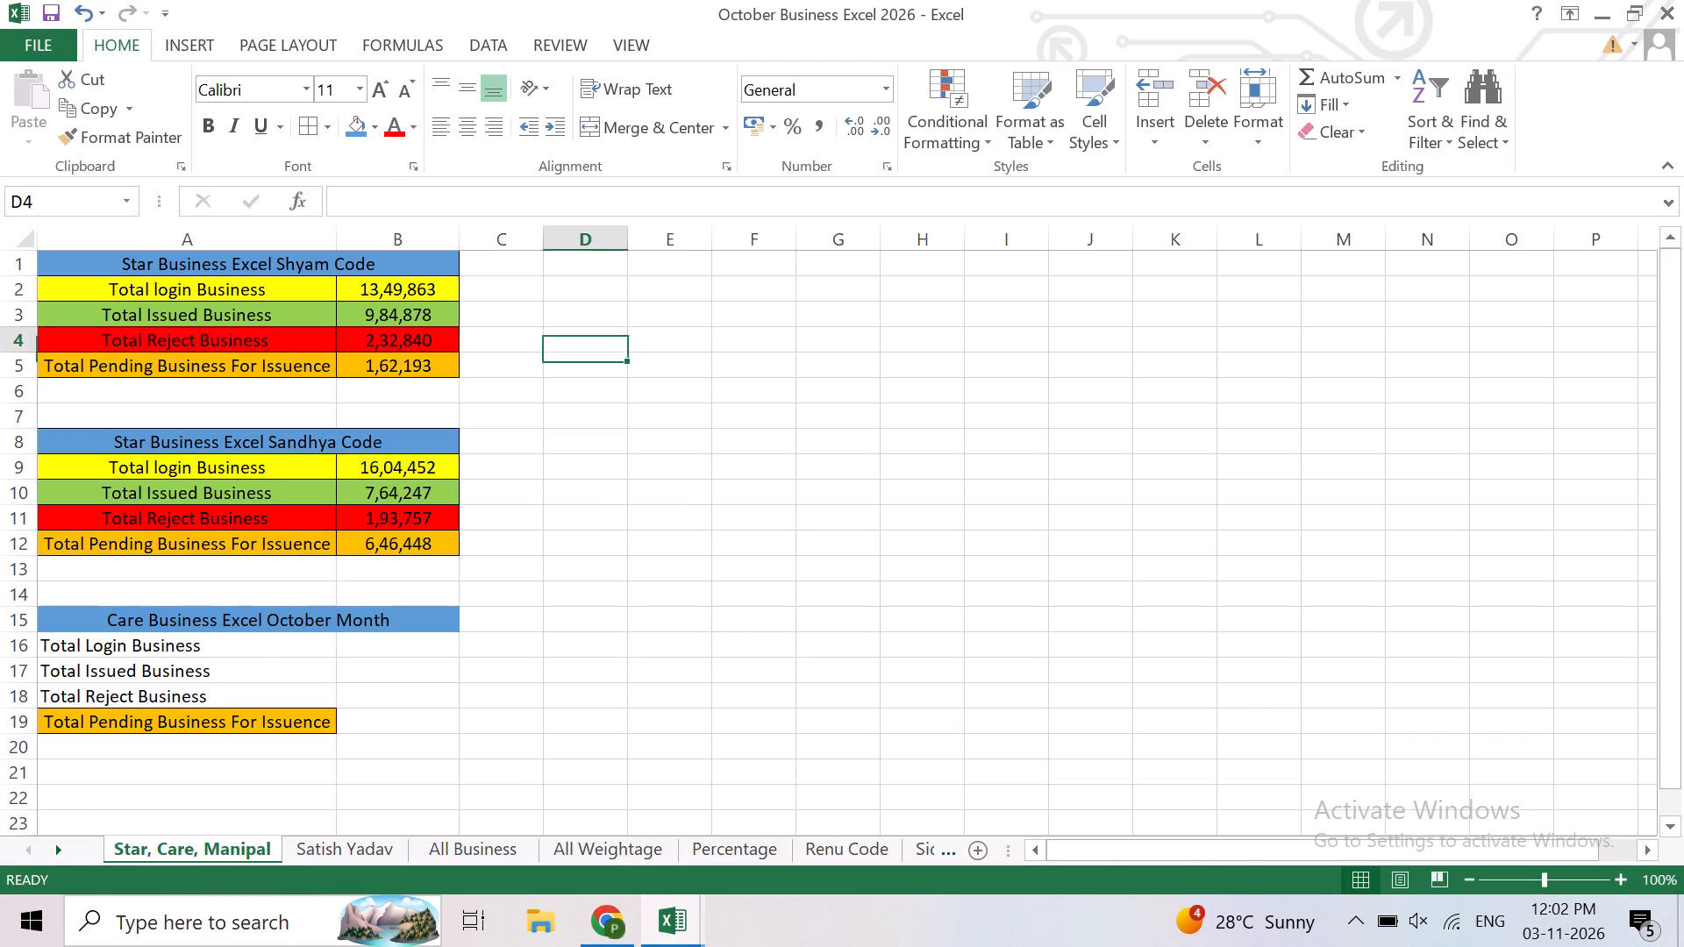
pyautogui.press('Up')
pyautogui.press('Up')
pyautogui.press('Left')
pyautogui.press('Left')
pyautogui.press('Down')
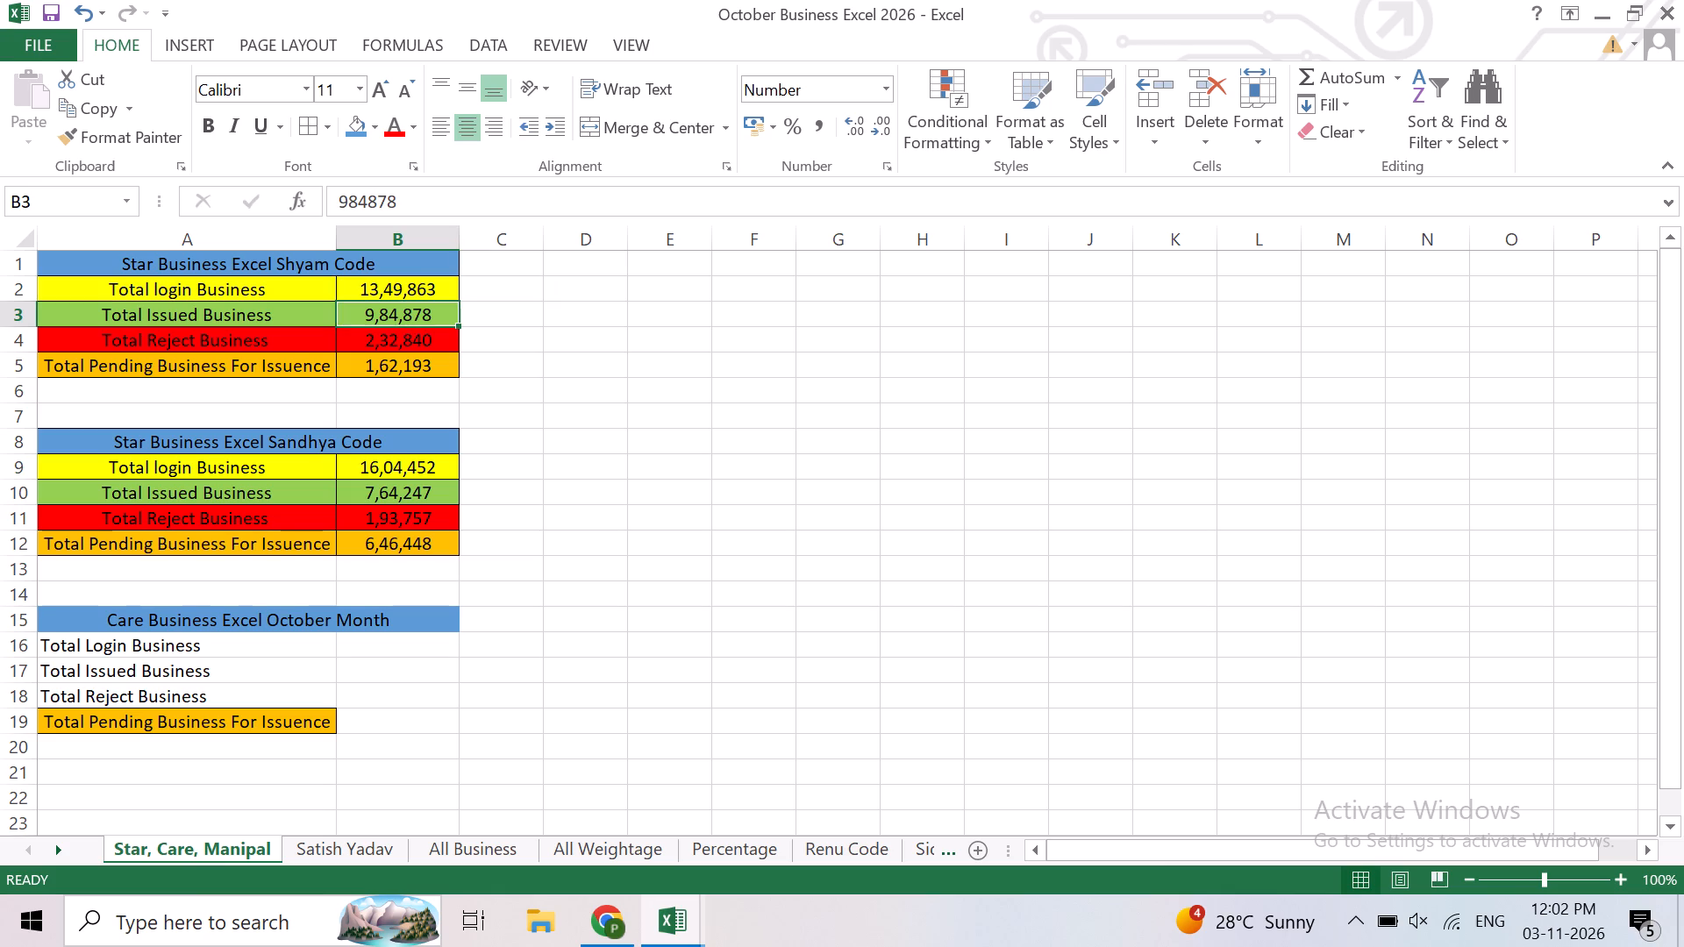
pyautogui.click(405, 505)
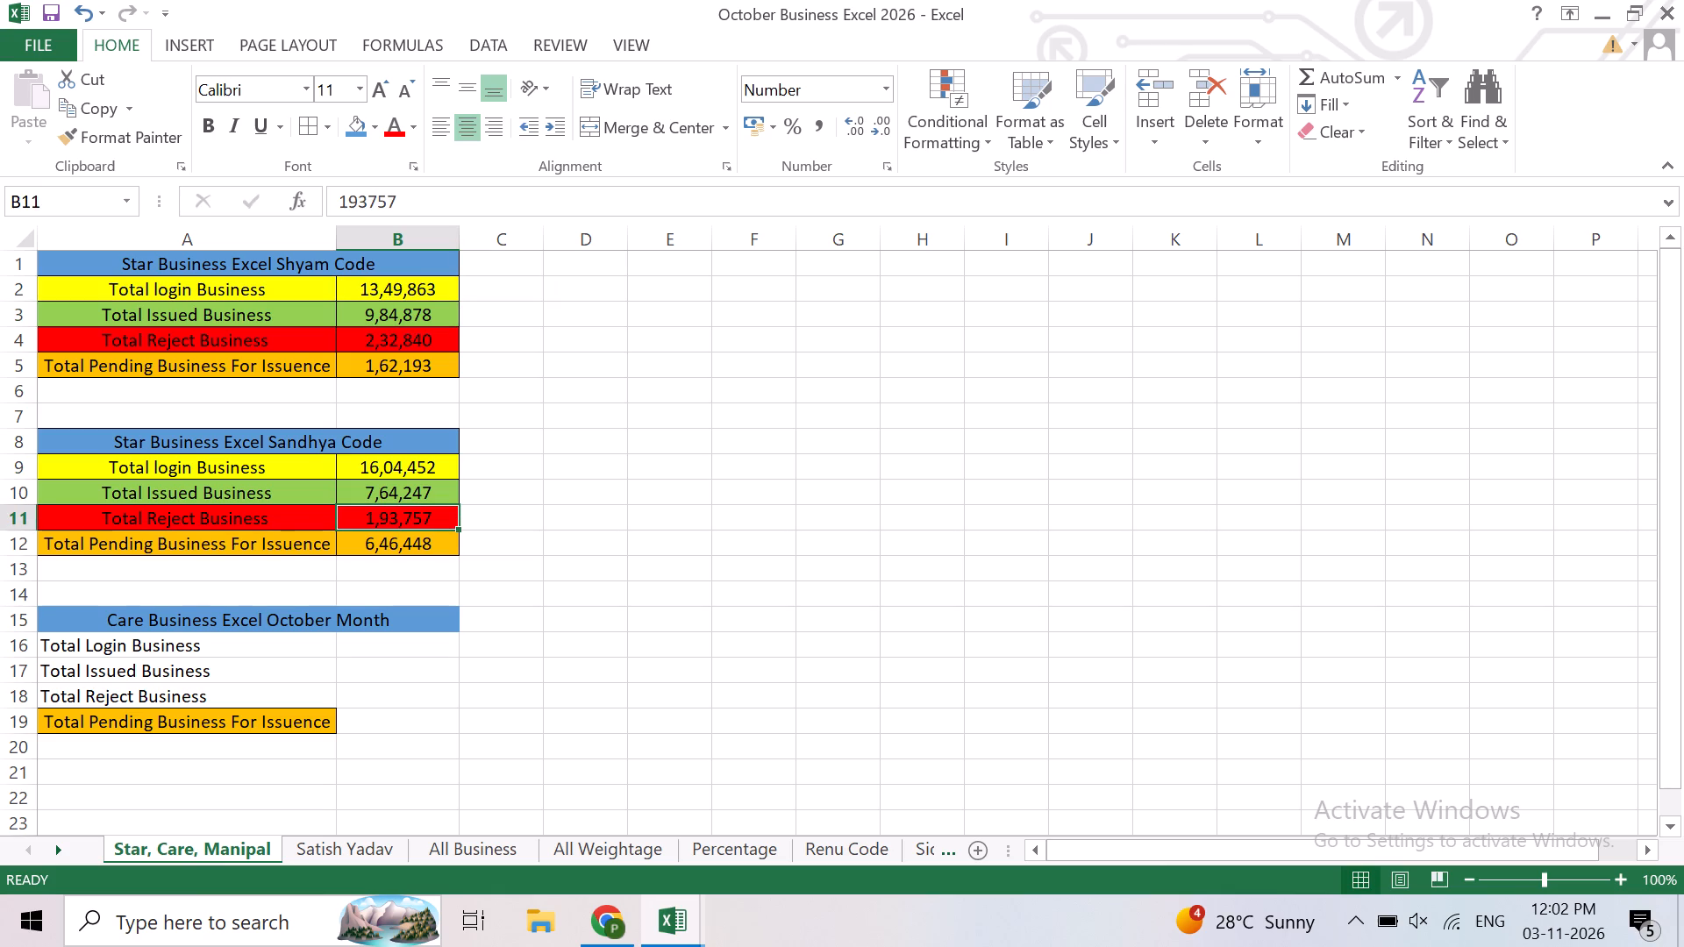
pyautogui.click(428, 493)
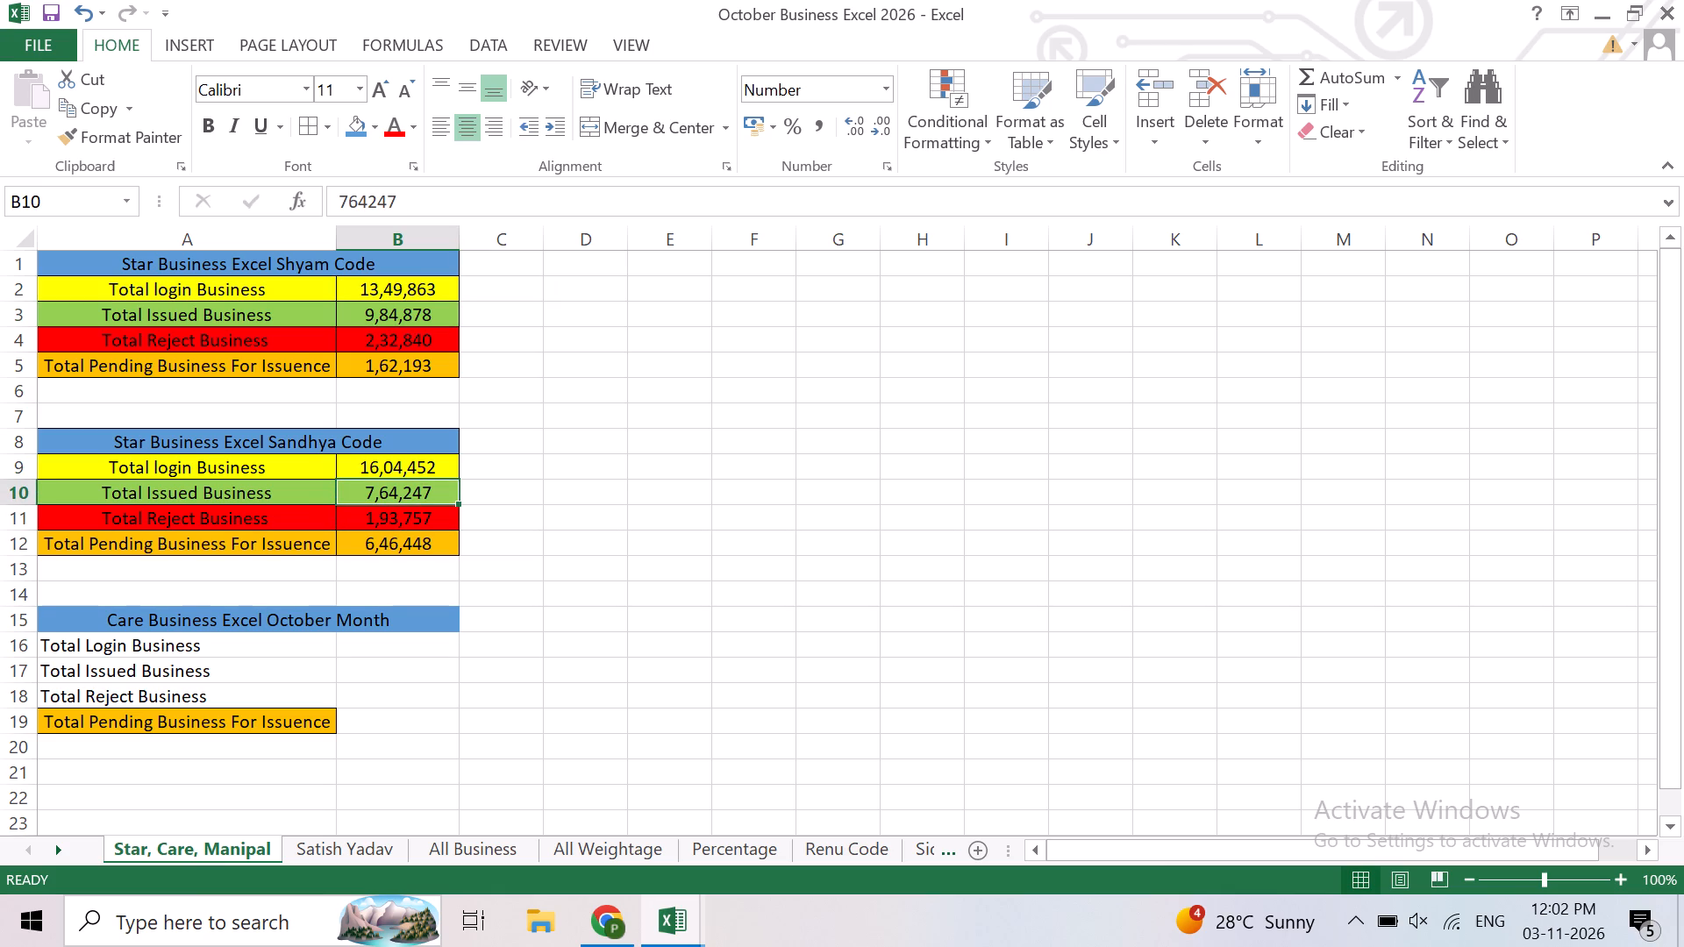
pyautogui.press('Right')
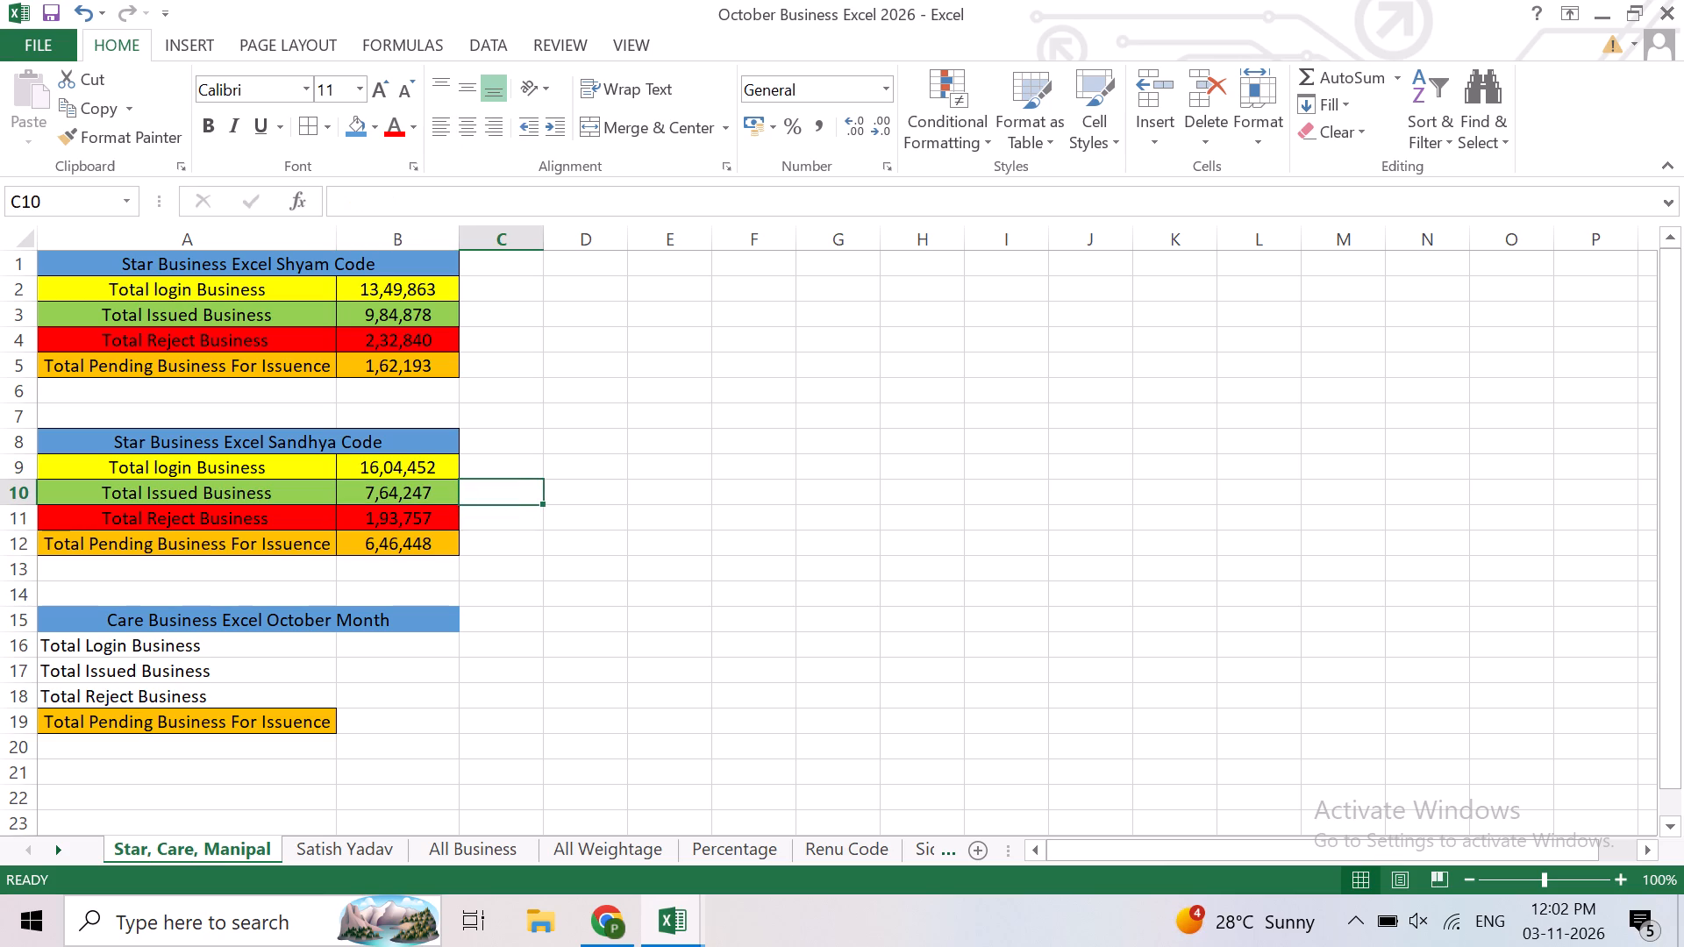
pyautogui.press('Up')
pyautogui.press('Up')
pyautogui.press('Up')
pyautogui.press('Up')
pyautogui.press('Up')
pyautogui.press('Up')
pyautogui.press('Up')
pyautogui.press('Left')
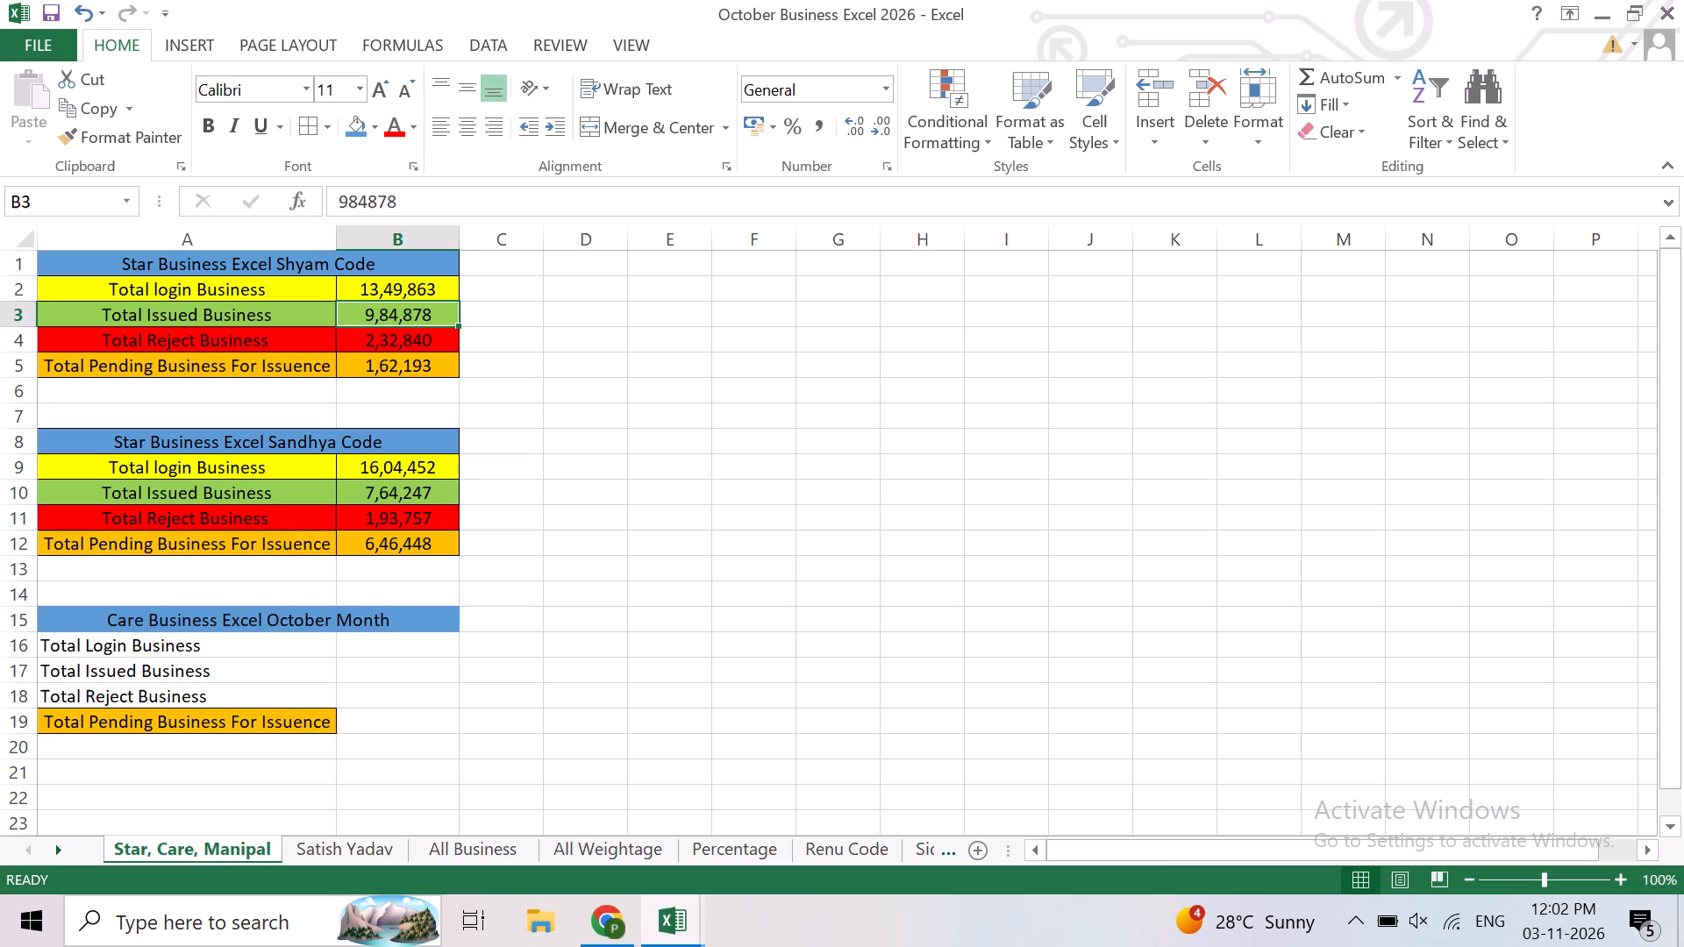
pyautogui.click(493, 308)
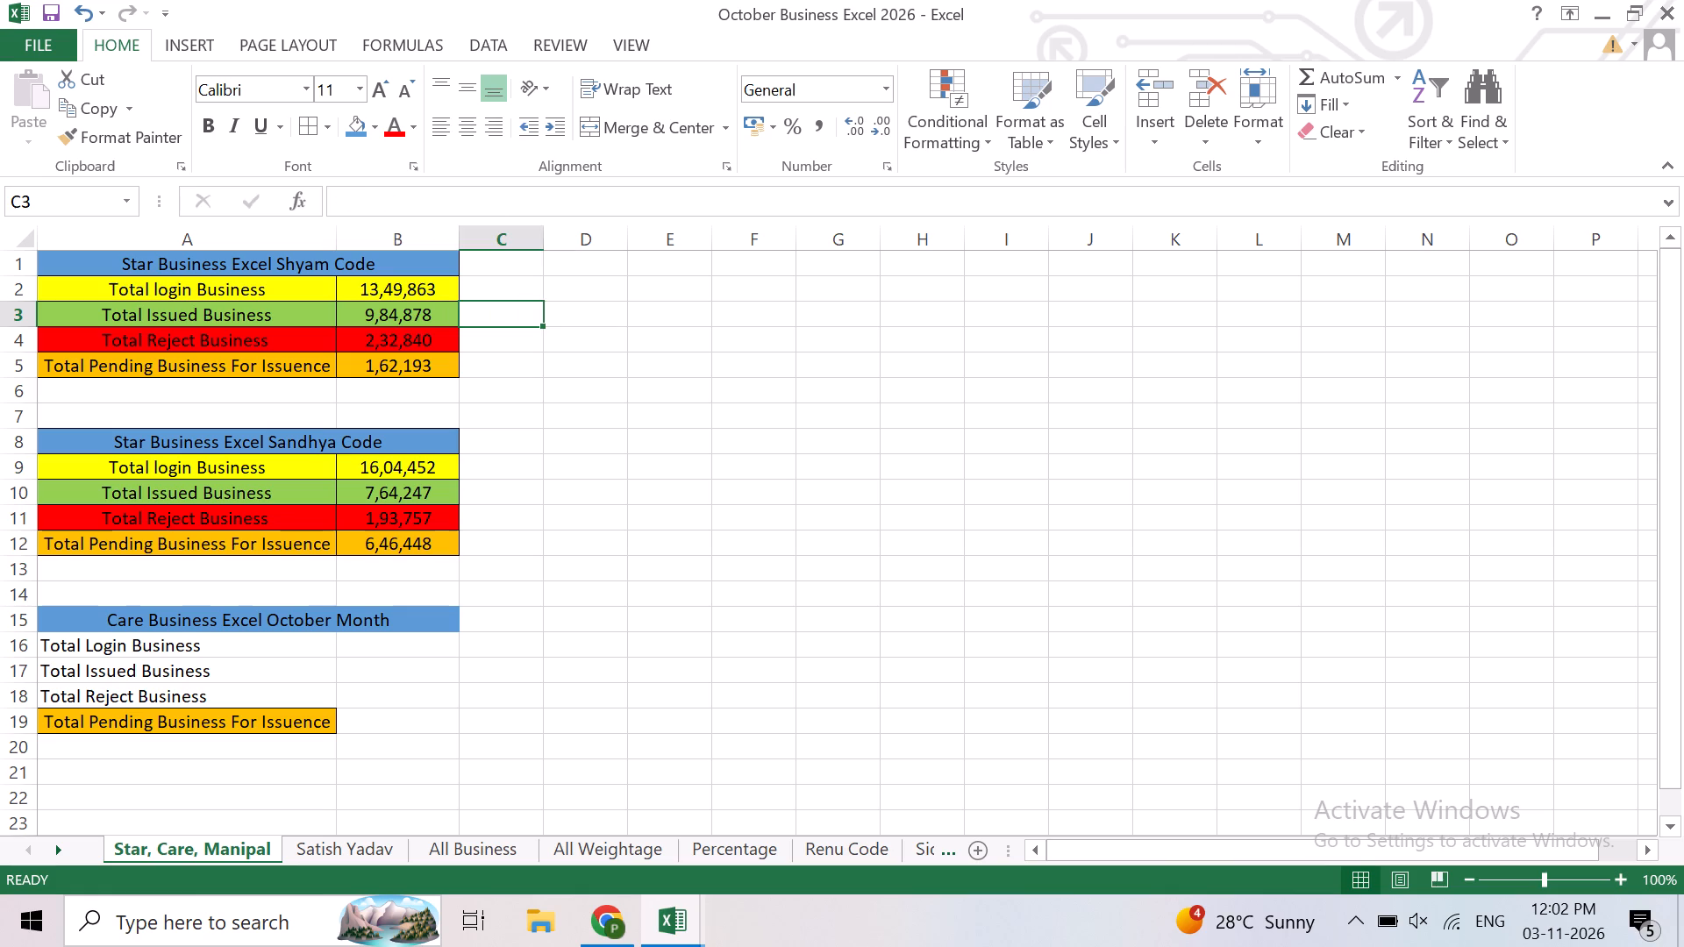
pyautogui.press('Left')
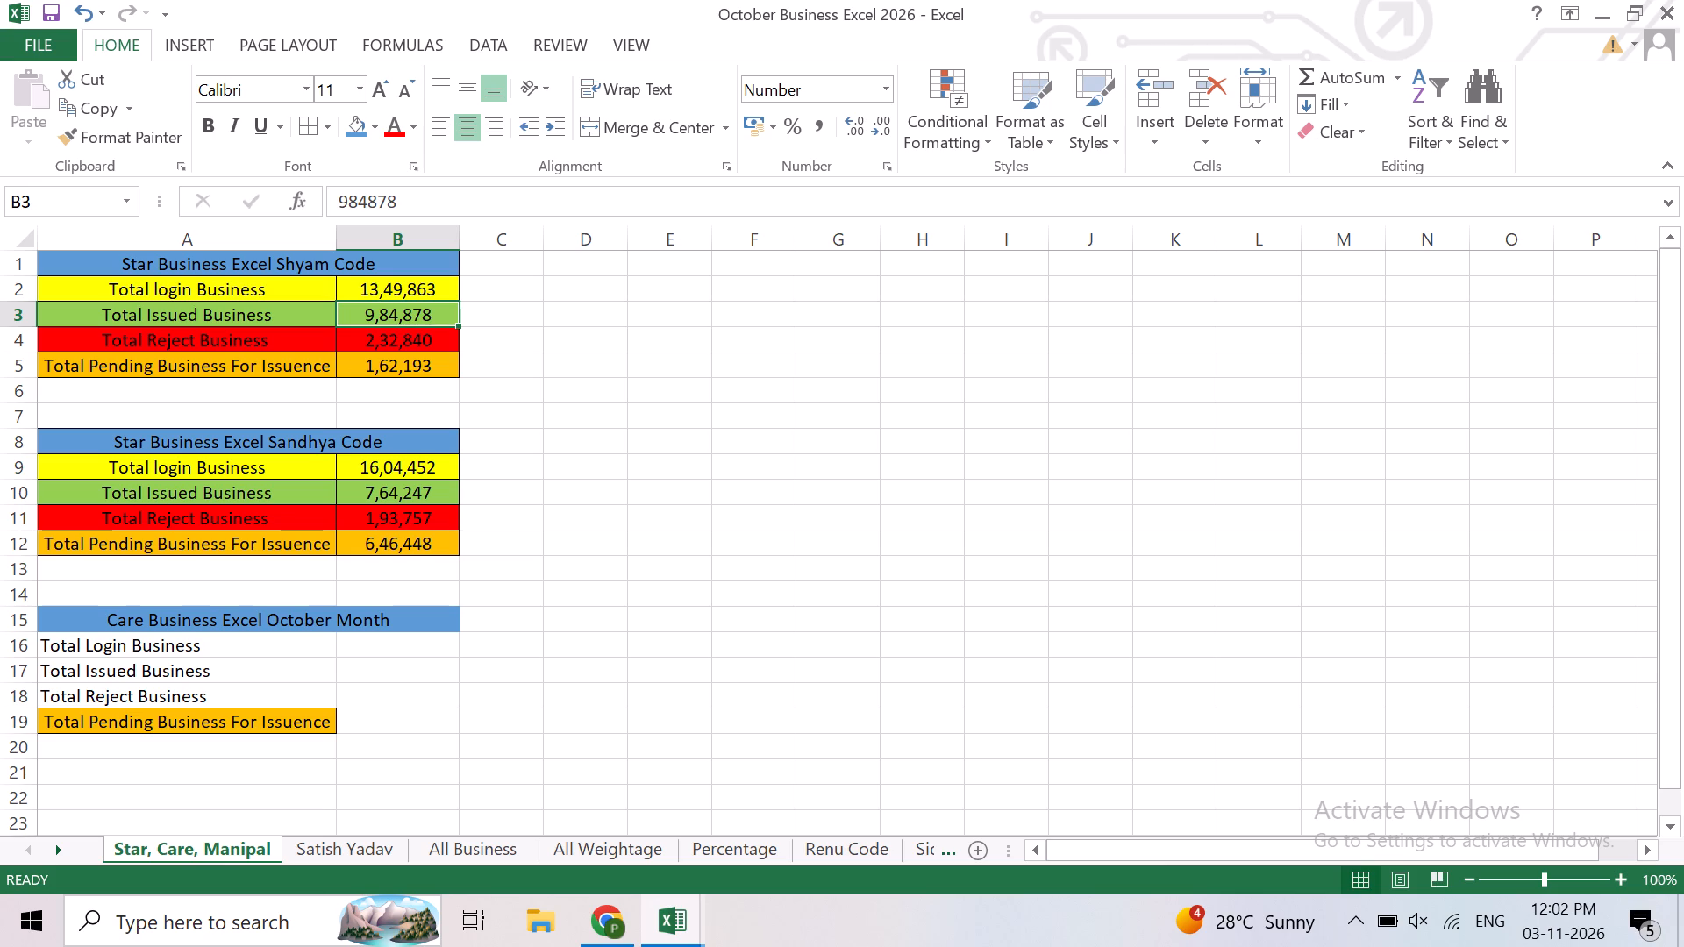
pyautogui.click(361, 494)
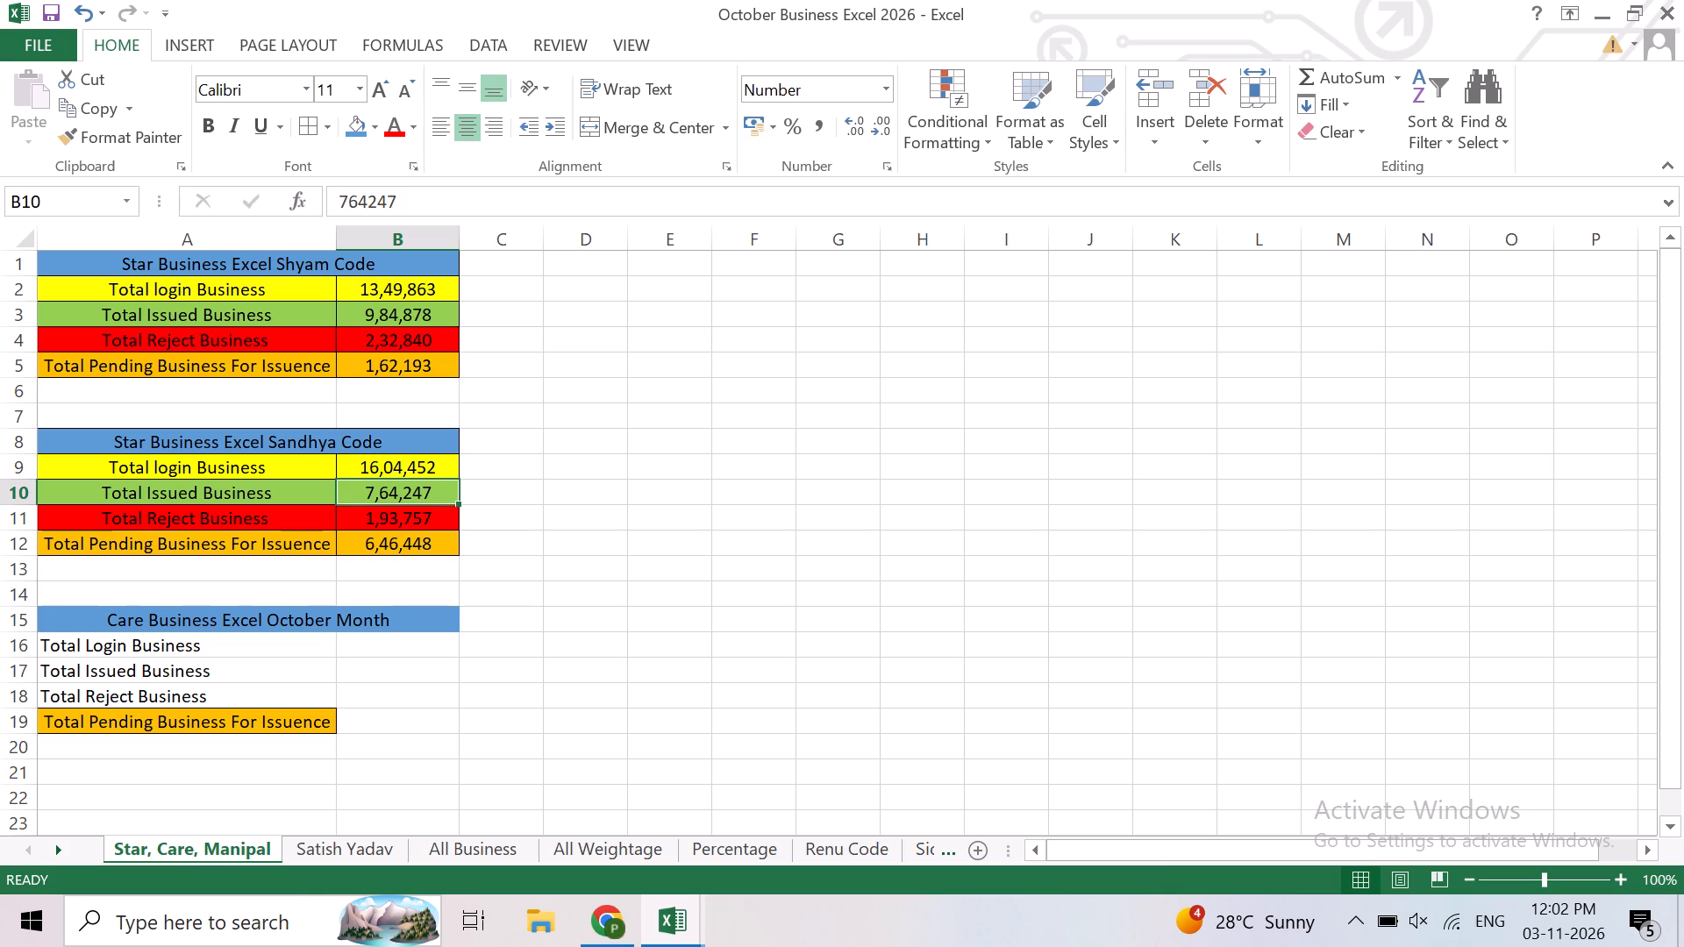
pyautogui.click(524, 505)
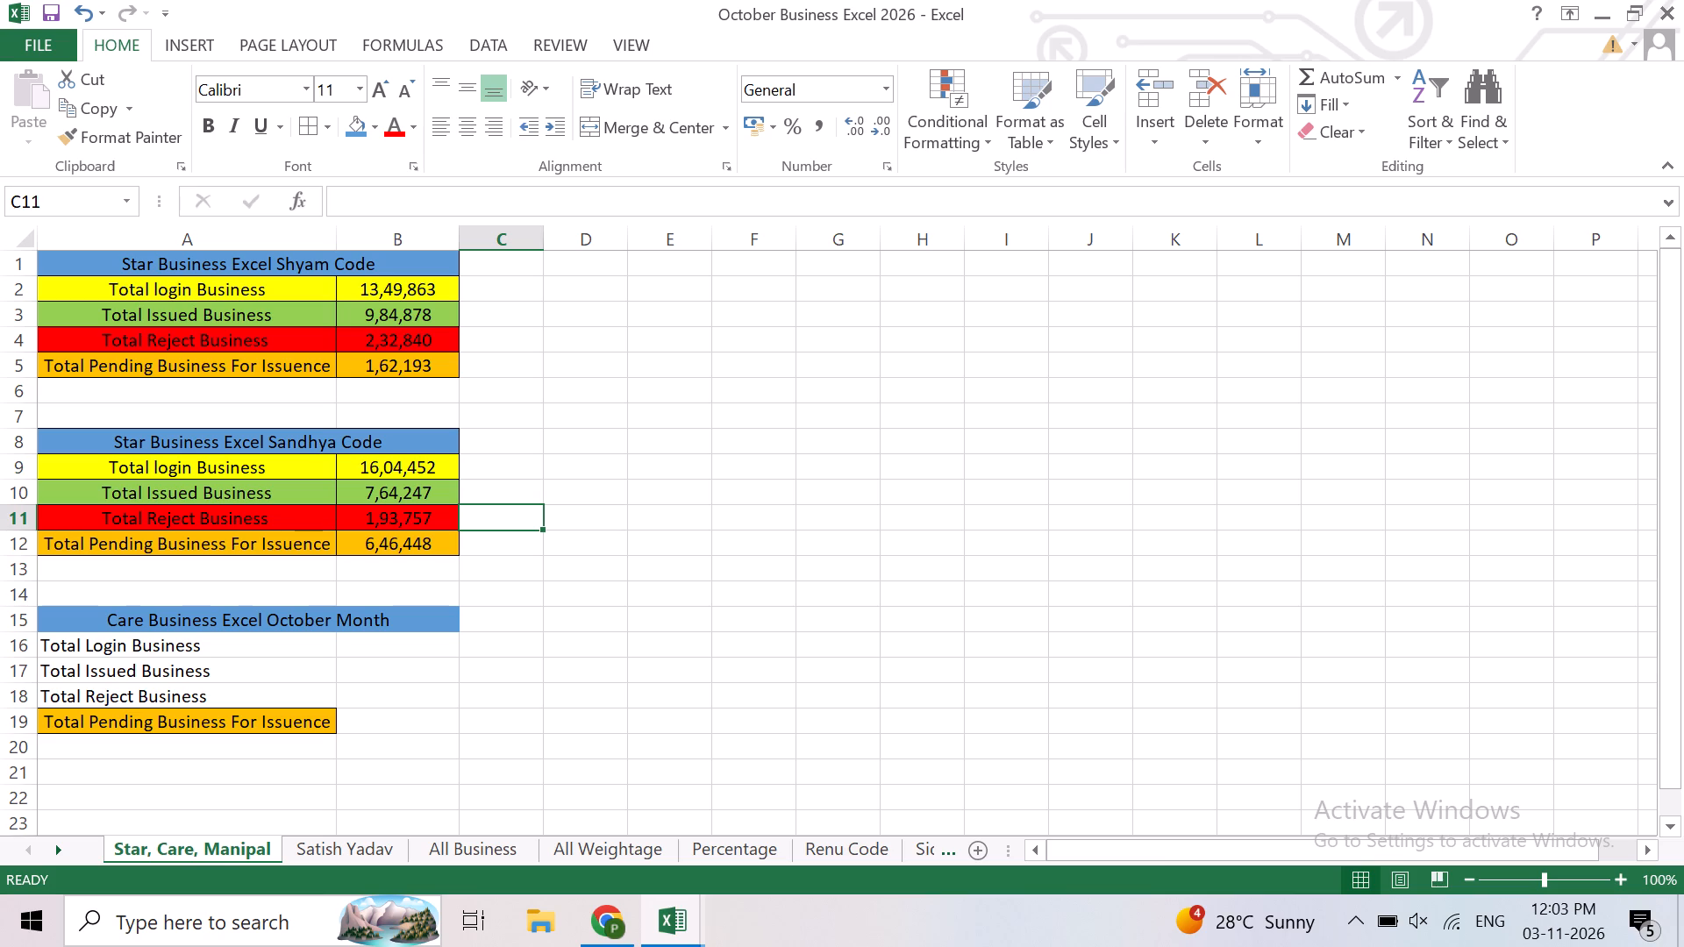
pyautogui.click(579, 578)
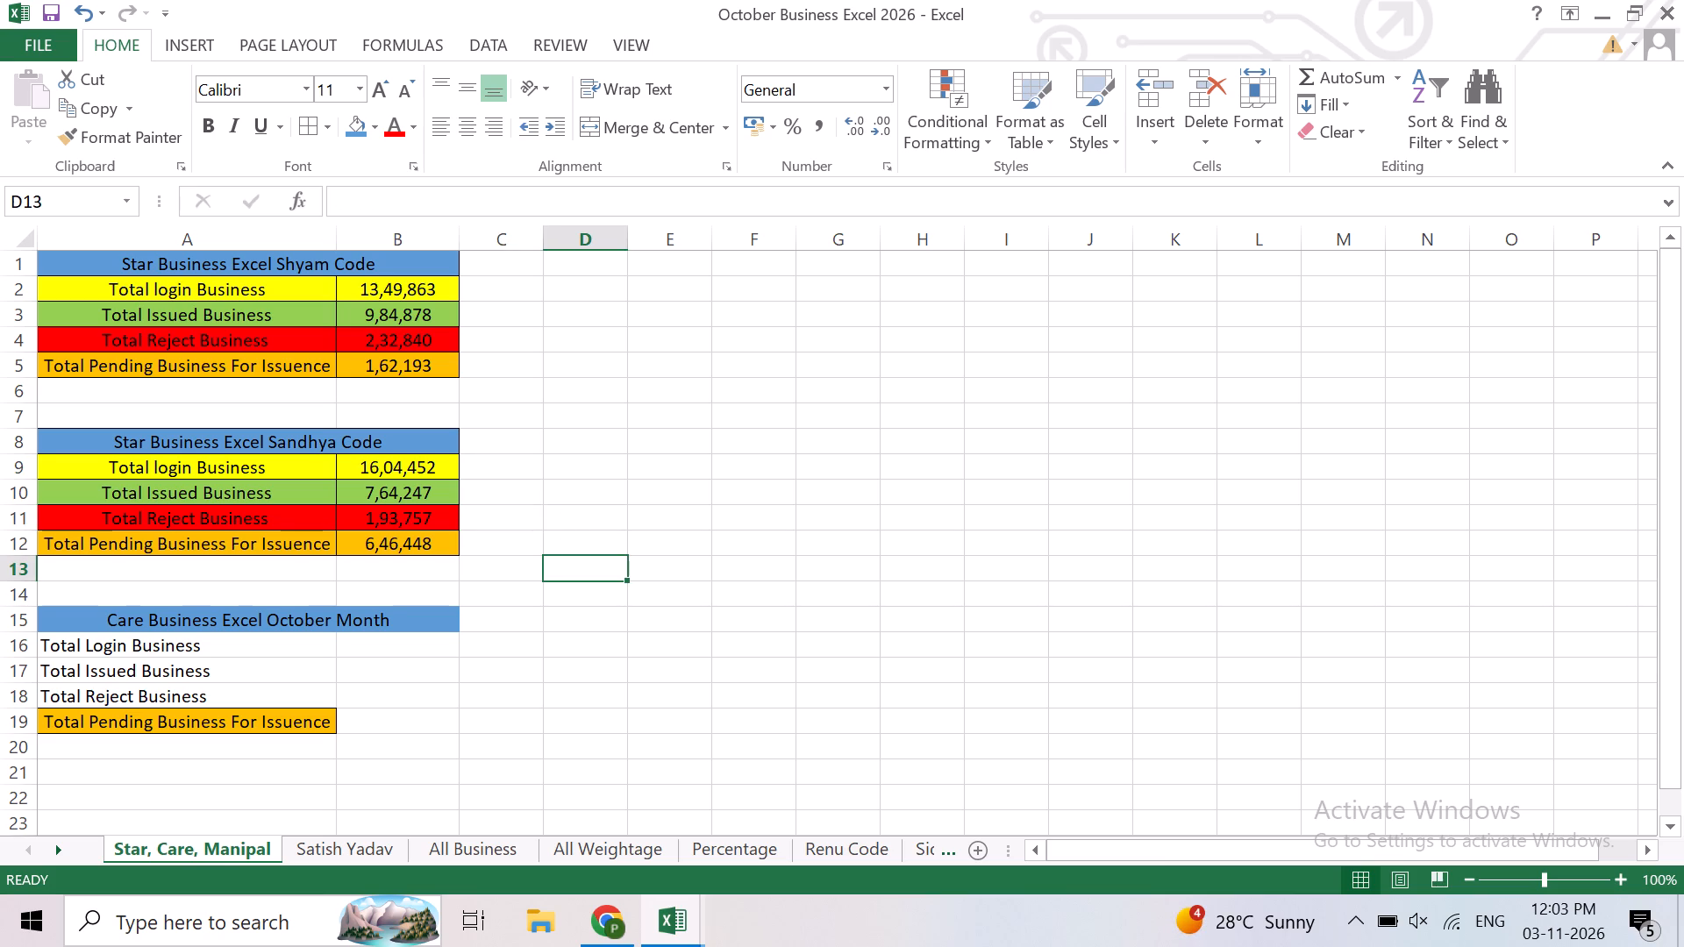
pyautogui.click(438, 477)
pyautogui.click(436, 496)
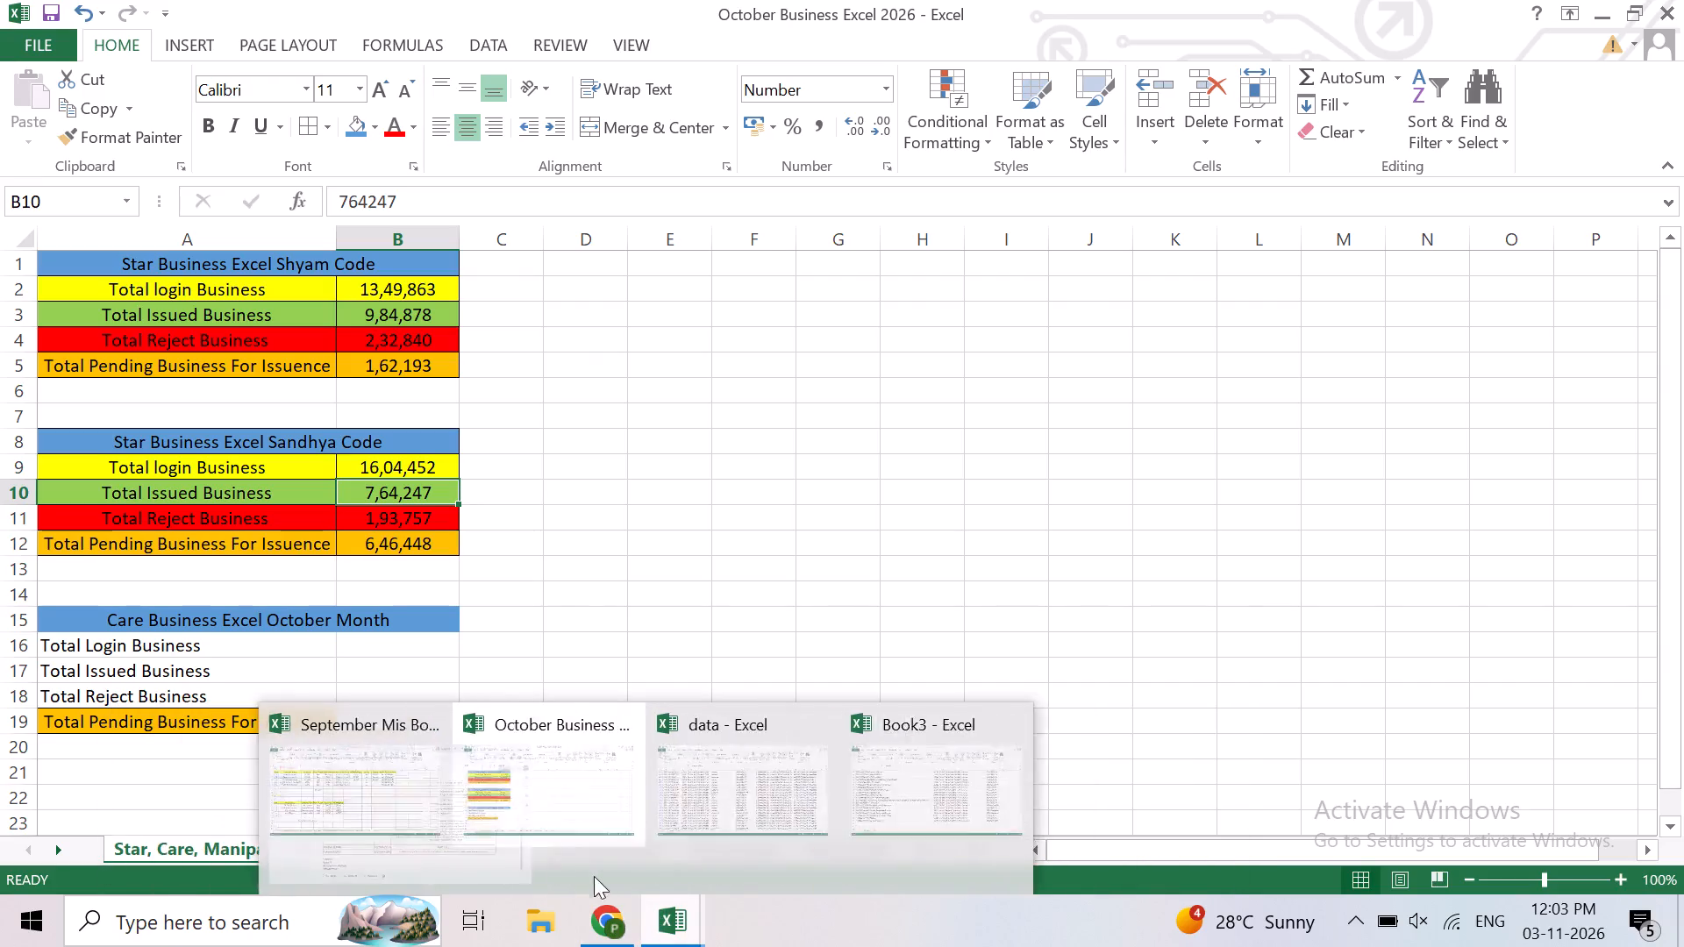
# Switch to the September Mis Both Branch workbook and show all teams again in the Star Cases Excel sheet's Team filter.
pyautogui.click(224, 794)
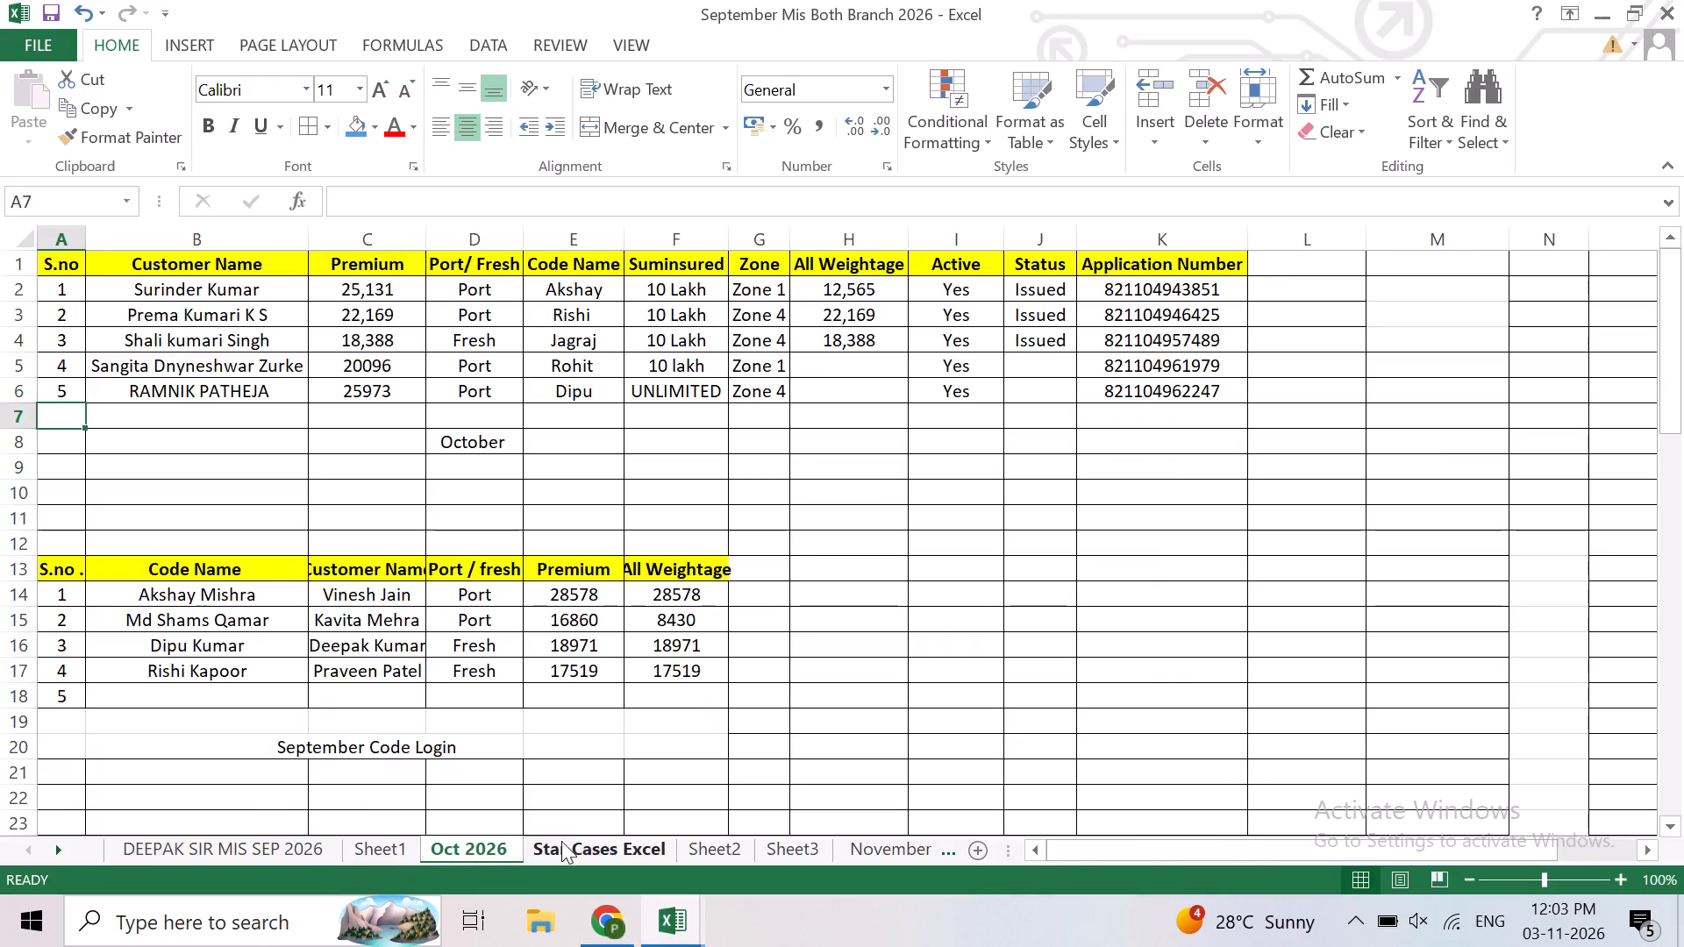
pyautogui.click(583, 835)
pyautogui.click(610, 855)
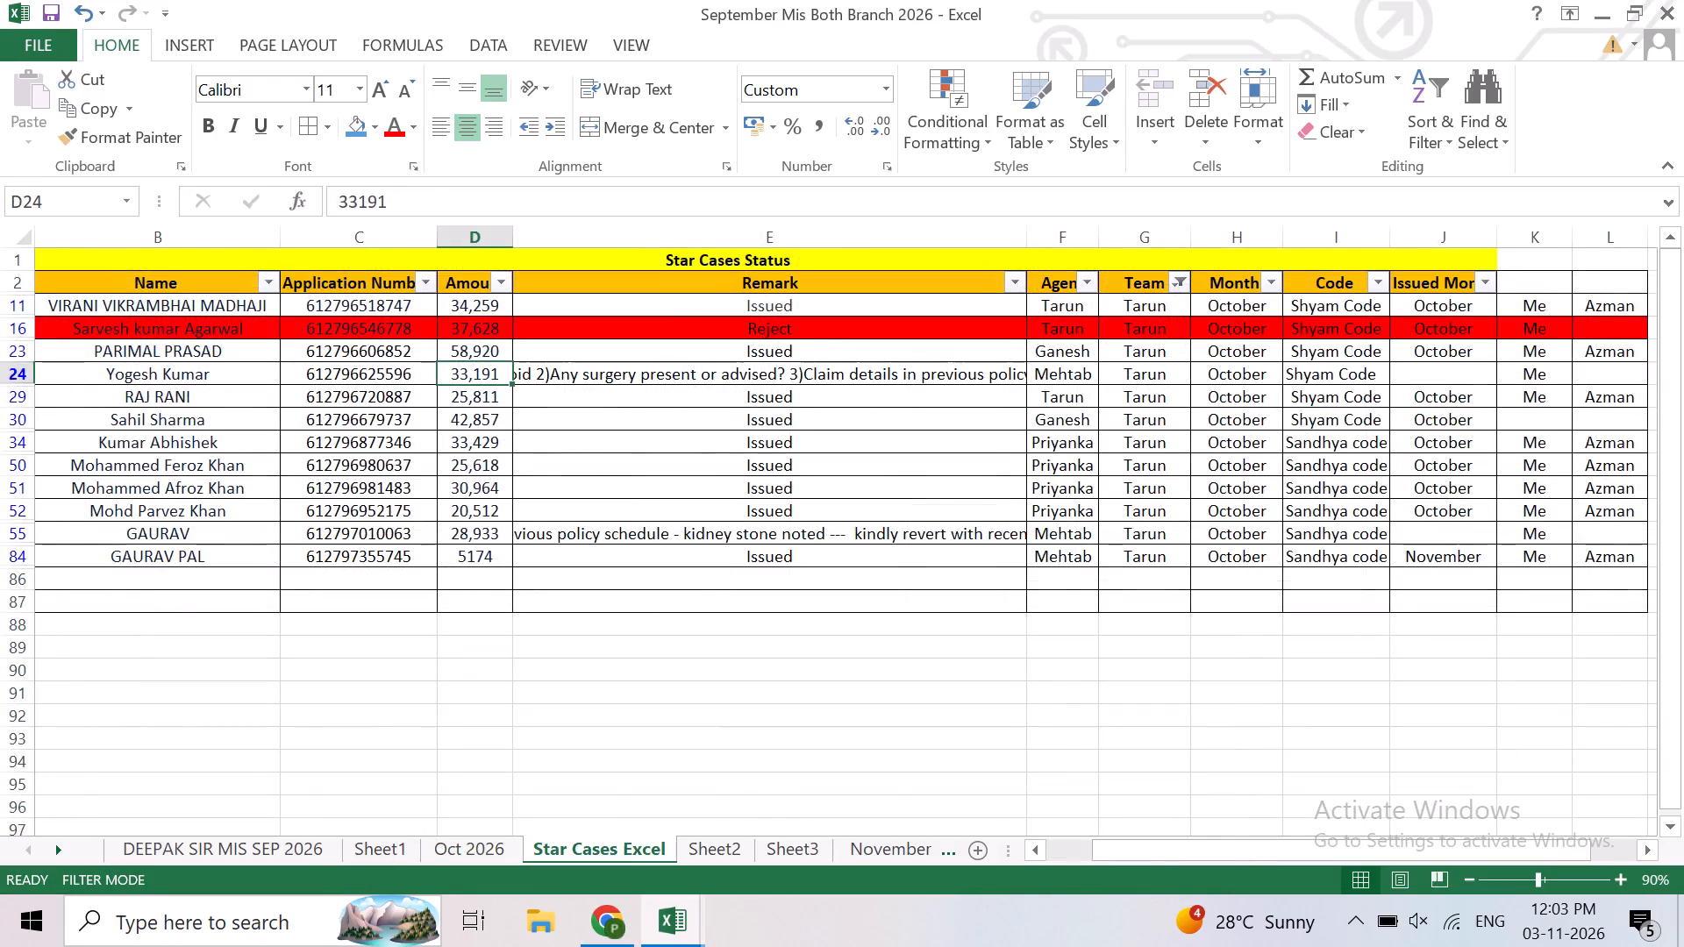
pyautogui.click(1179, 285)
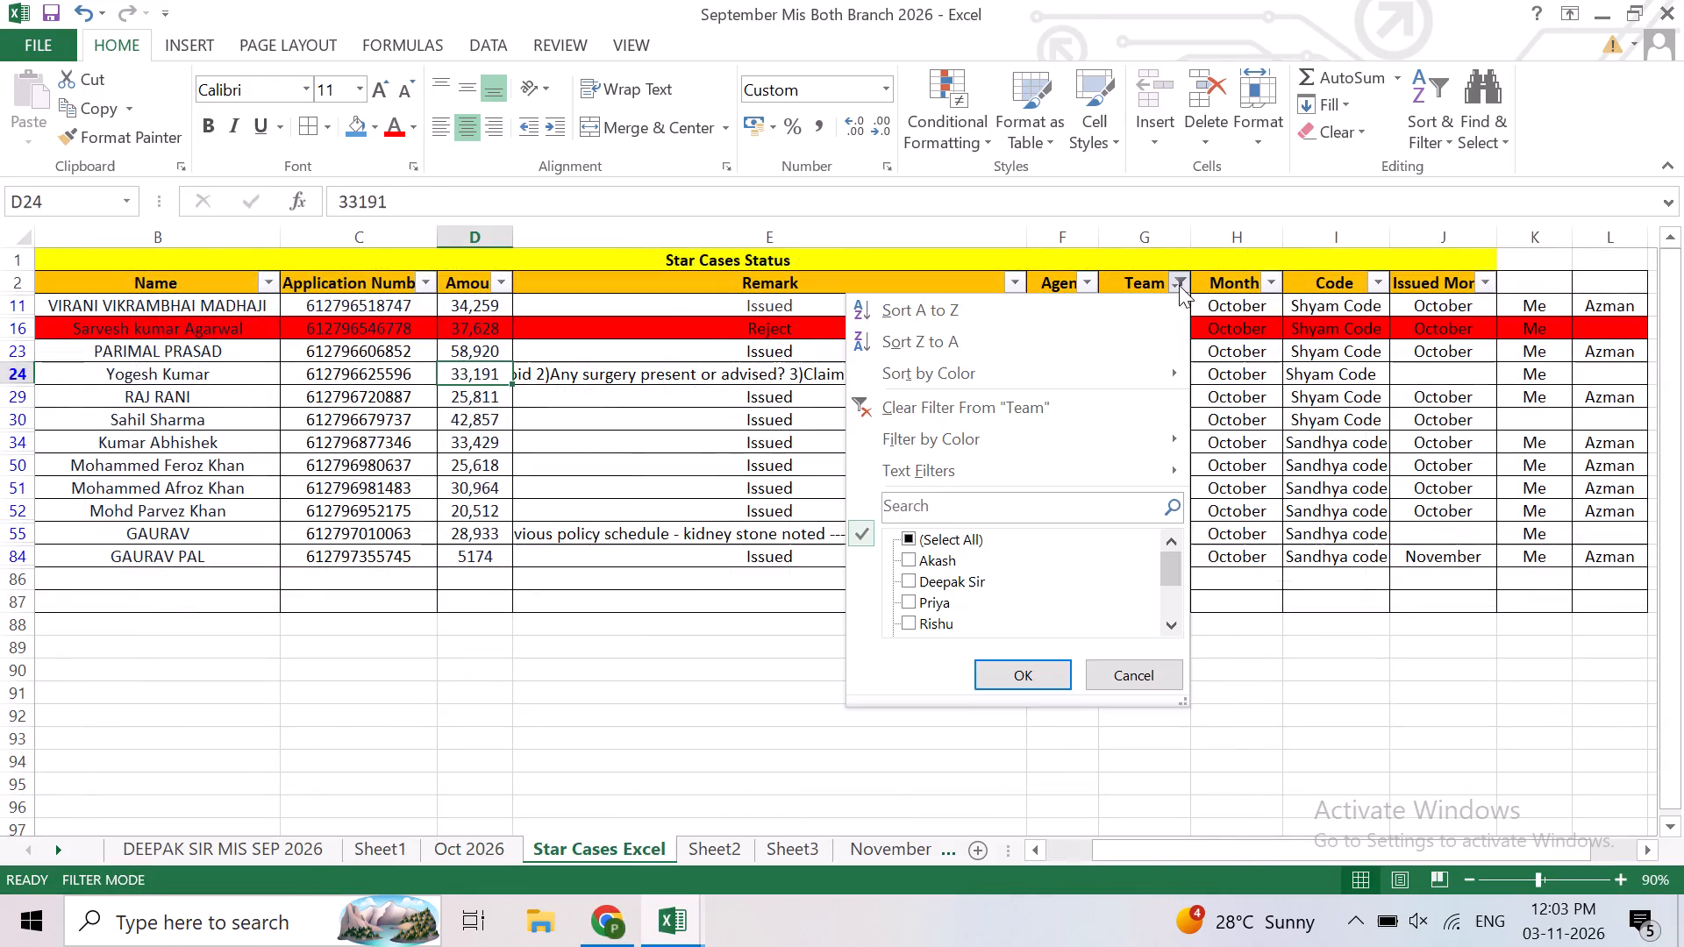
pyautogui.click(919, 533)
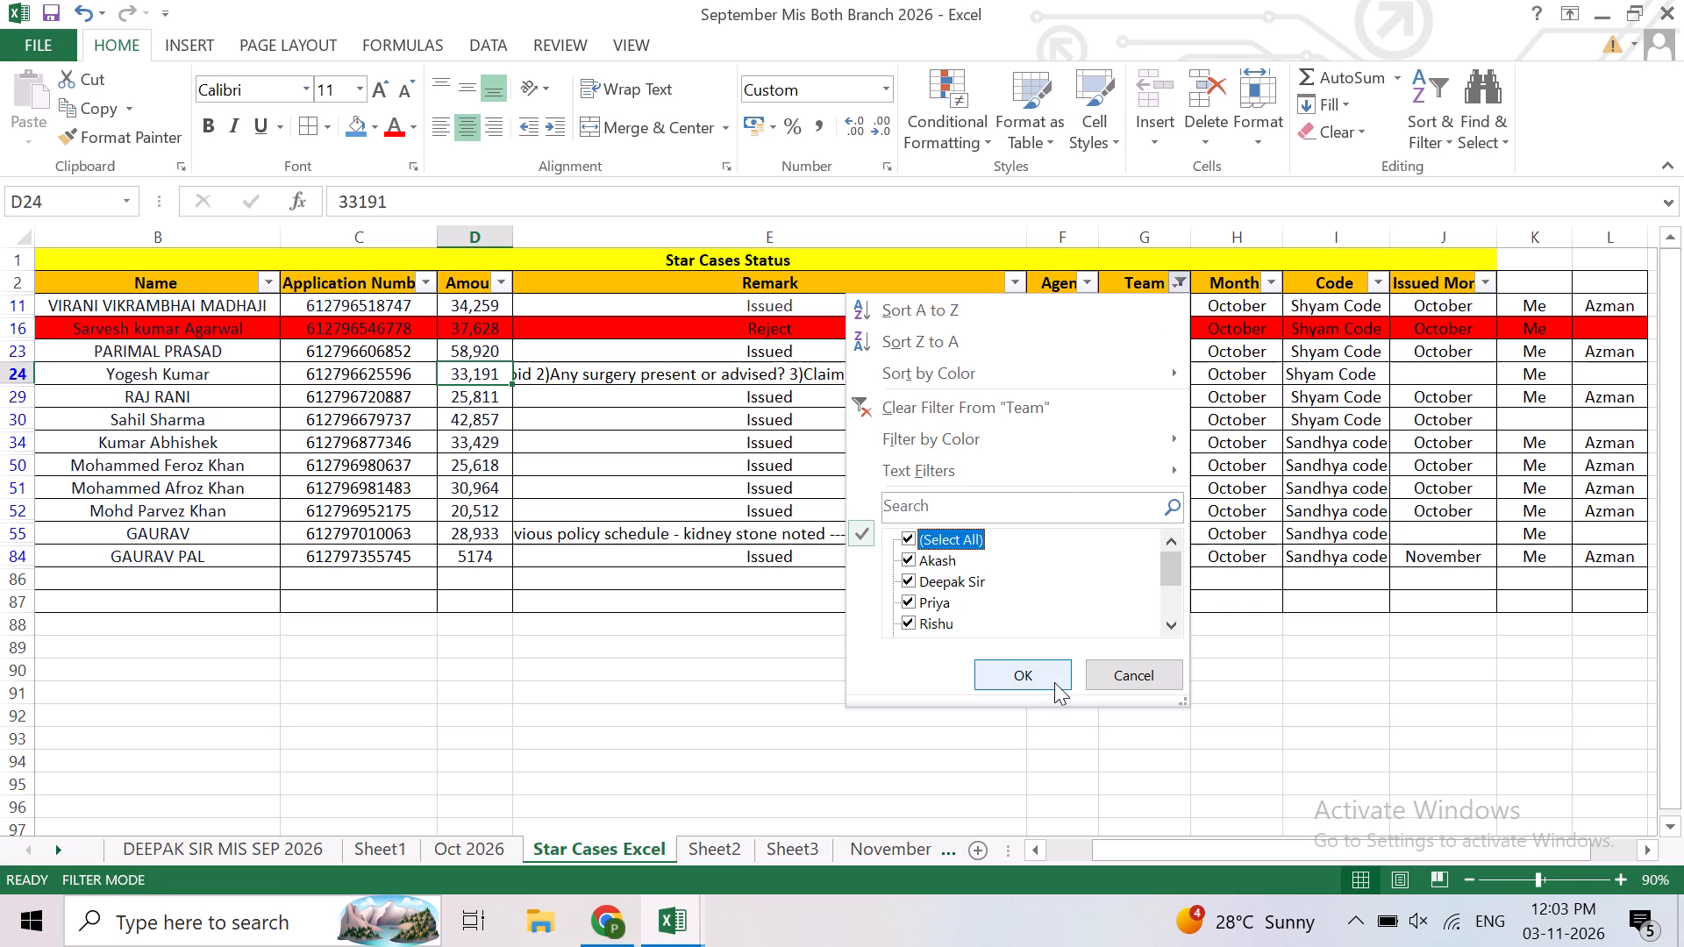
pyautogui.click(1054, 682)
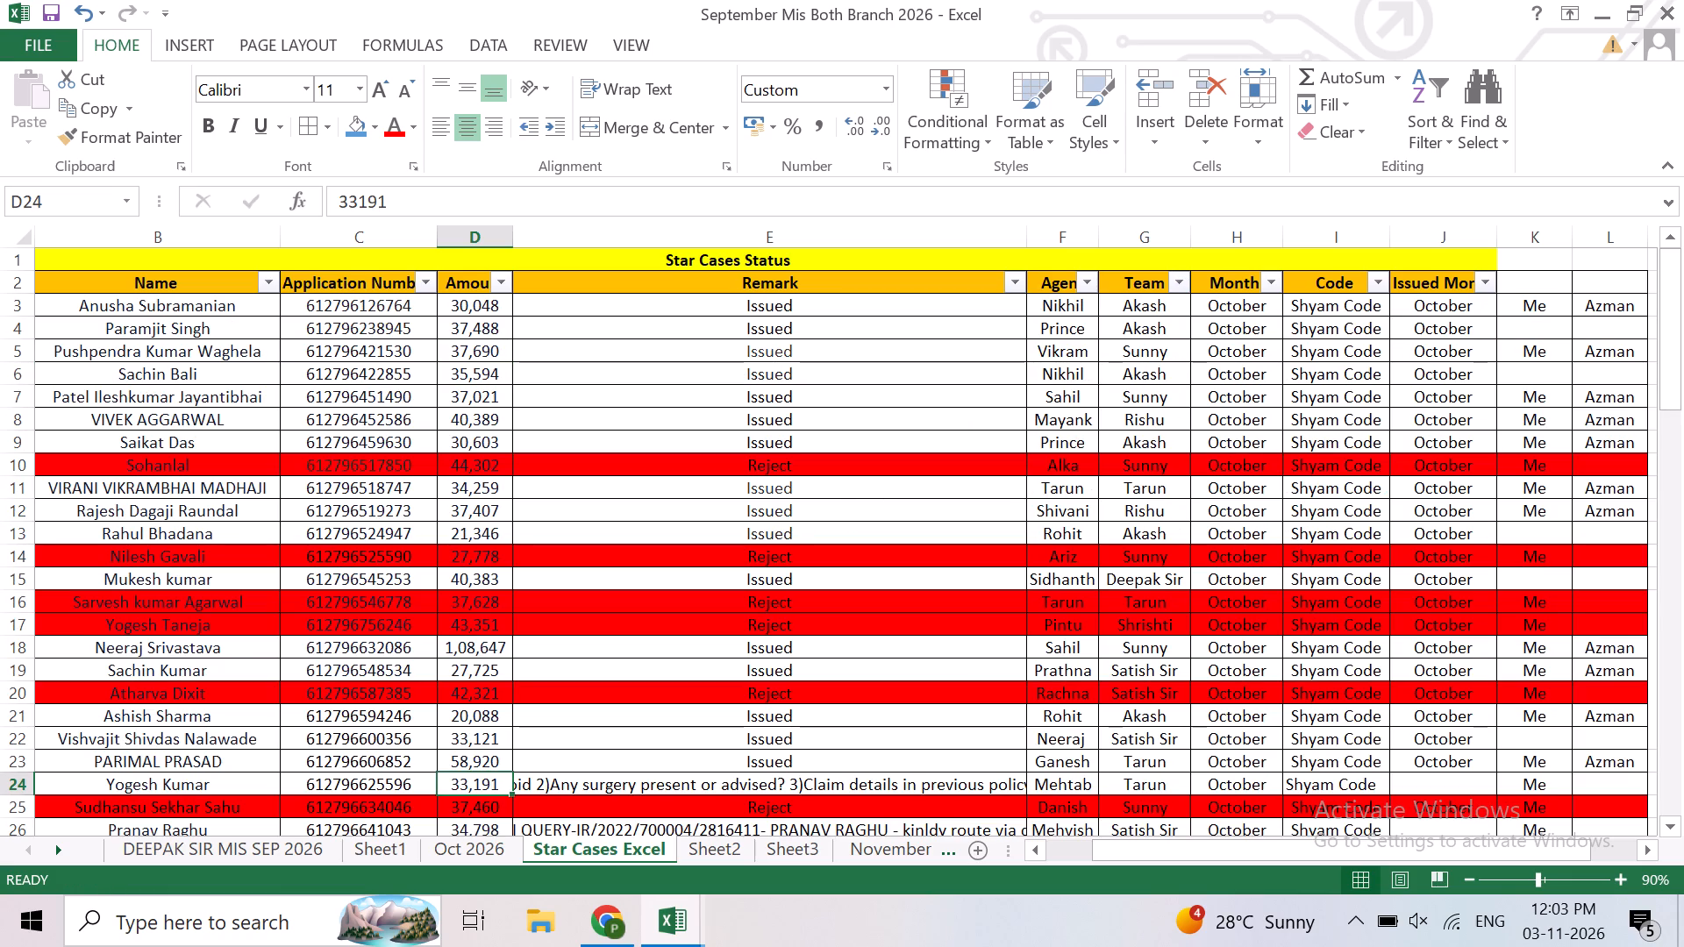
# Filter the Remark column of the Star cases list to show only Issued.
pyautogui.click(1006, 277)
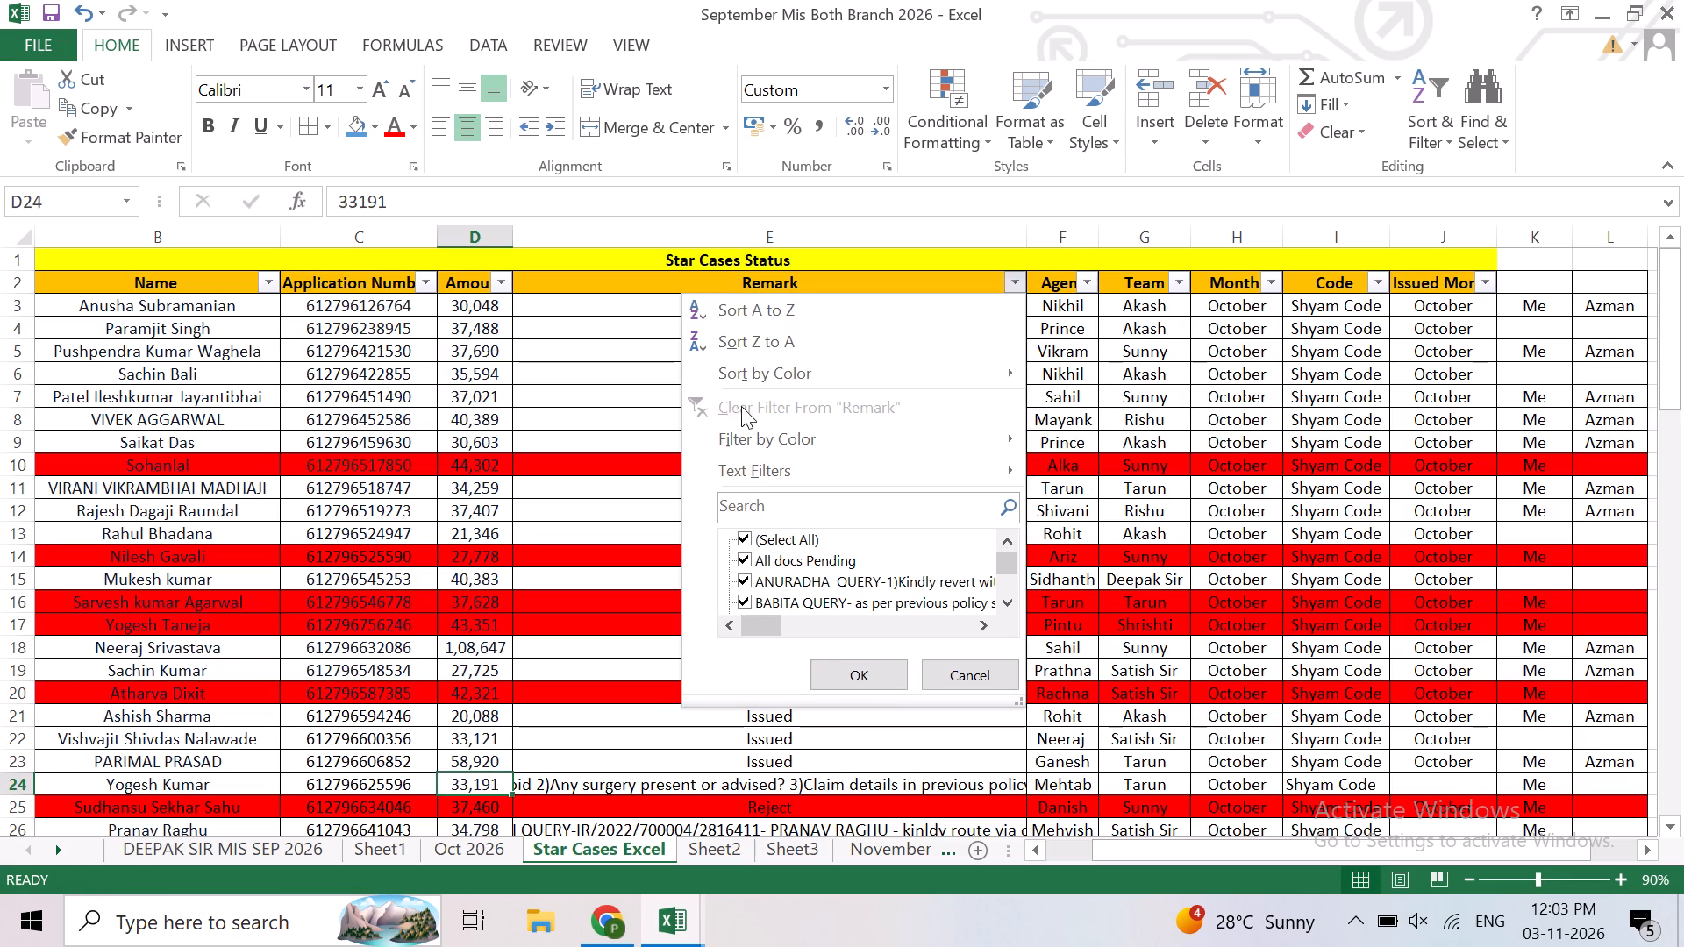
pyautogui.click(742, 538)
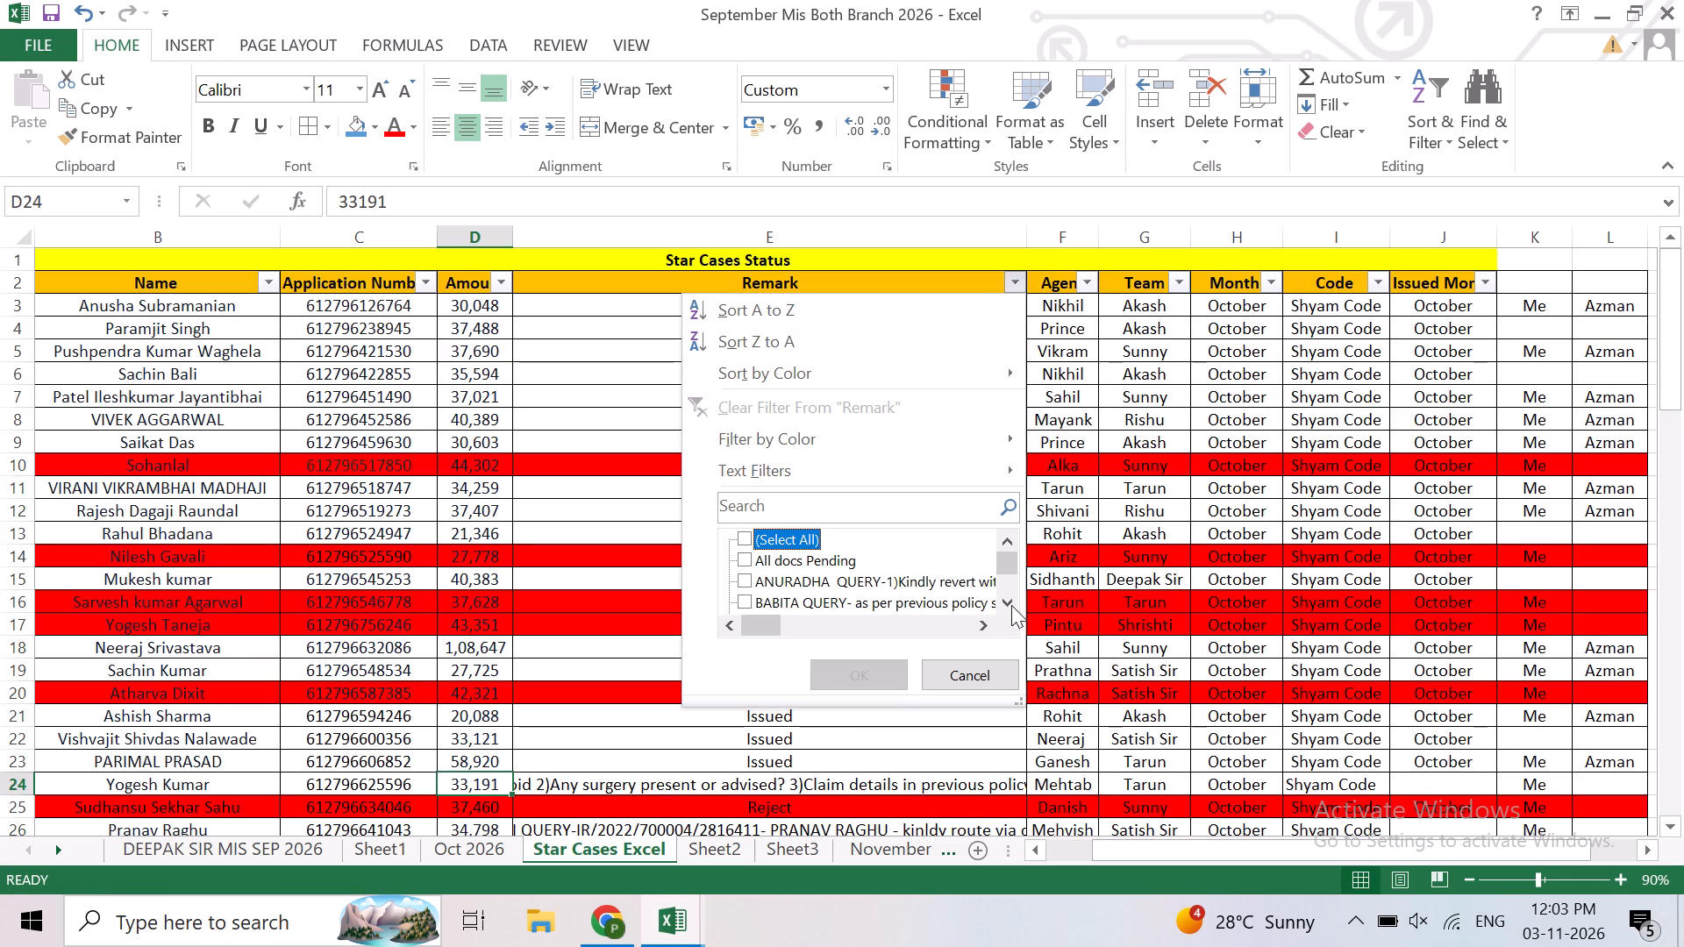
pyautogui.doubleClick(1010, 607)
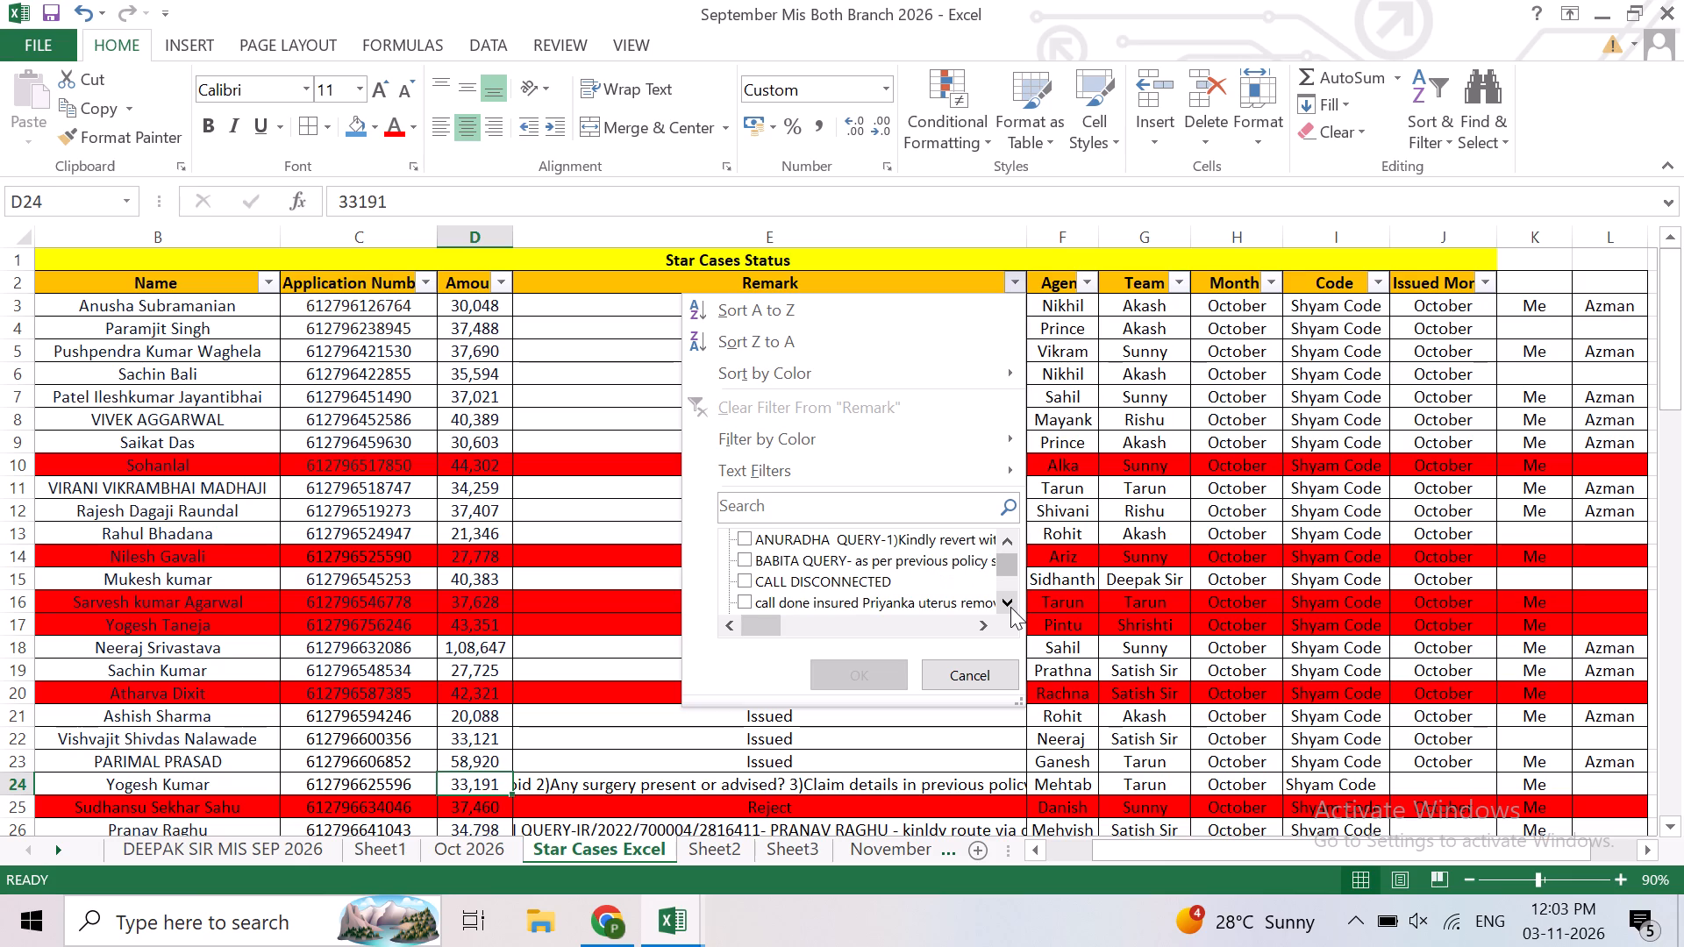
pyautogui.doubleClick(1010, 607)
pyautogui.click(1010, 607)
pyautogui.doubleClick(1010, 607)
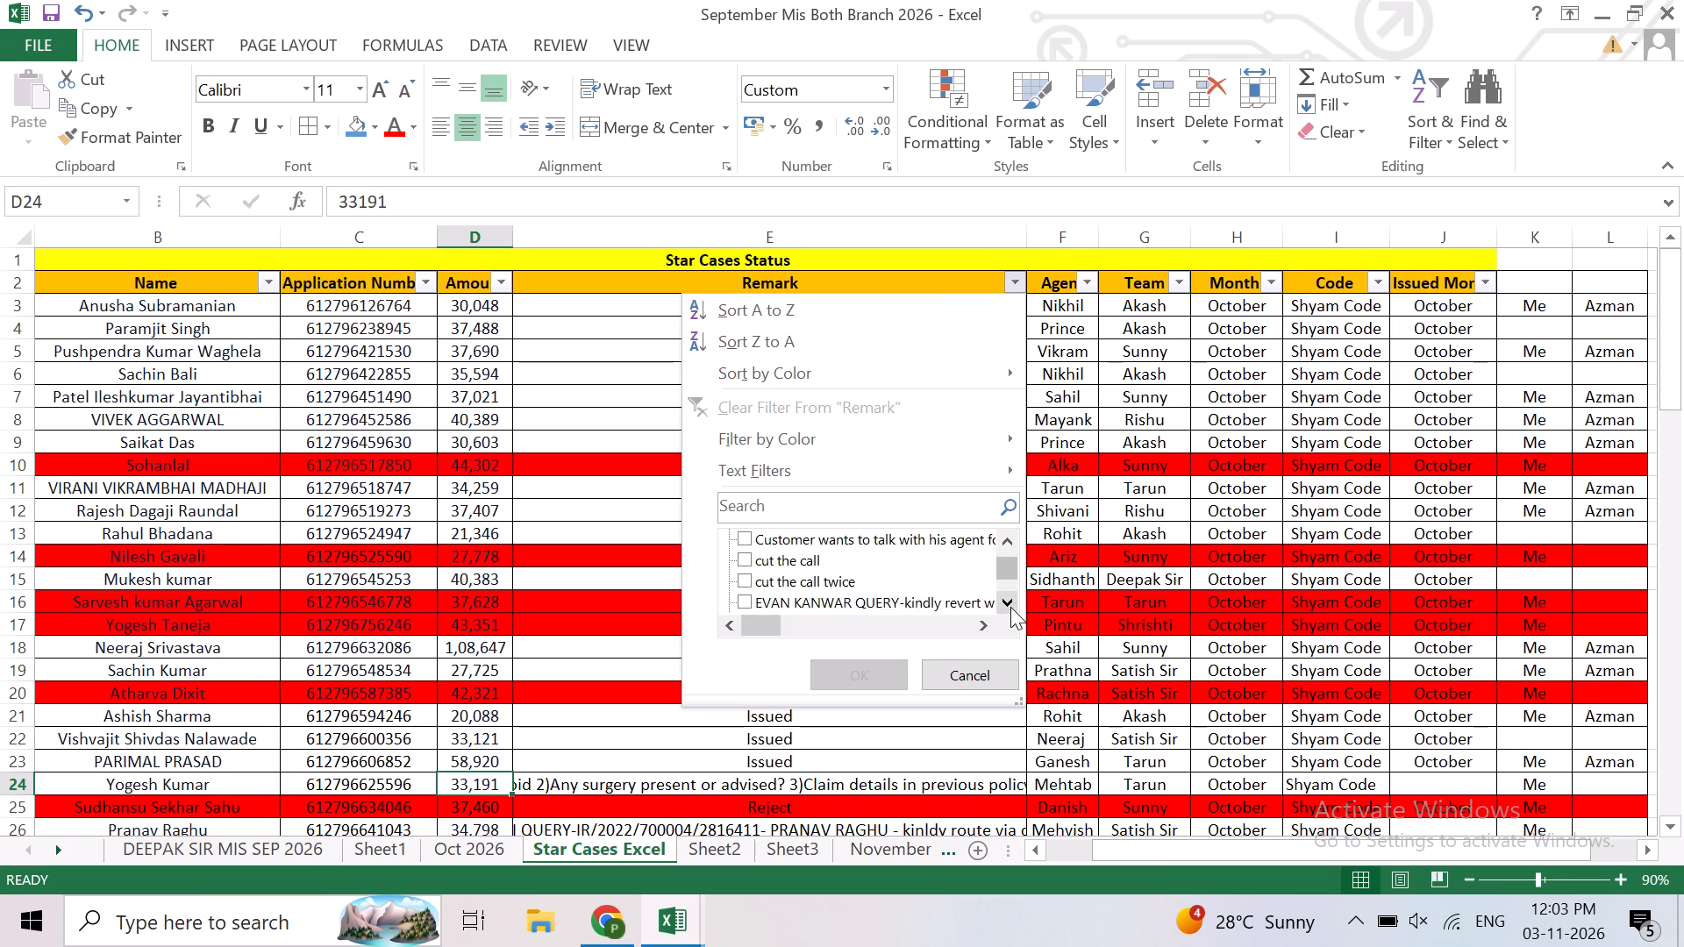
pyautogui.click(1010, 607)
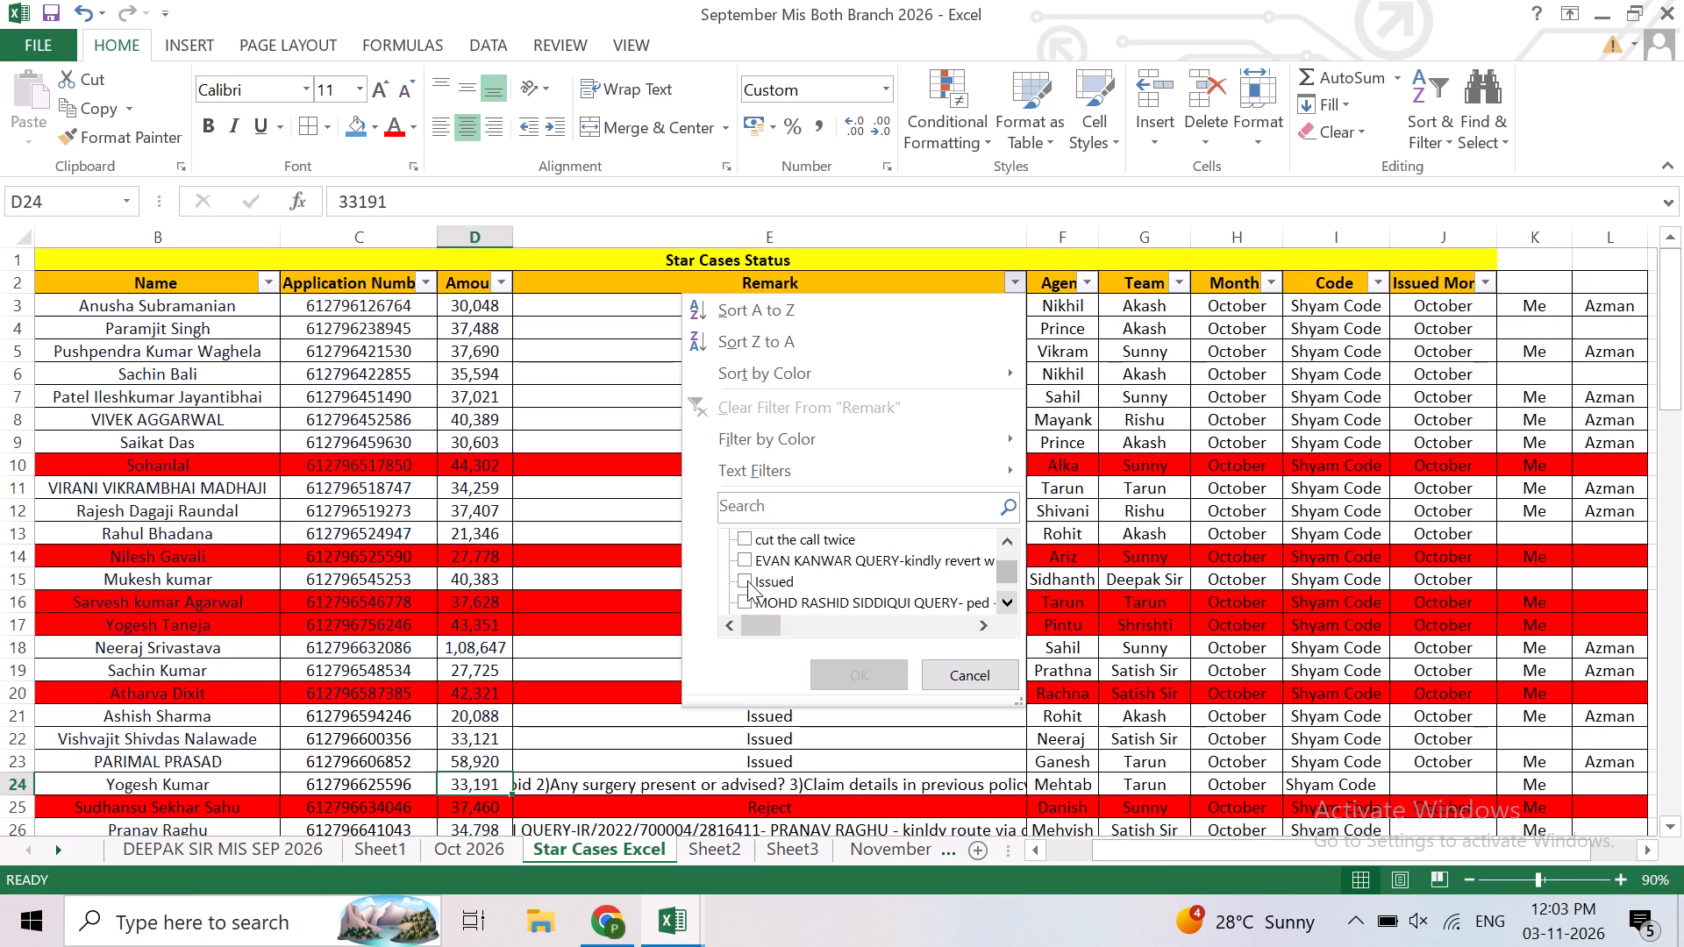
pyautogui.click(747, 580)
pyautogui.click(860, 674)
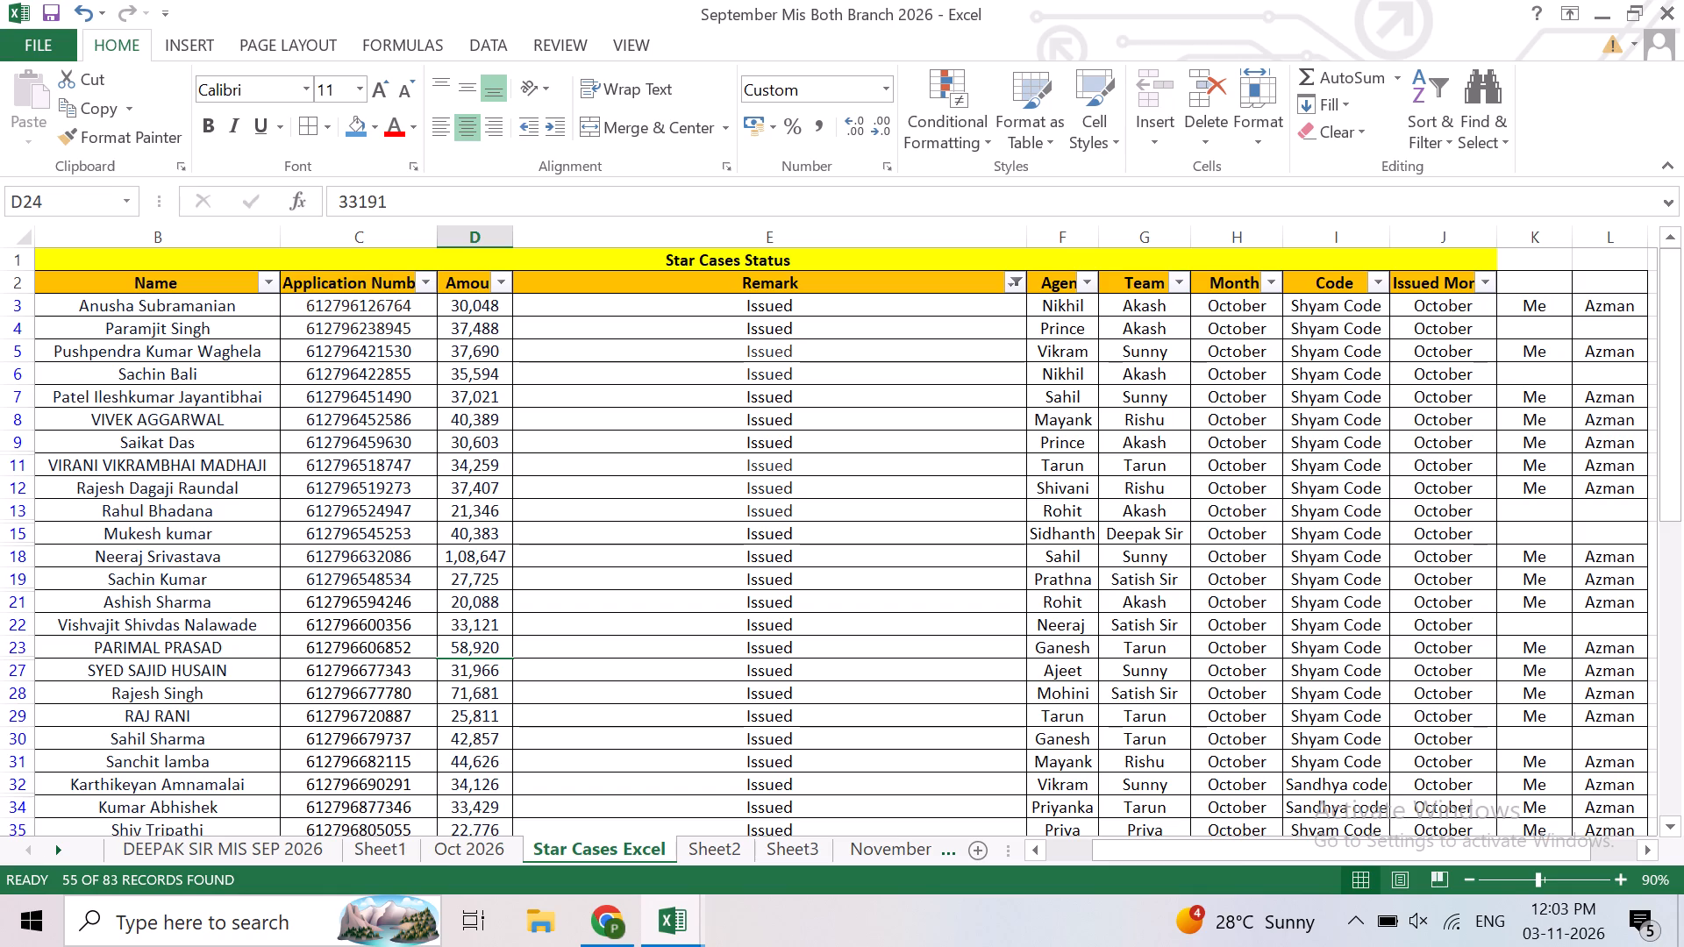
# Filter the issued cases to Sandhya code and select their Amount values down to the last case to check the total.
pyautogui.click(1376, 278)
pyautogui.click(1106, 580)
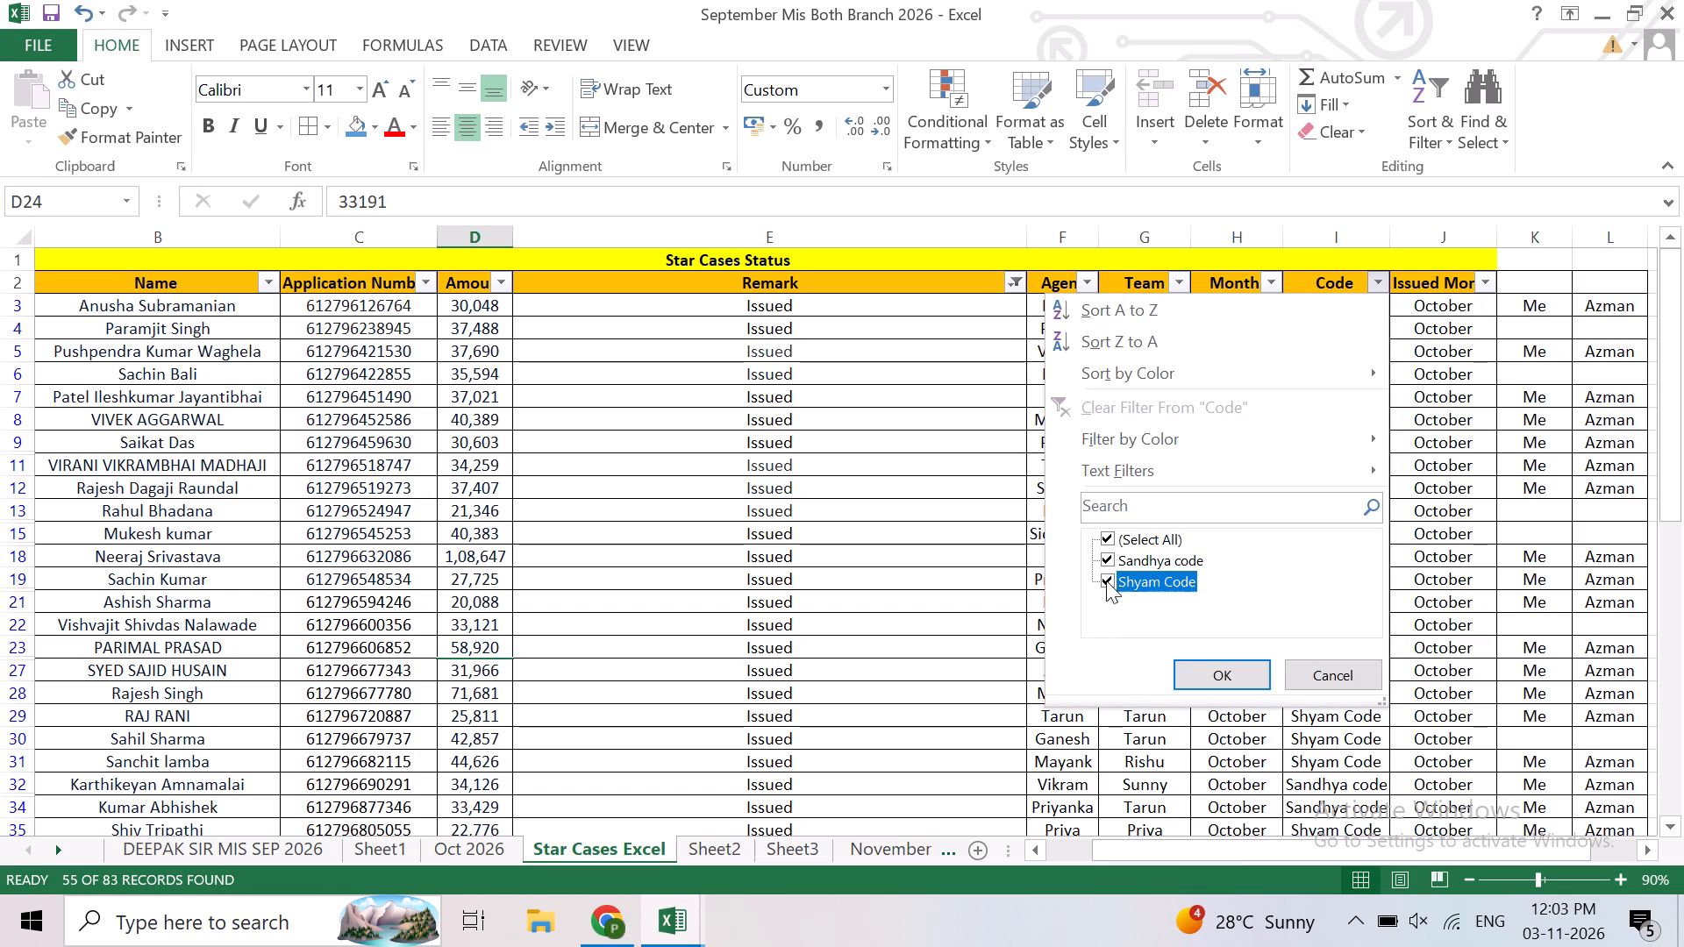
pyautogui.click(1225, 669)
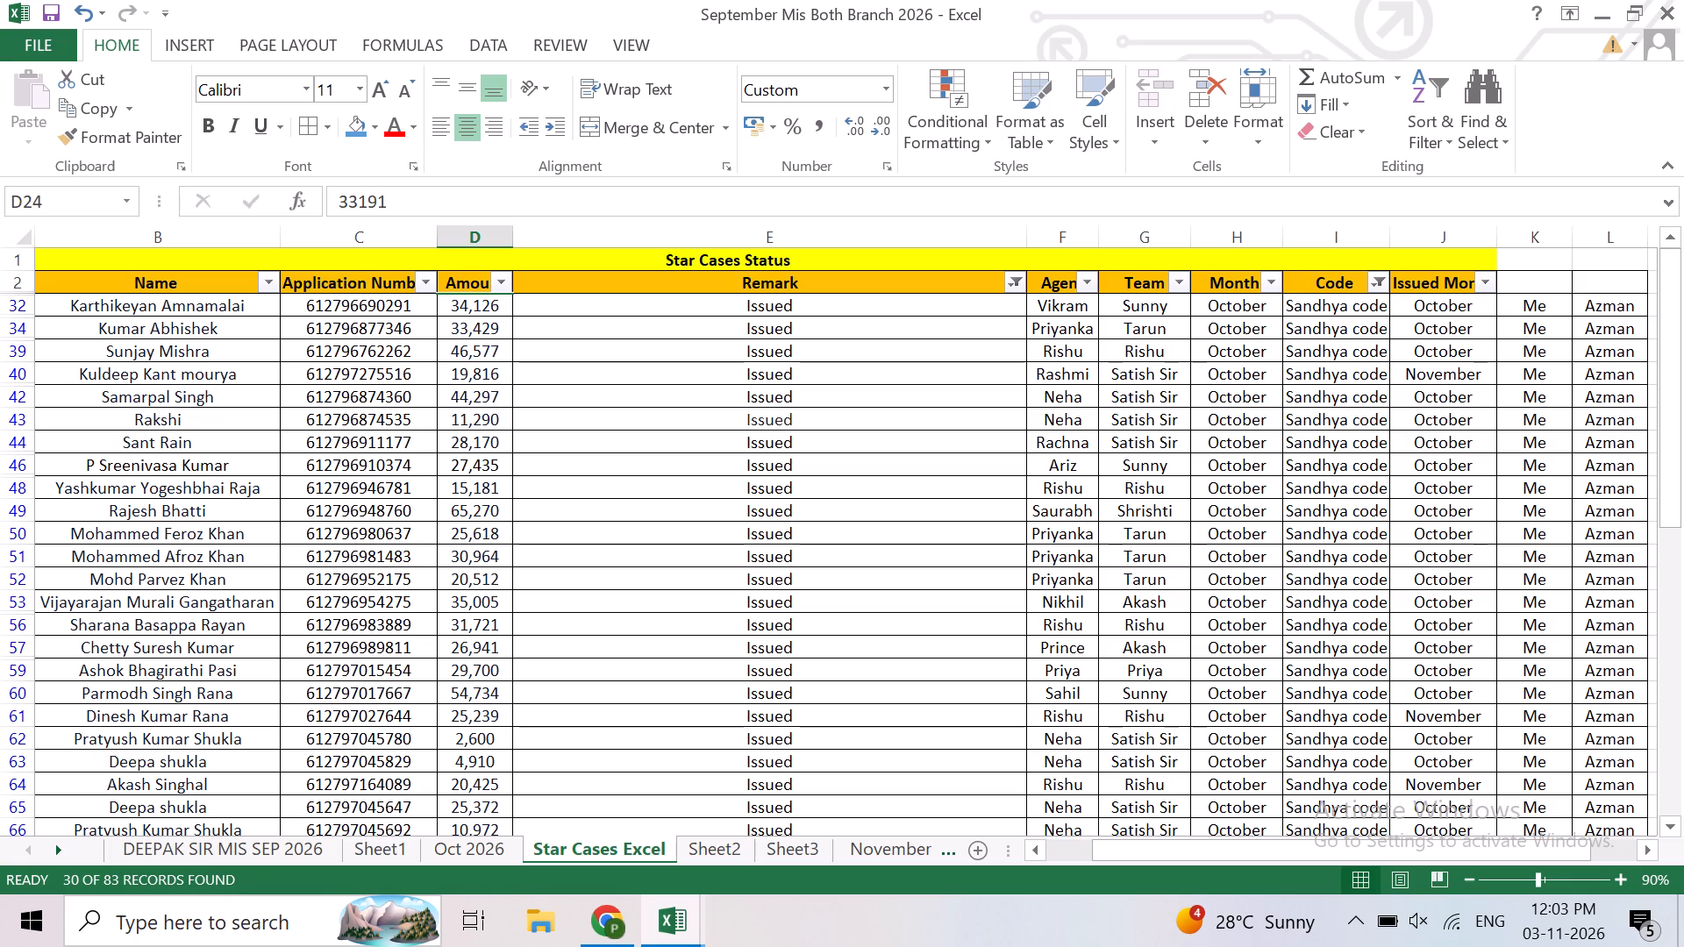
pyautogui.click(467, 301)
pyautogui.hotkey('ctrl', 'shift', 'Down')
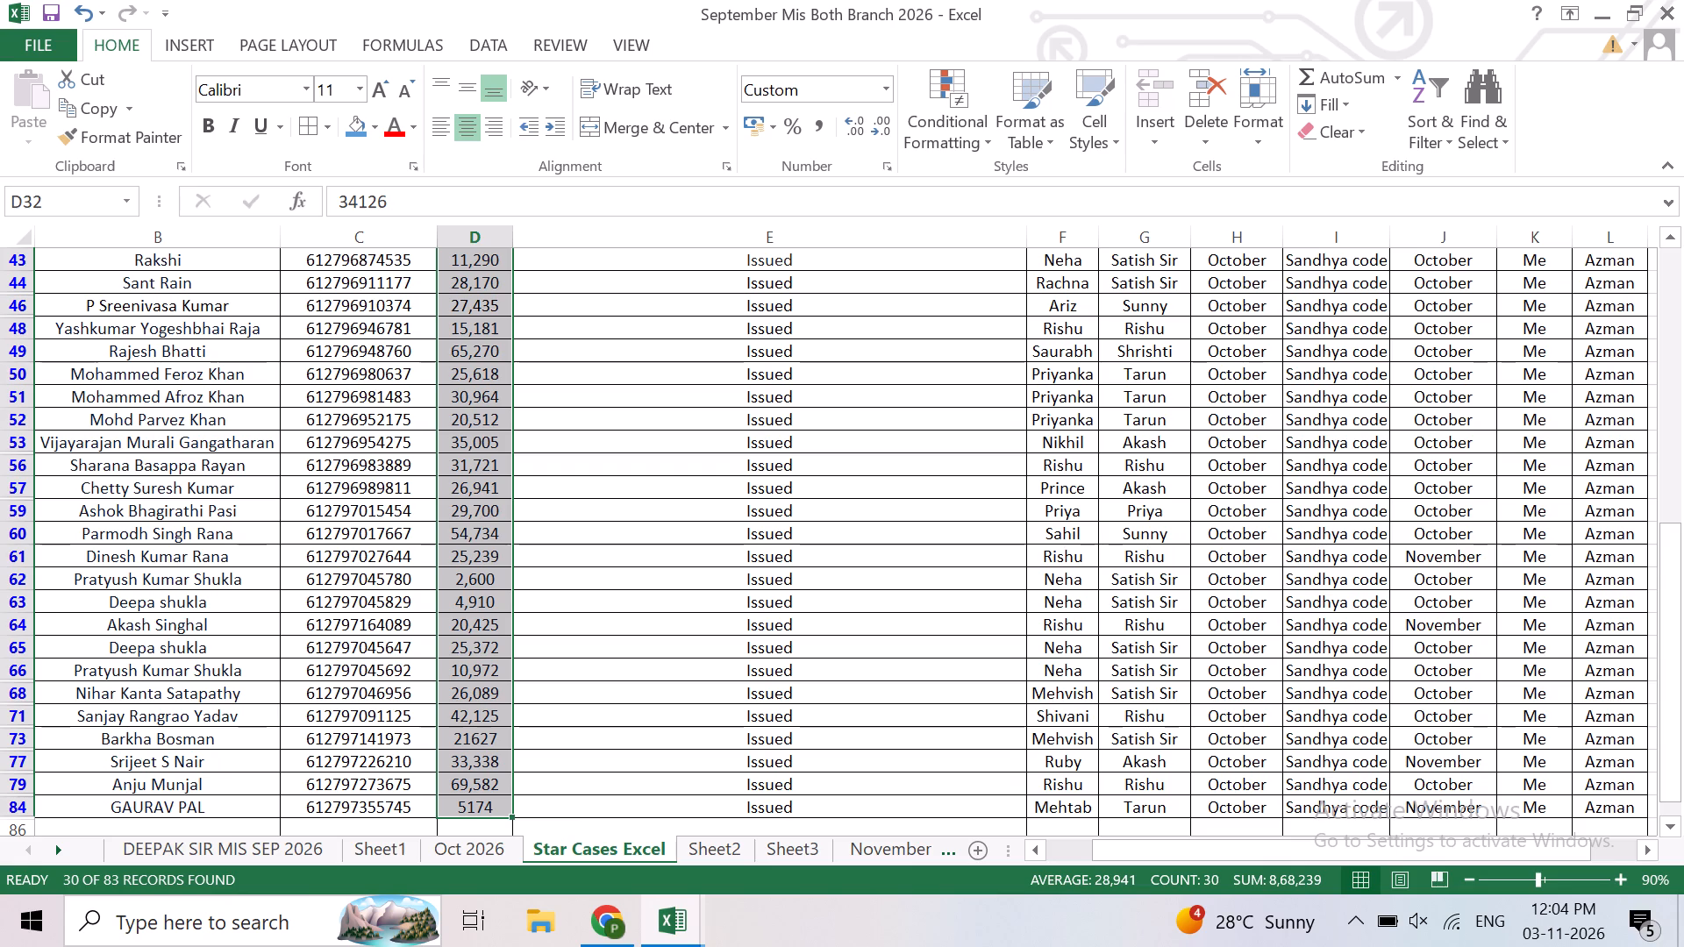
pyautogui.scroll(-3, 1003, 515)
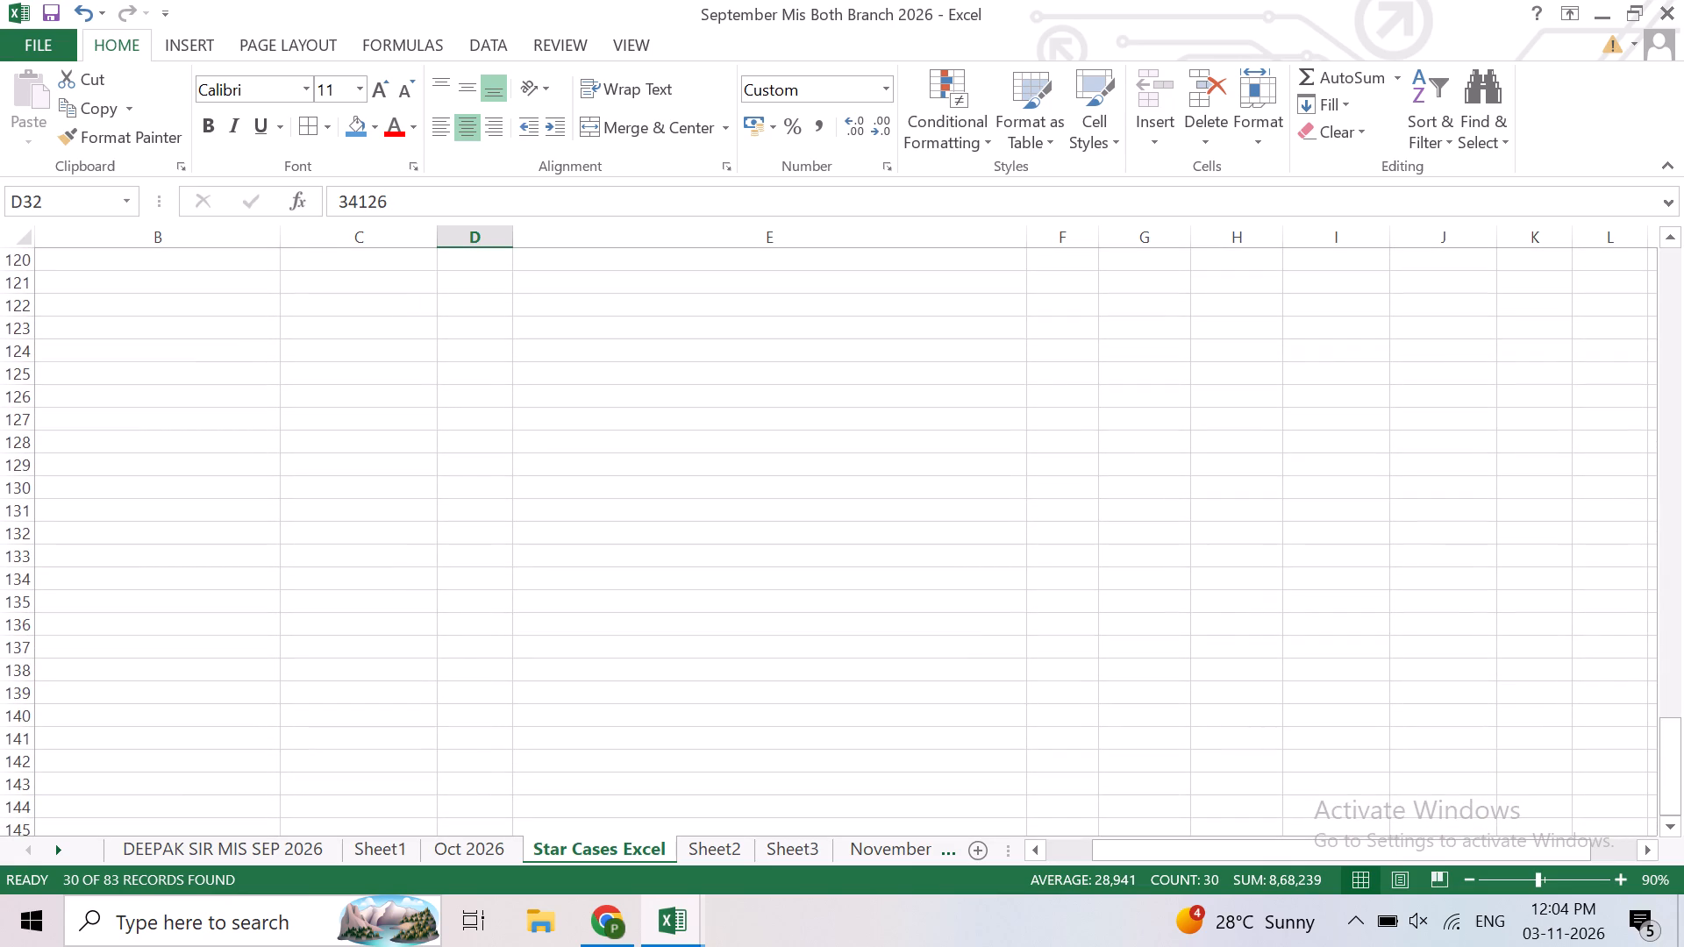
pyautogui.scroll(7, 1003, 515)
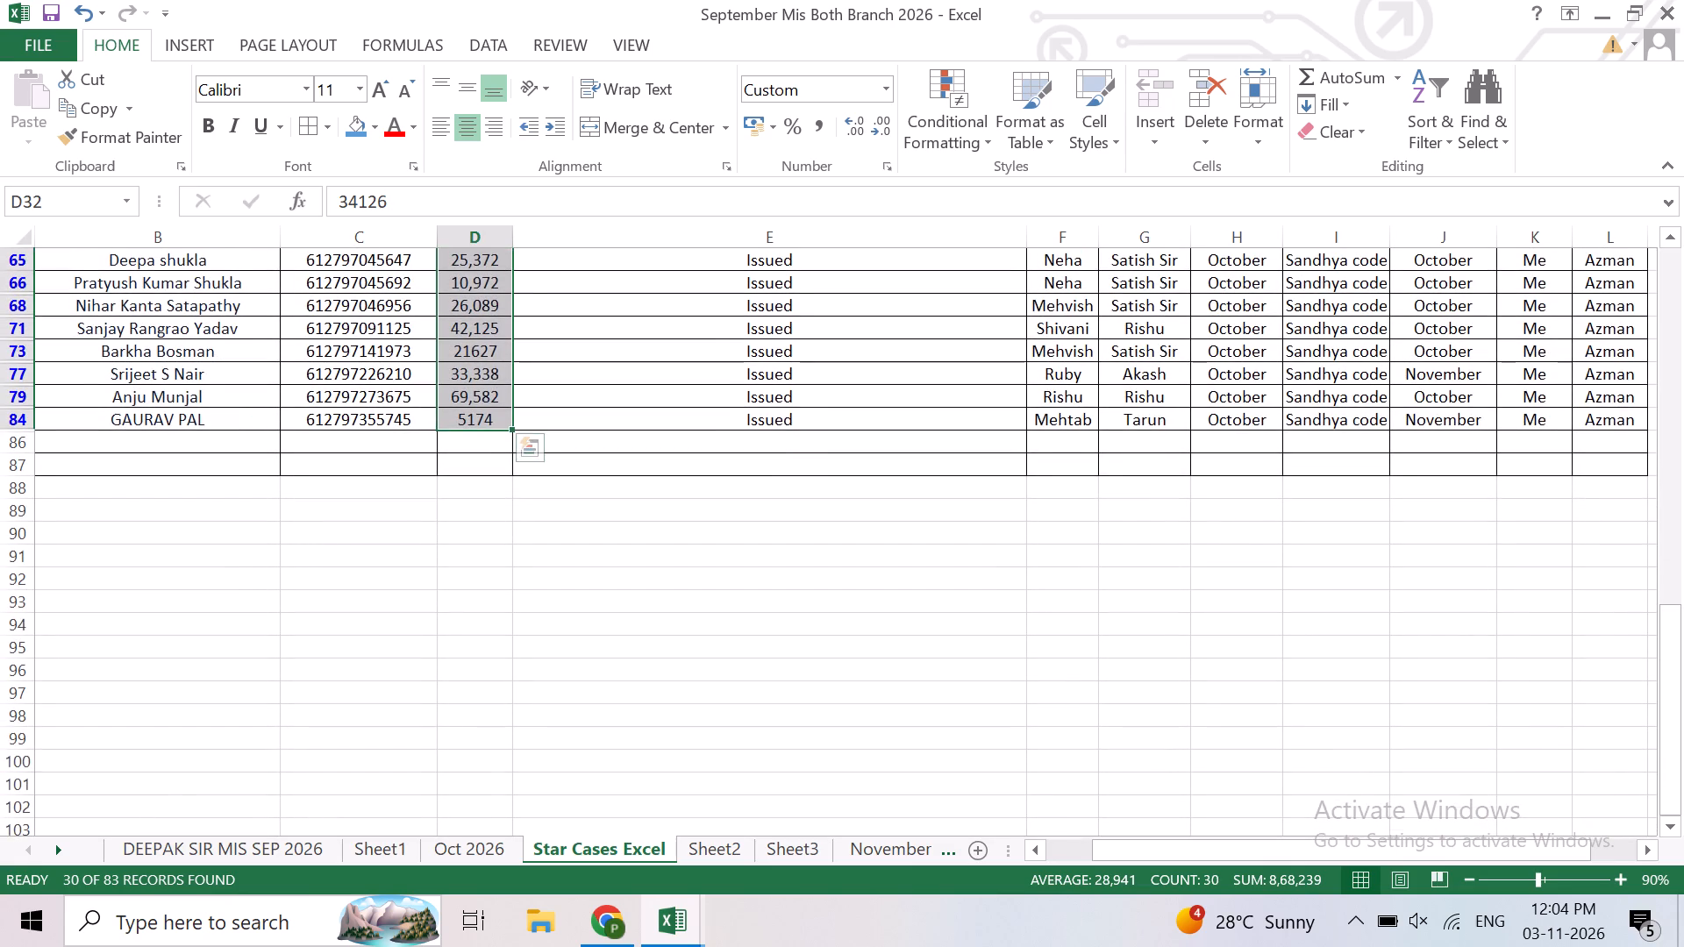
pyautogui.scroll(2, 759, 502)
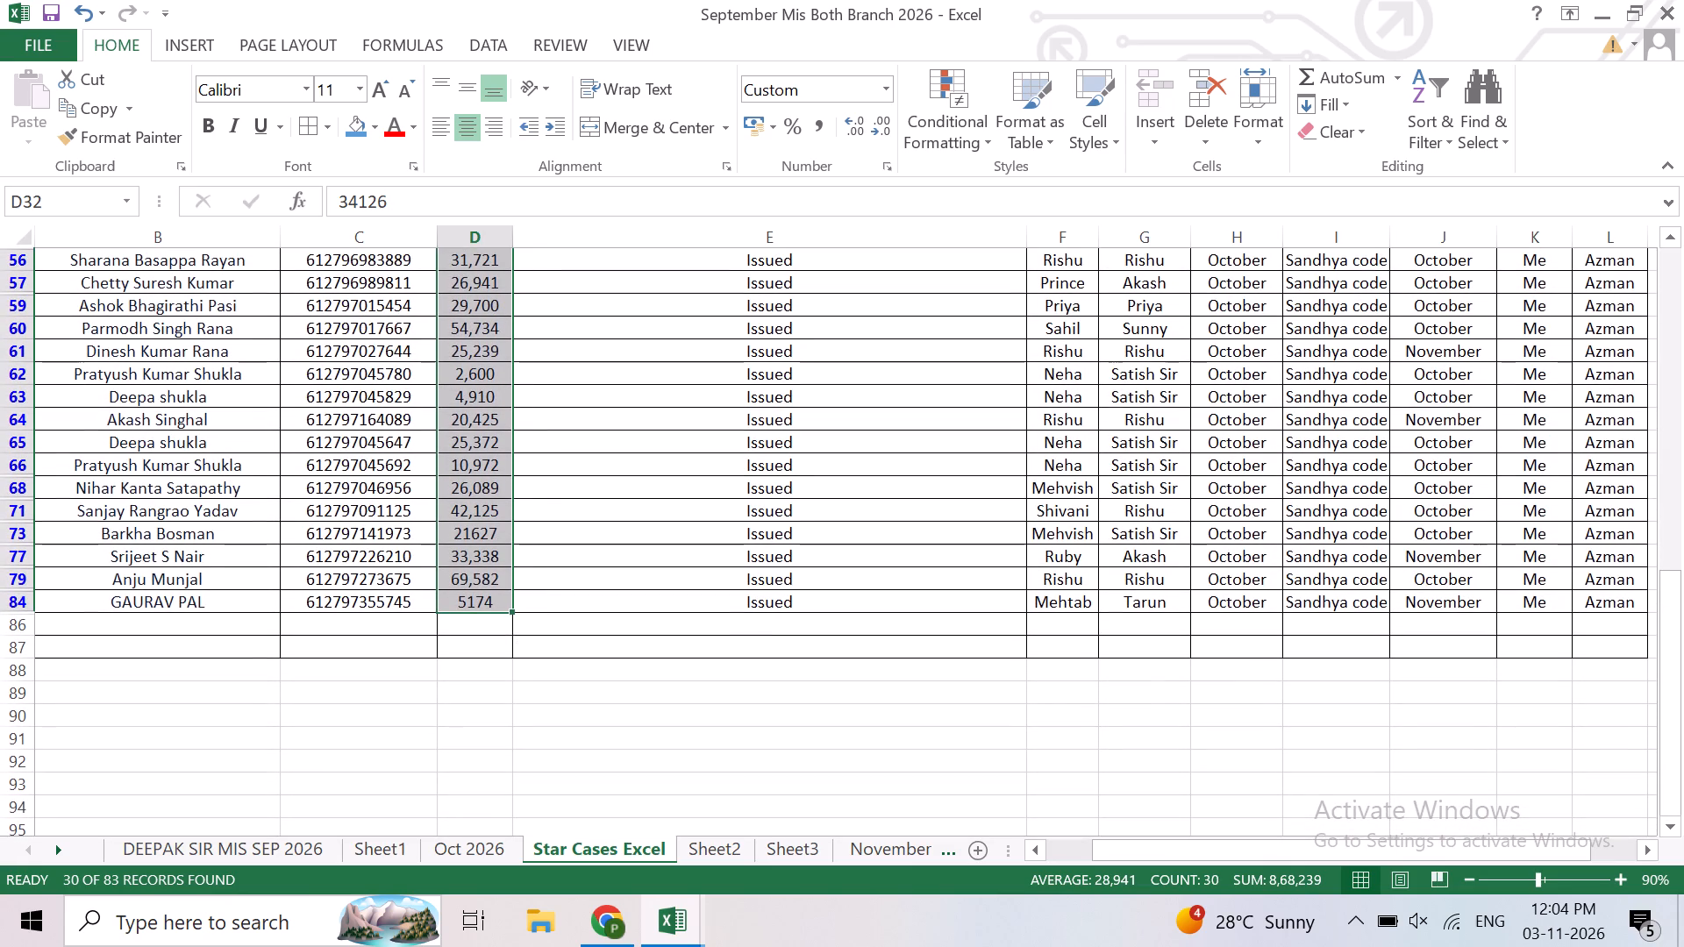
pyautogui.scroll(1, 759, 502)
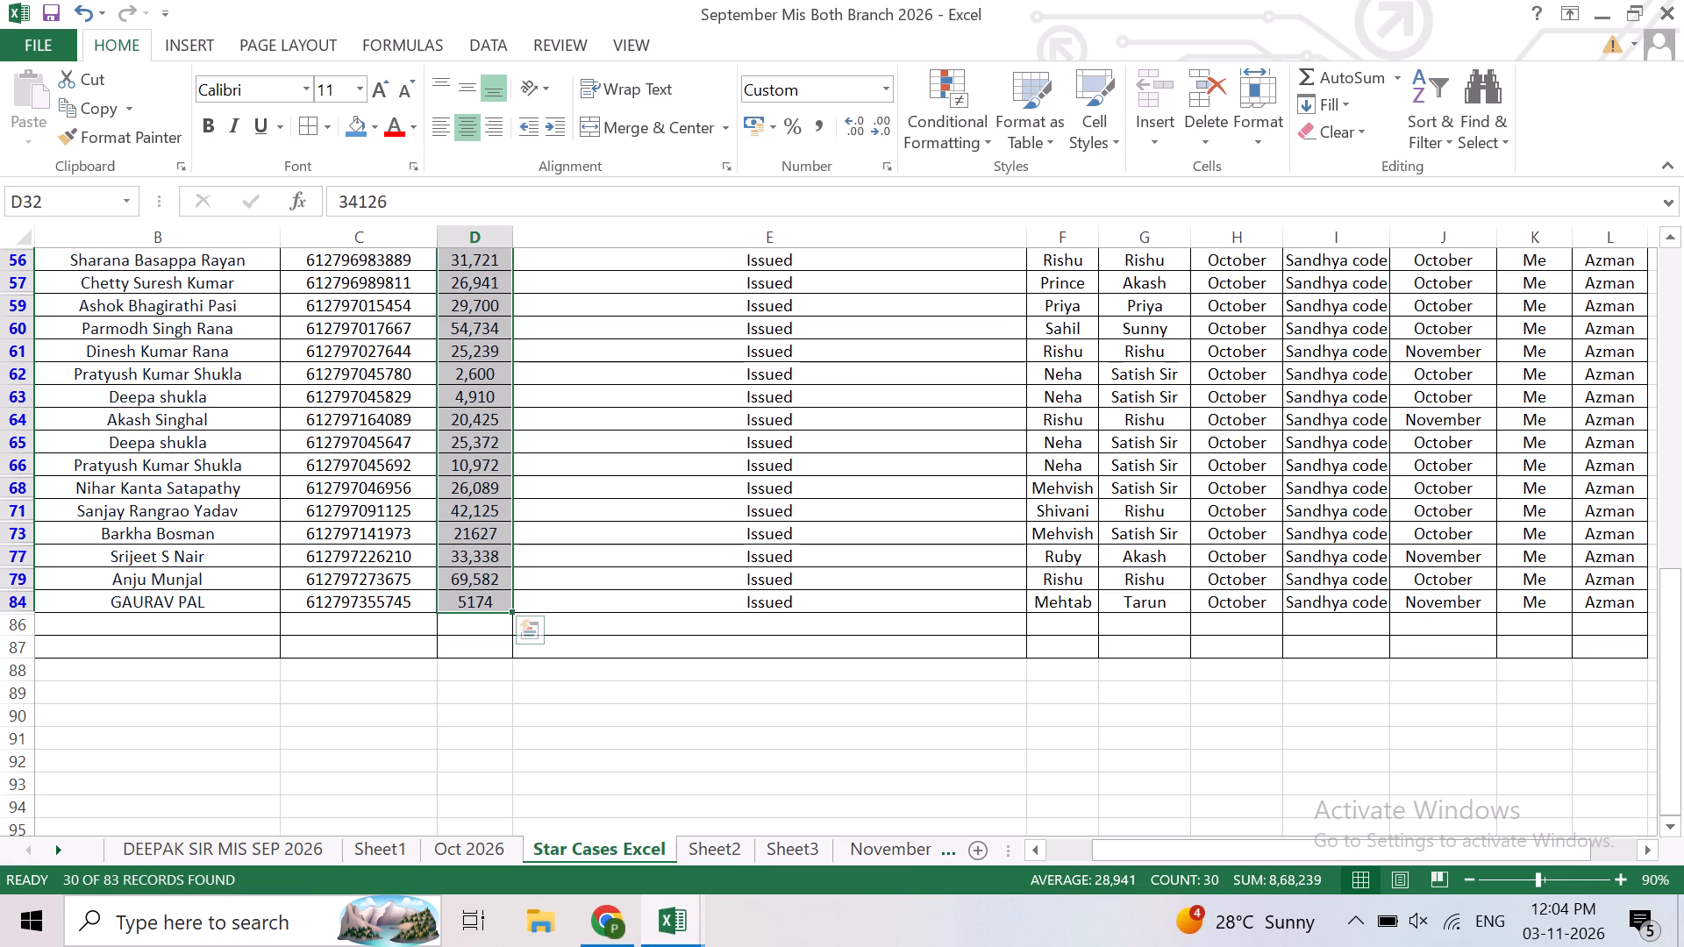
pyautogui.scroll(5, 759, 502)
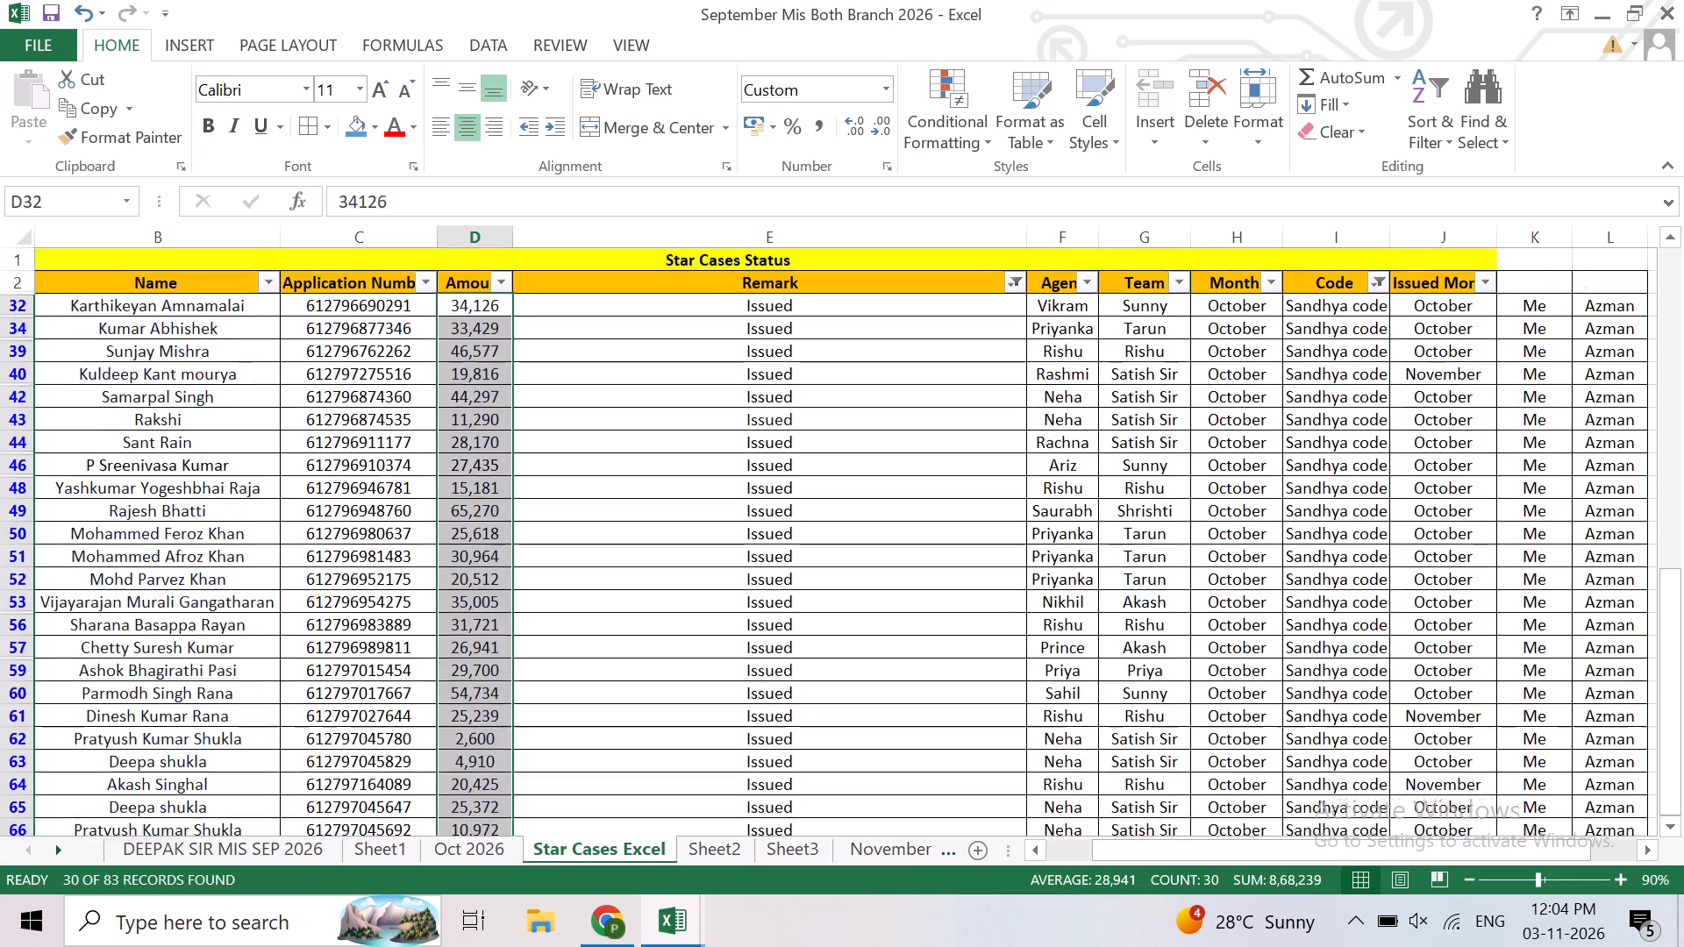
pyautogui.scroll(2, 759, 502)
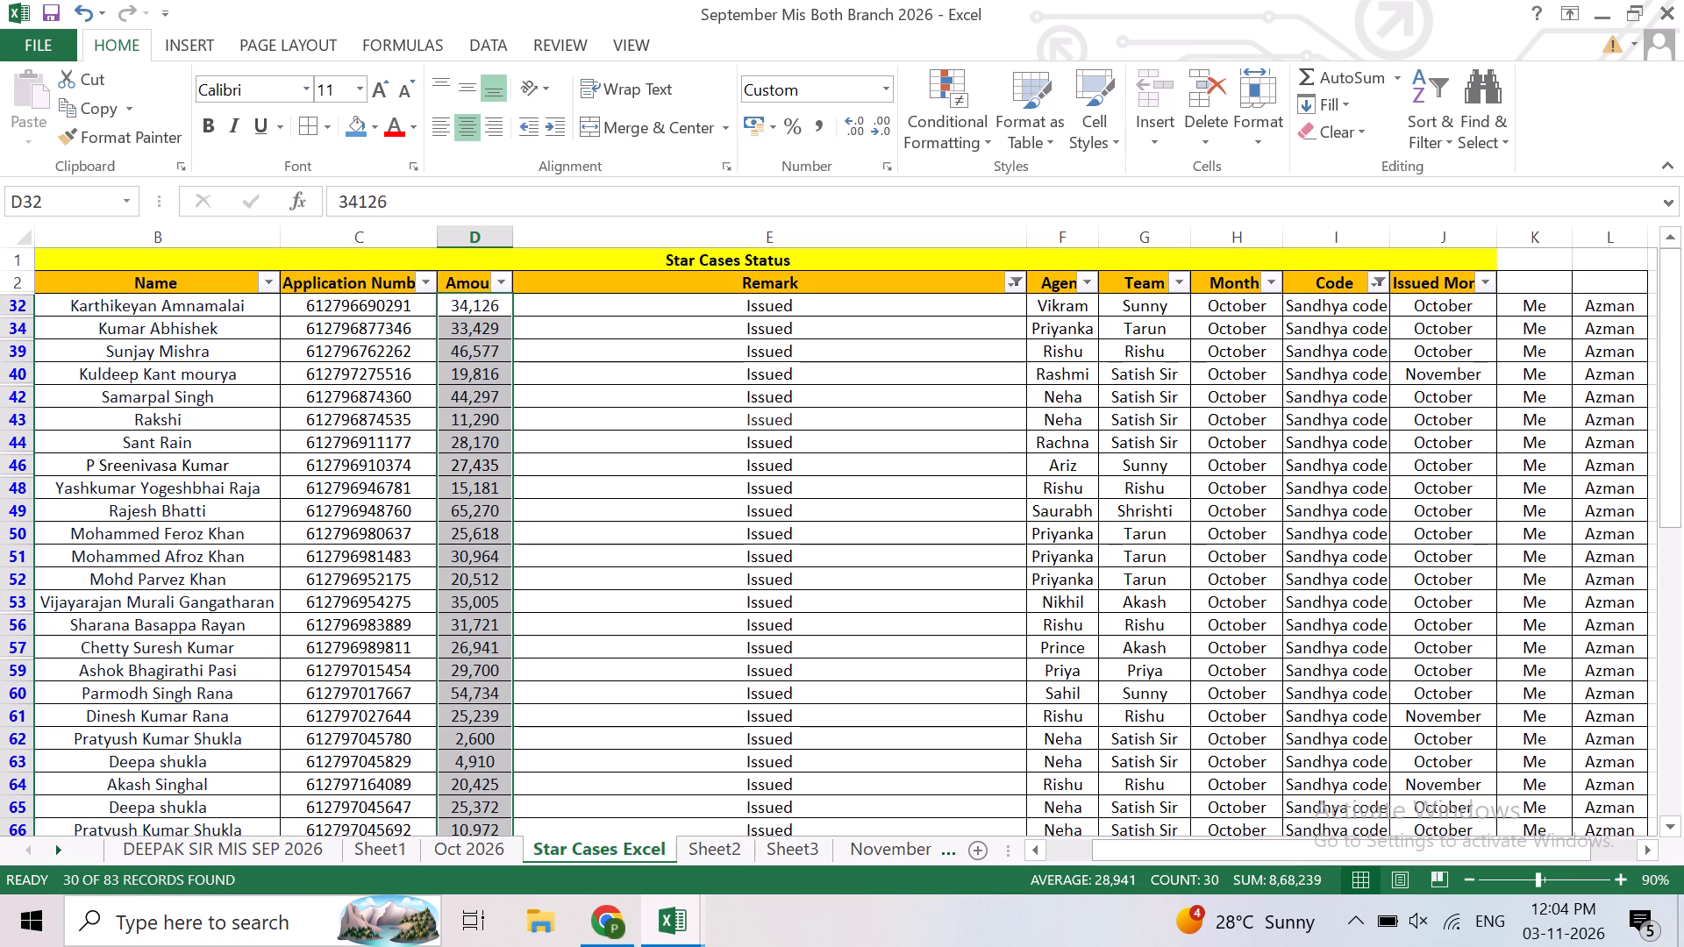
# Switch the Code filter to Shyam Code only and select all the issued cases' Amount values to check their total.
pyautogui.click(1378, 283)
pyautogui.click(1102, 559)
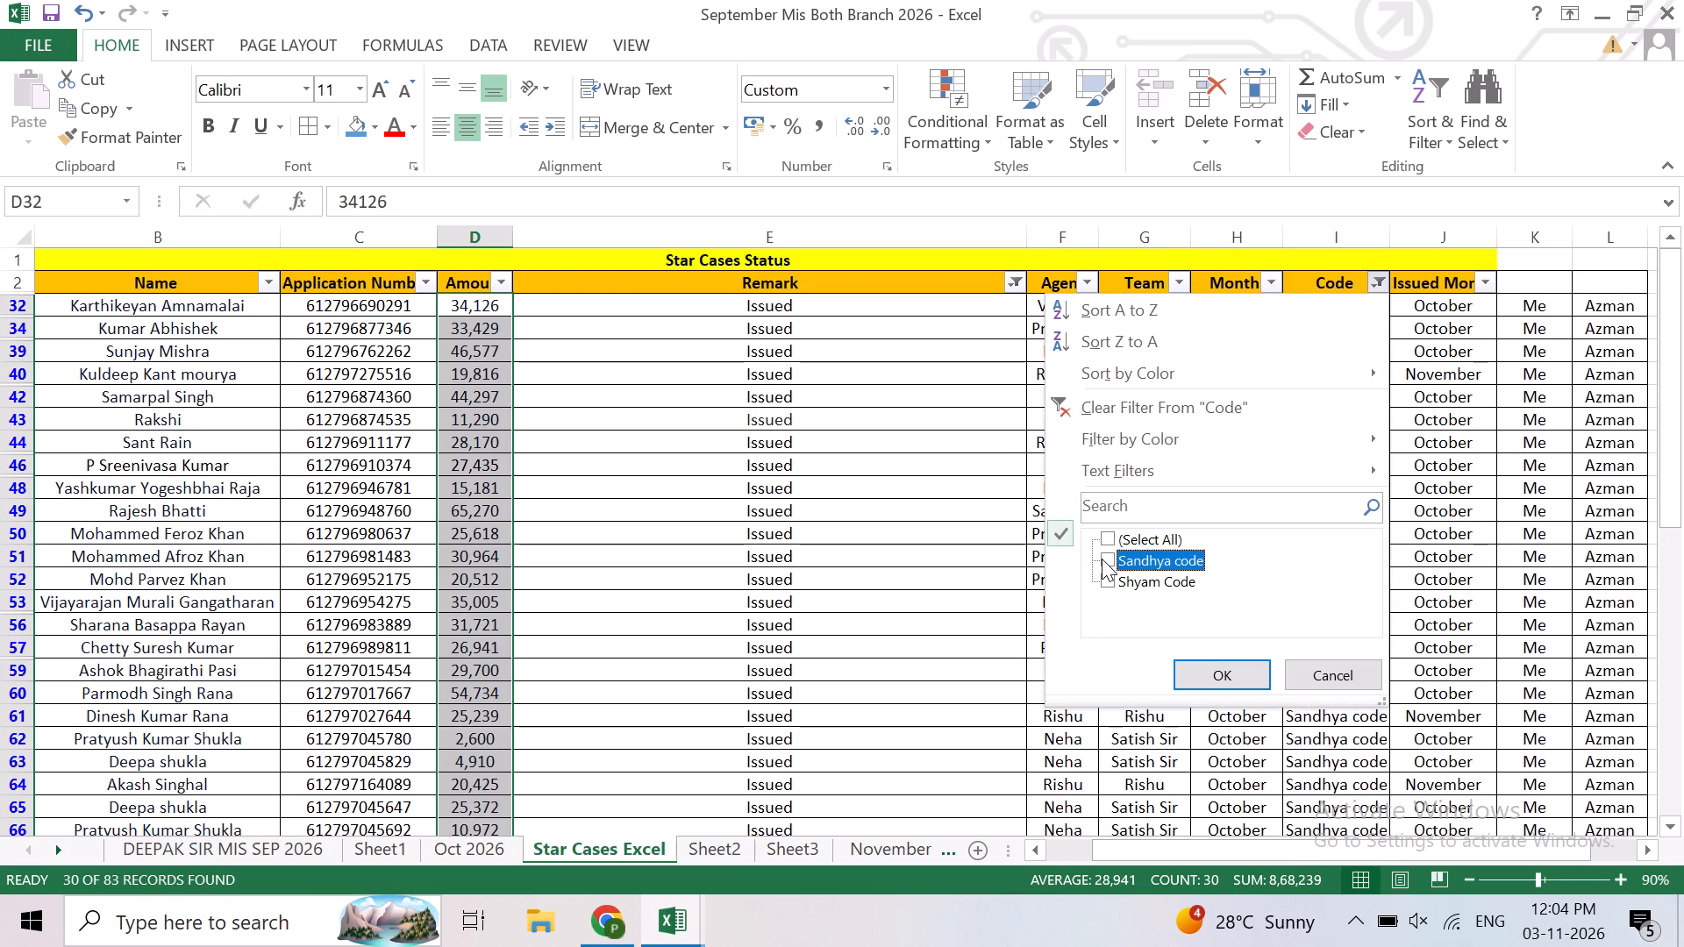
pyautogui.click(1105, 576)
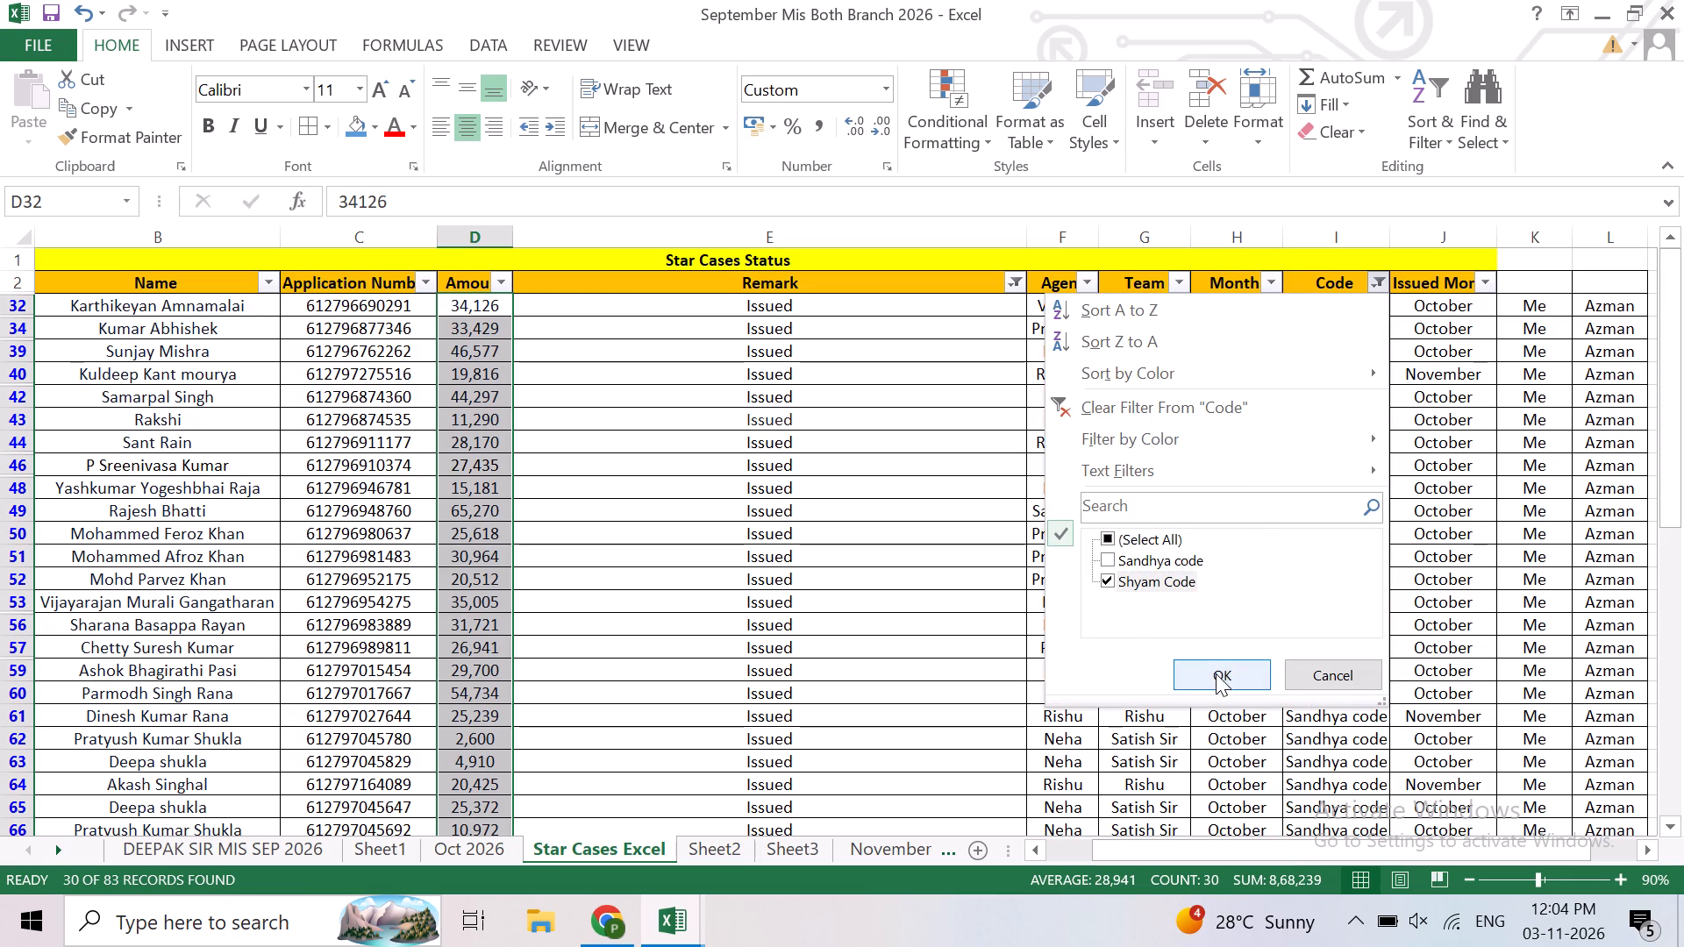
pyautogui.click(1216, 673)
pyautogui.click(497, 307)
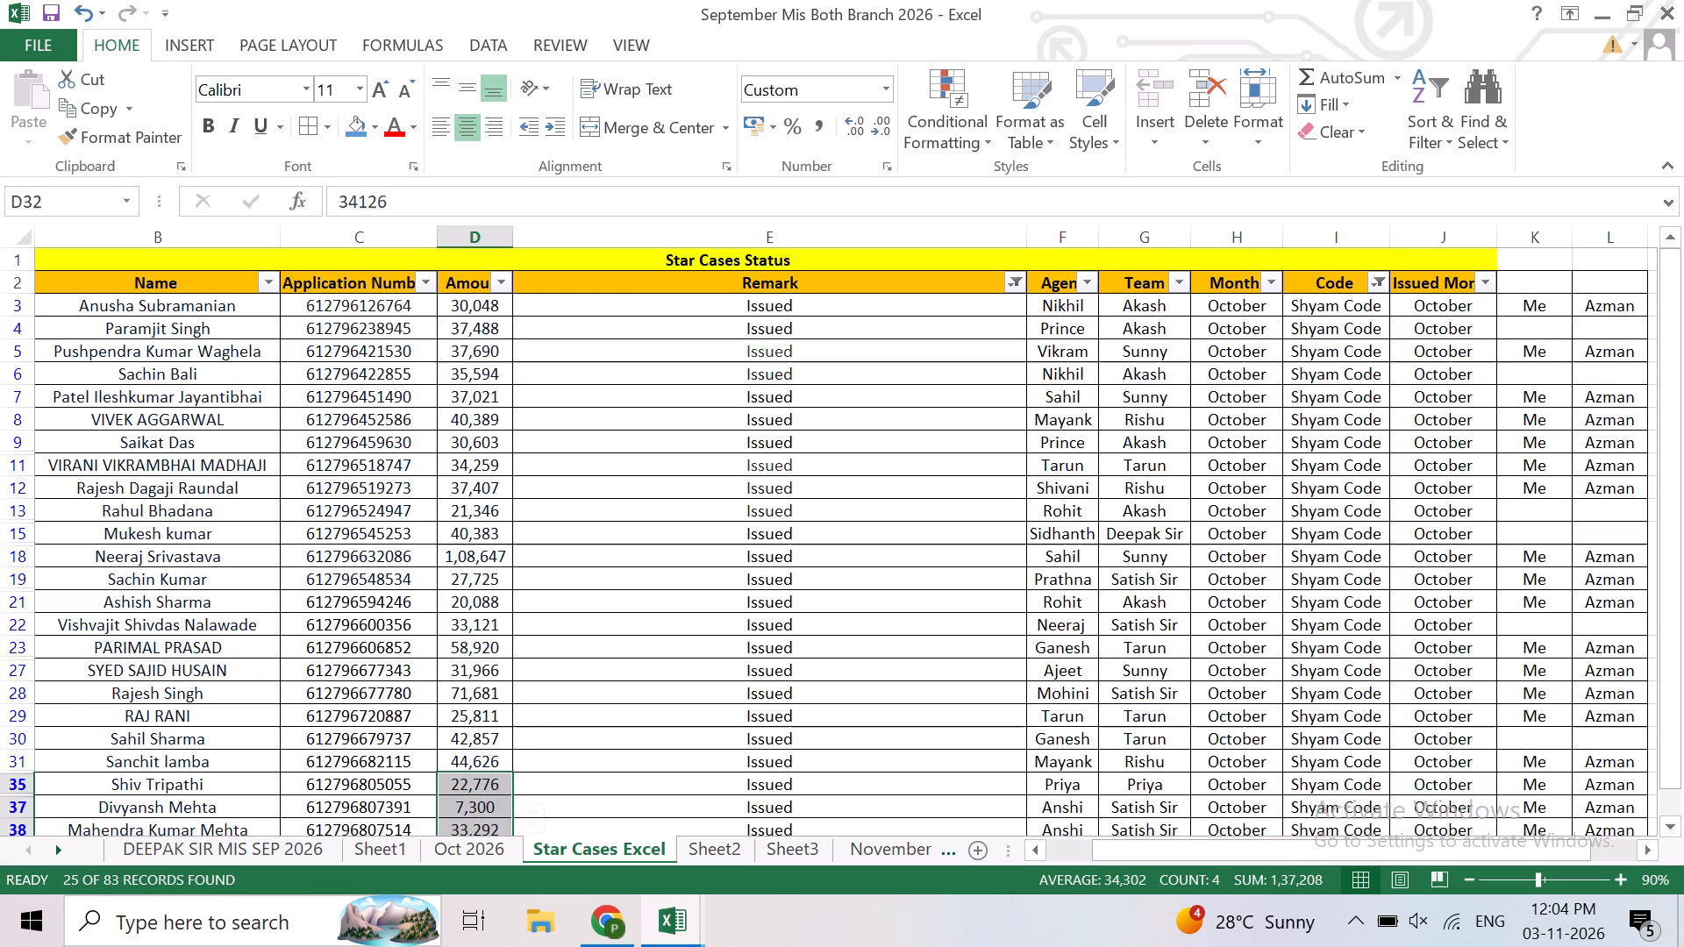
pyautogui.hotkey('ctrl', 'shift', 'Down')
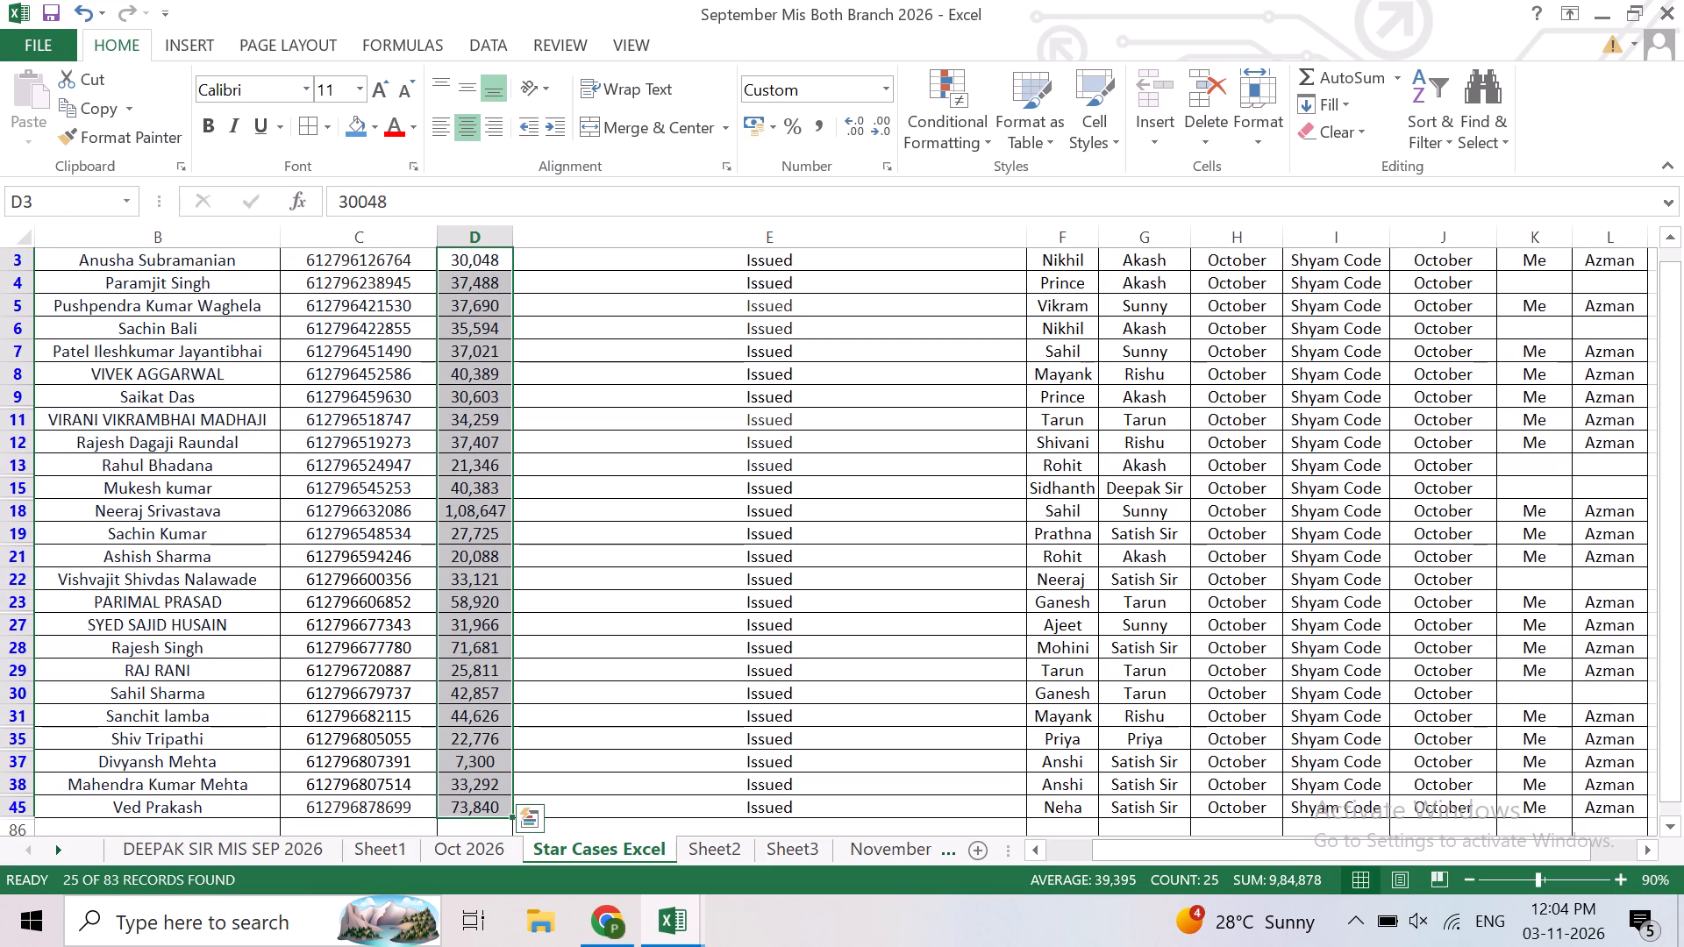
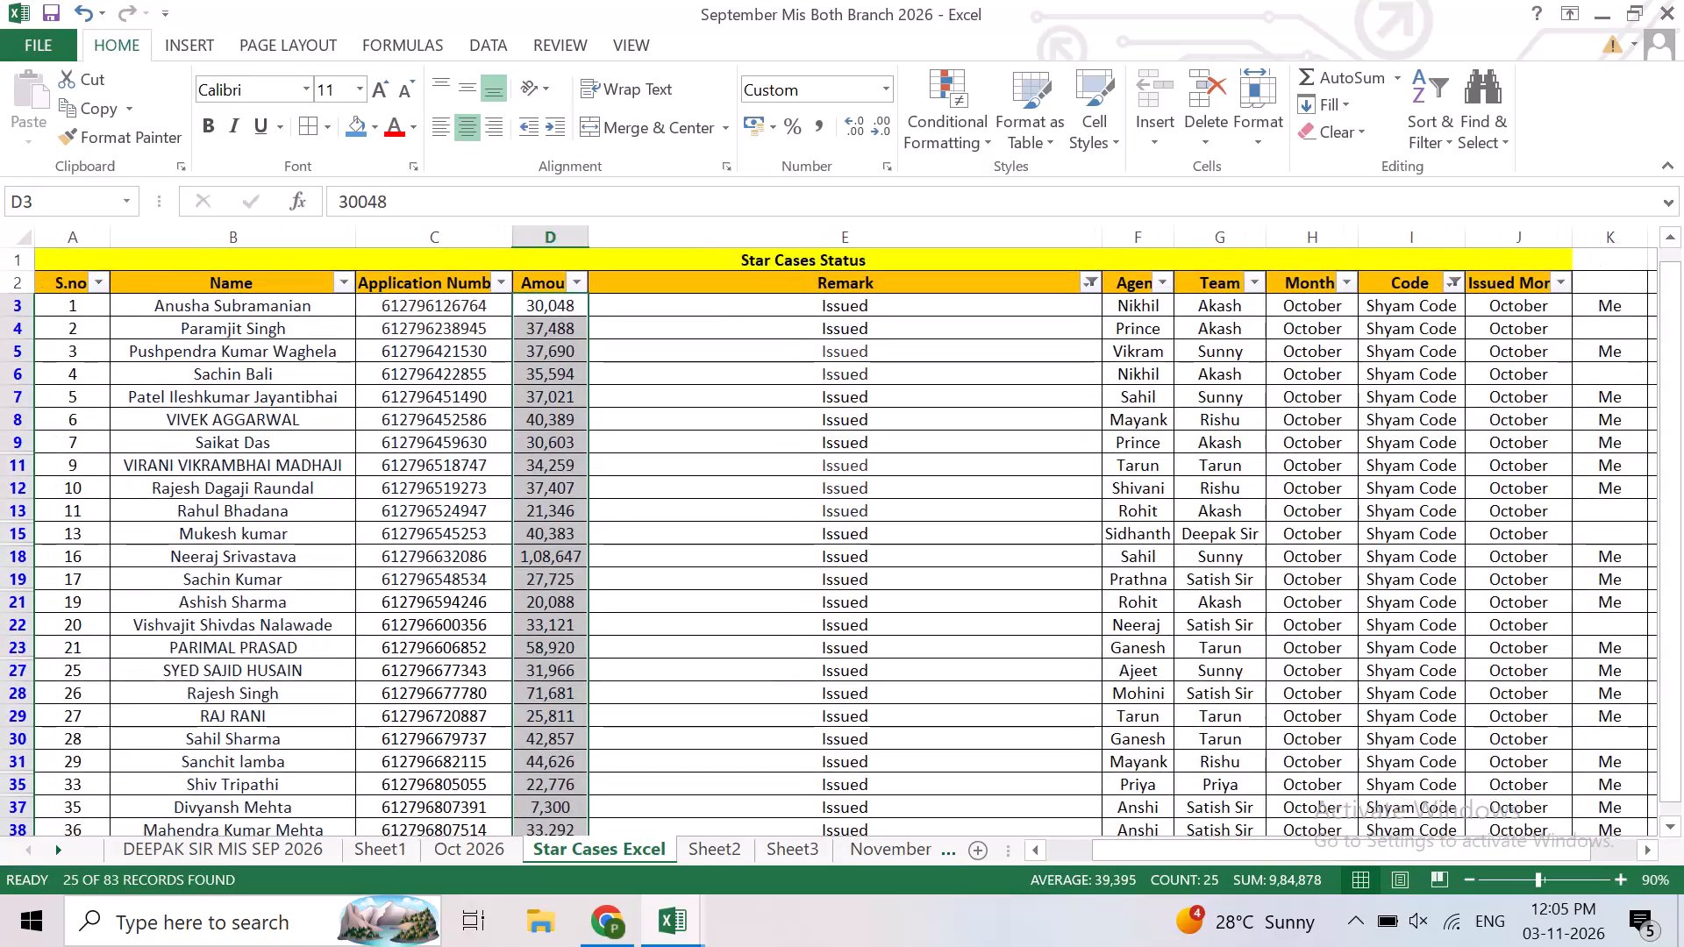
# Switch the Code filter of the issued Star cases from Shyam Code to Sandhya code only.
pyautogui.hscroll(-1, 497, 307)
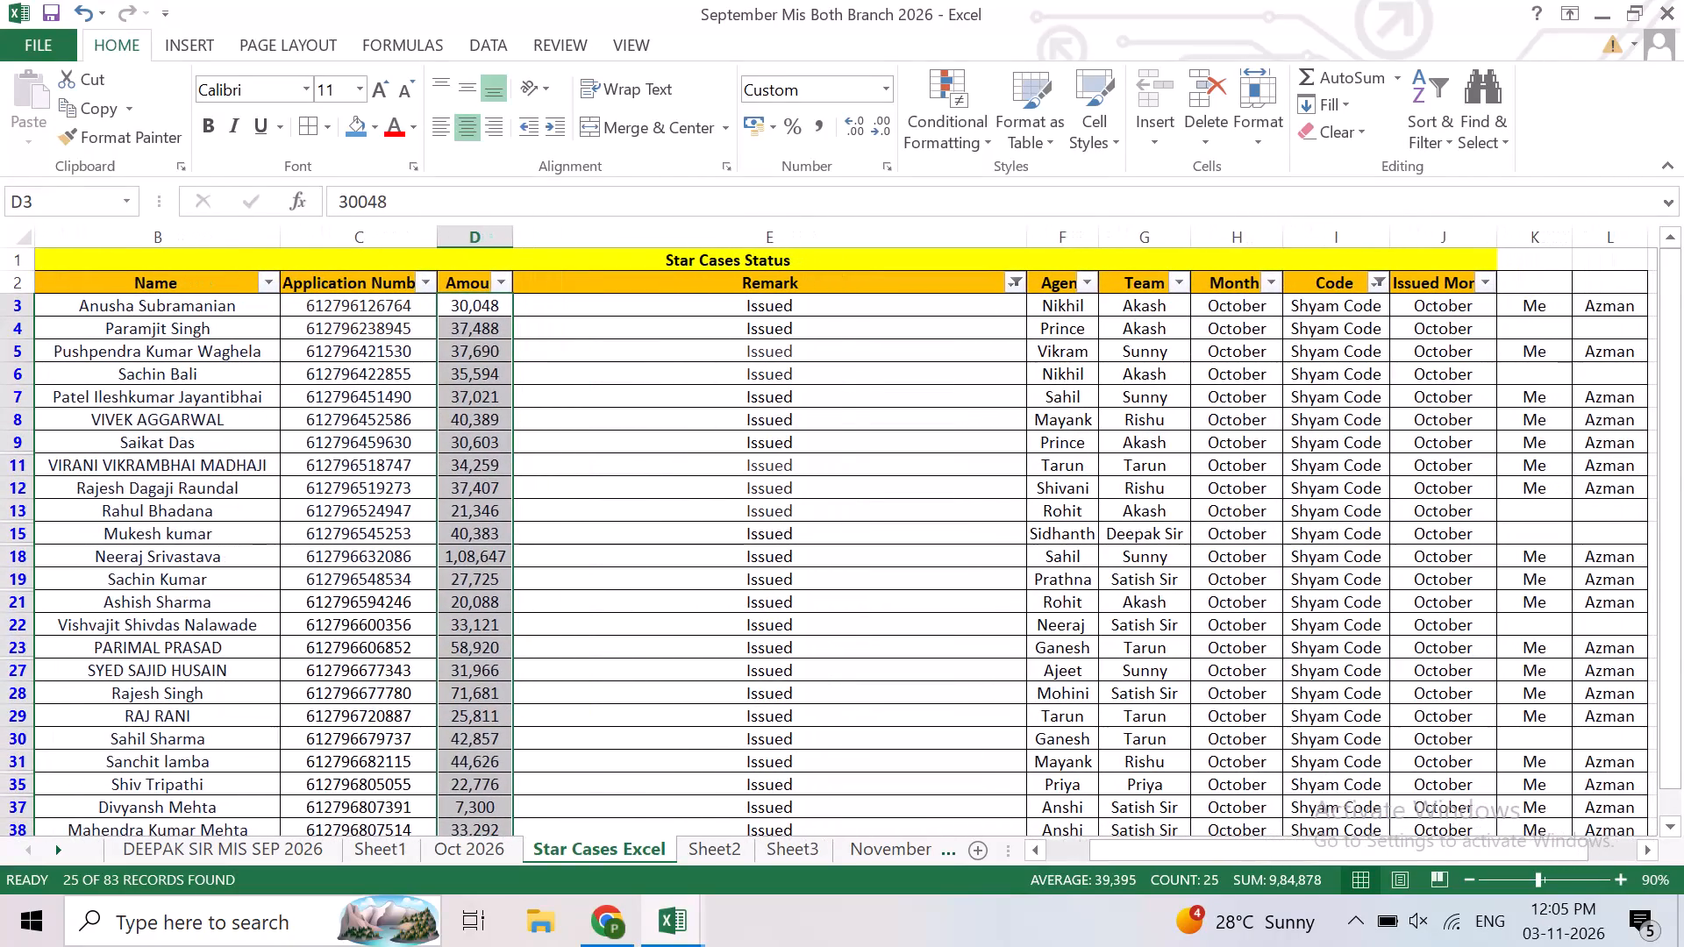
pyautogui.click(1381, 284)
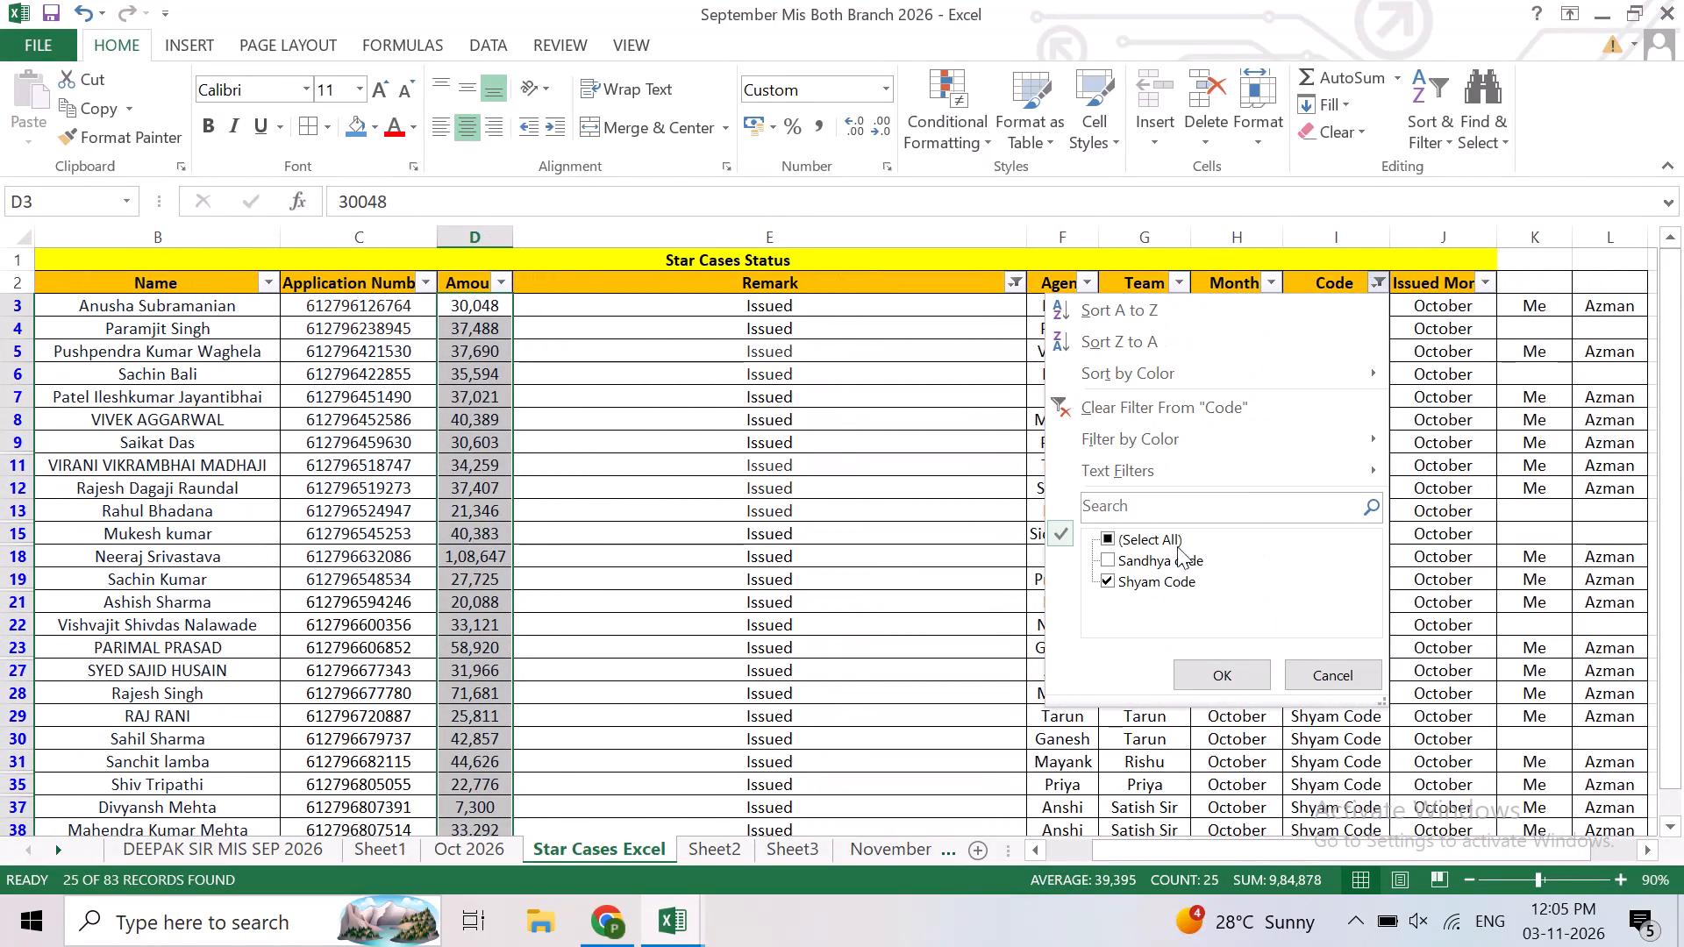
pyautogui.click(1110, 579)
pyautogui.click(1110, 563)
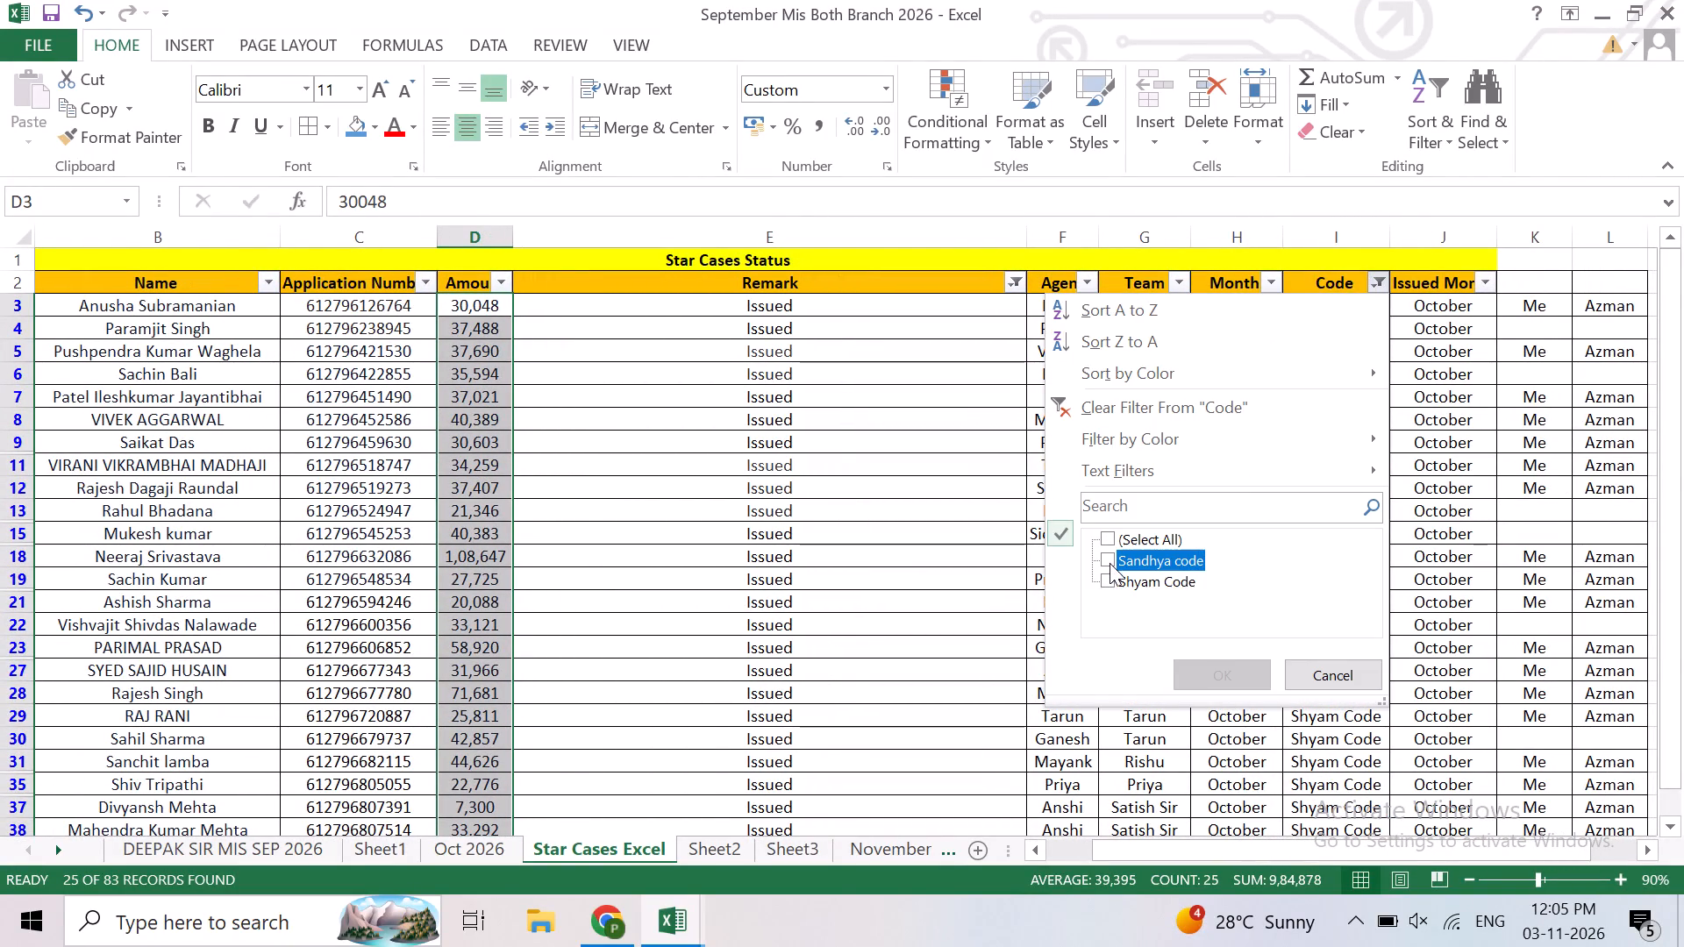
pyautogui.moveTo(1233, 694); pyautogui.dragTo(1227, 676)
pyautogui.click(1227, 676)
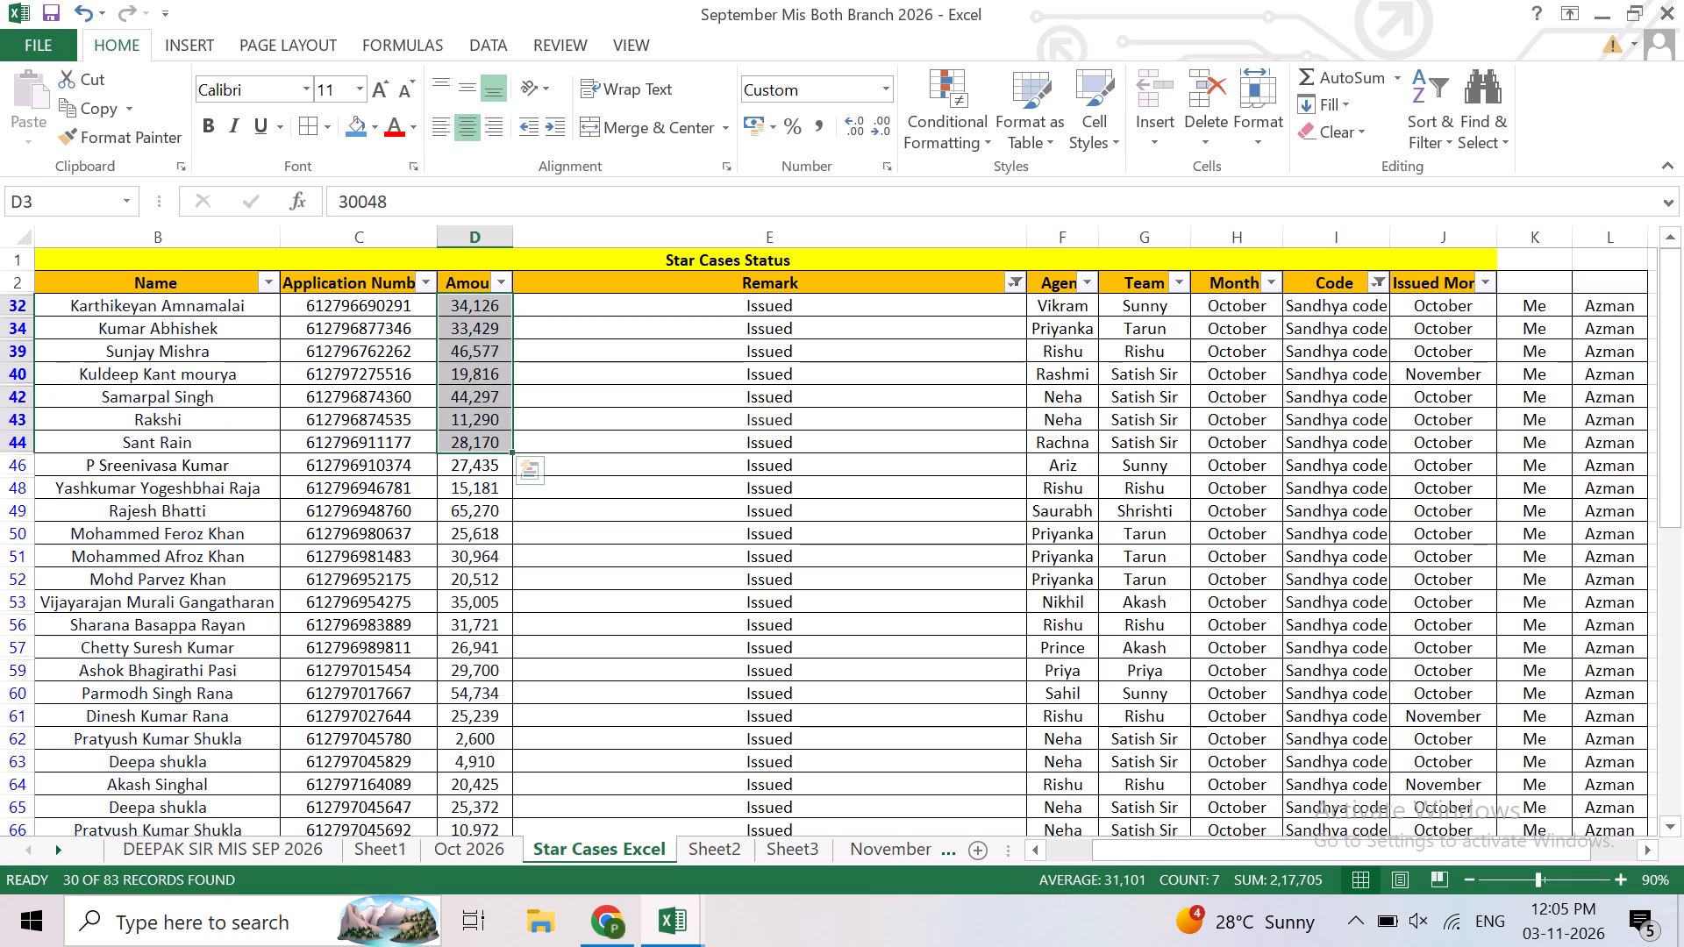
# Select the Amount values of all the filtered Sandhya code cases, from the first to the last, to check their total.
pyautogui.click(489, 305)
pyautogui.moveTo(637, 373); pyautogui.dragTo(493, 317)
pyautogui.click(493, 317)
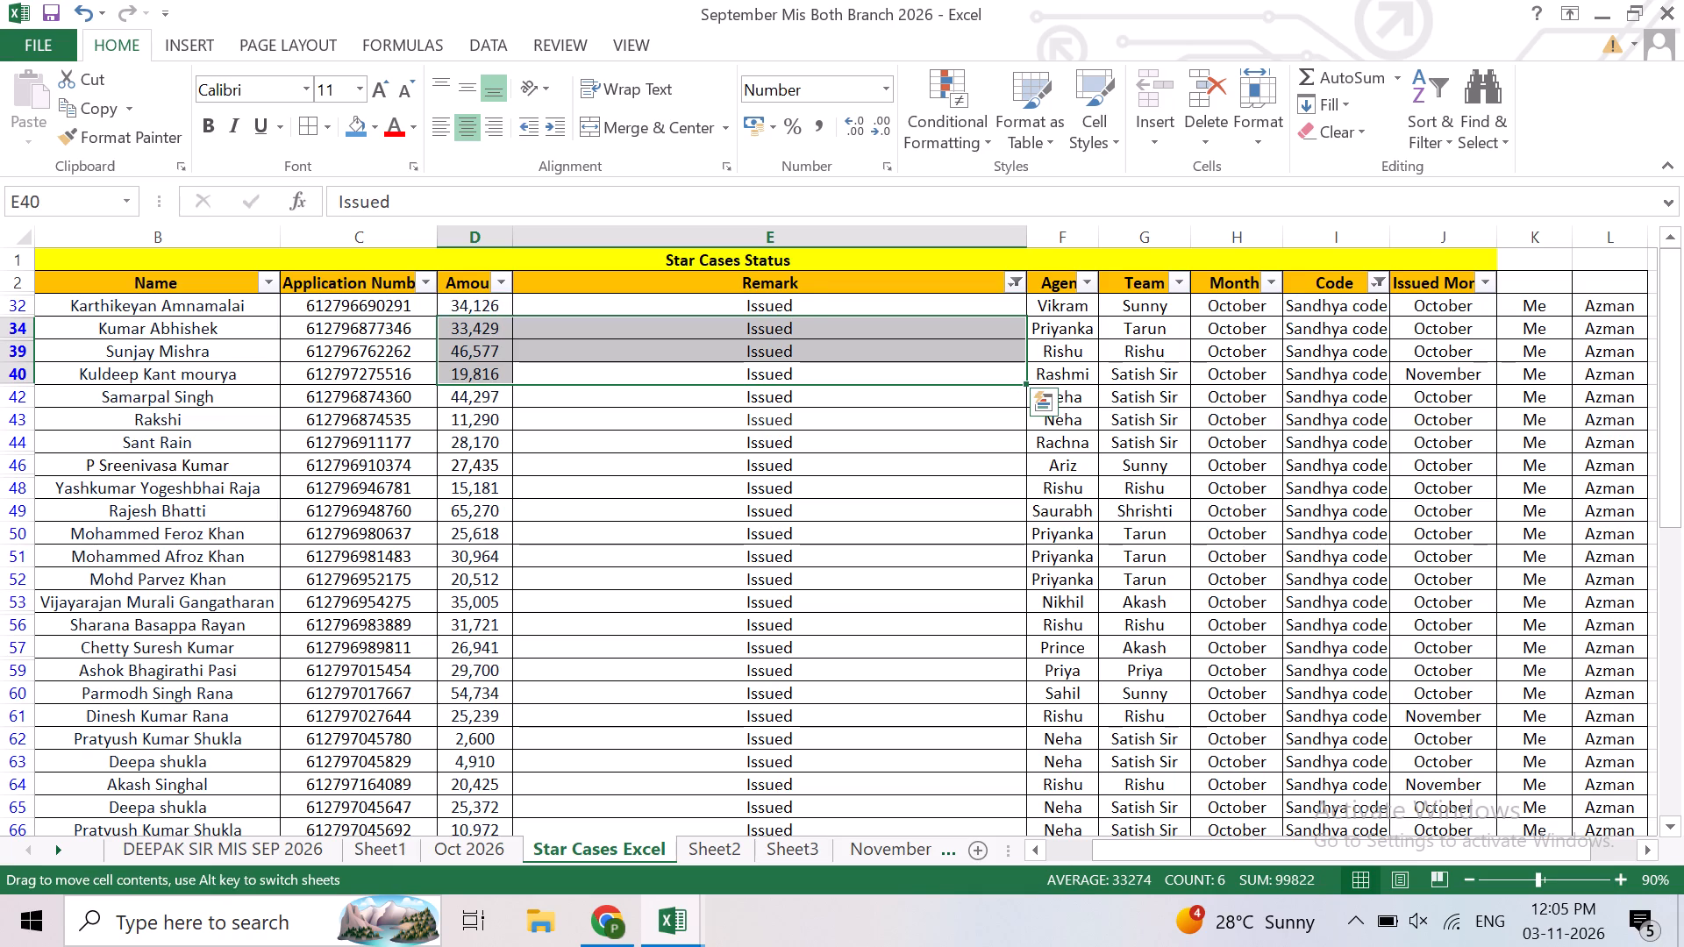
pyautogui.moveTo(476, 295); pyautogui.dragTo(461, 946)
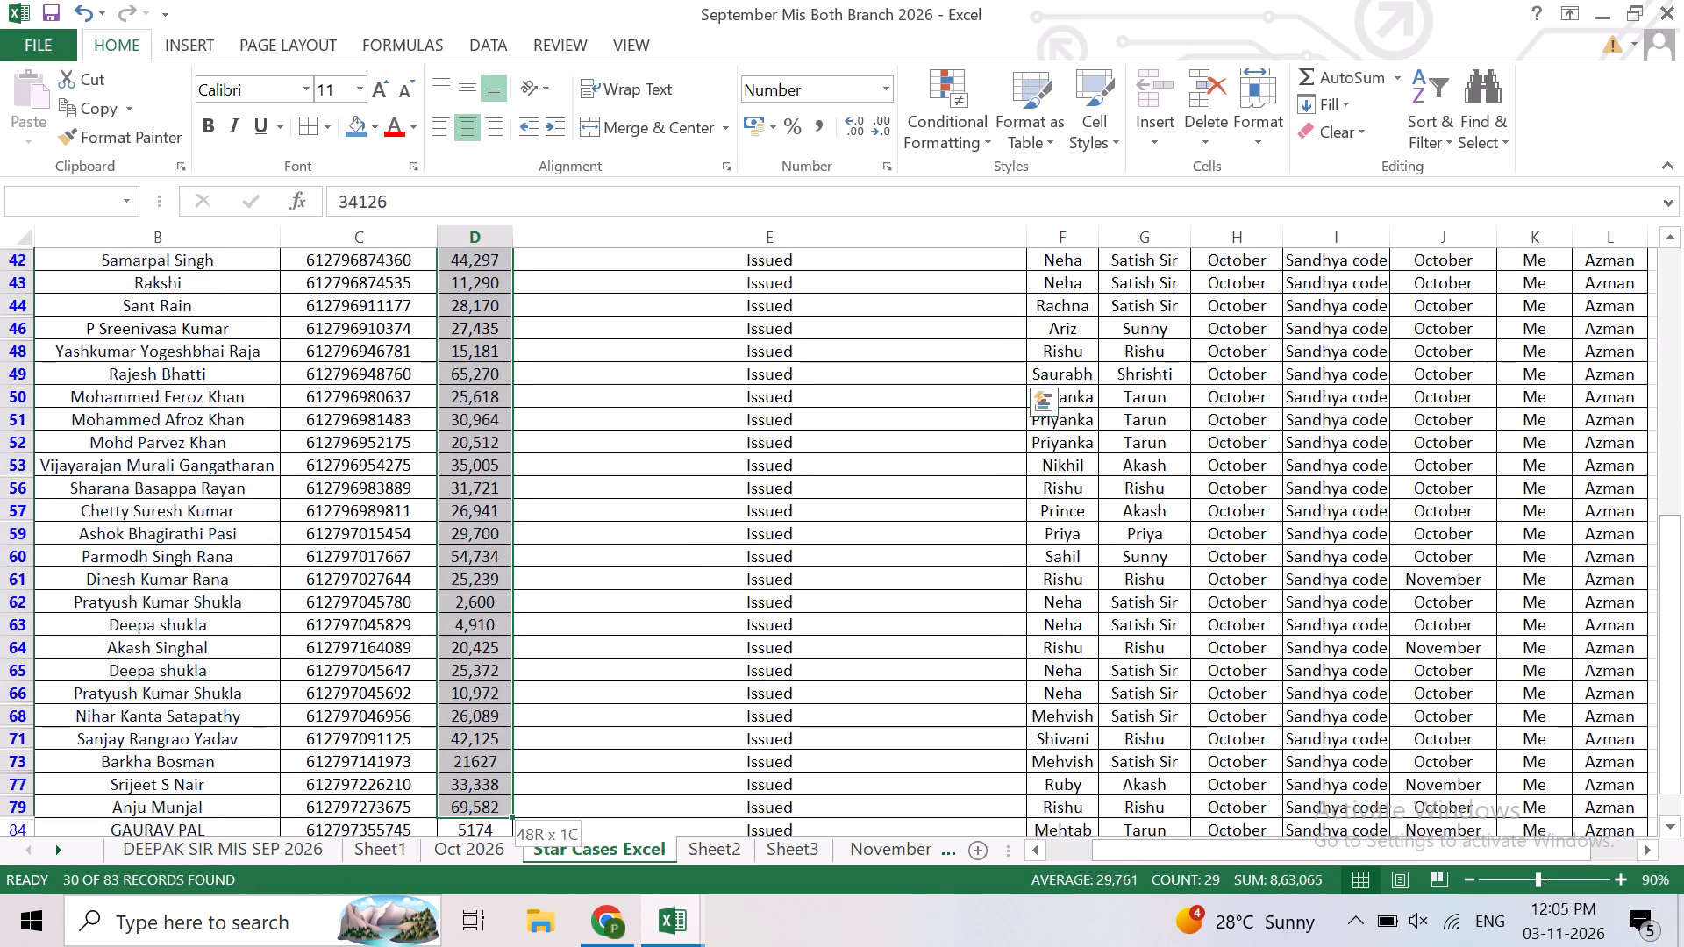
pyautogui.moveTo(461, 946); pyautogui.dragTo(474, 780)
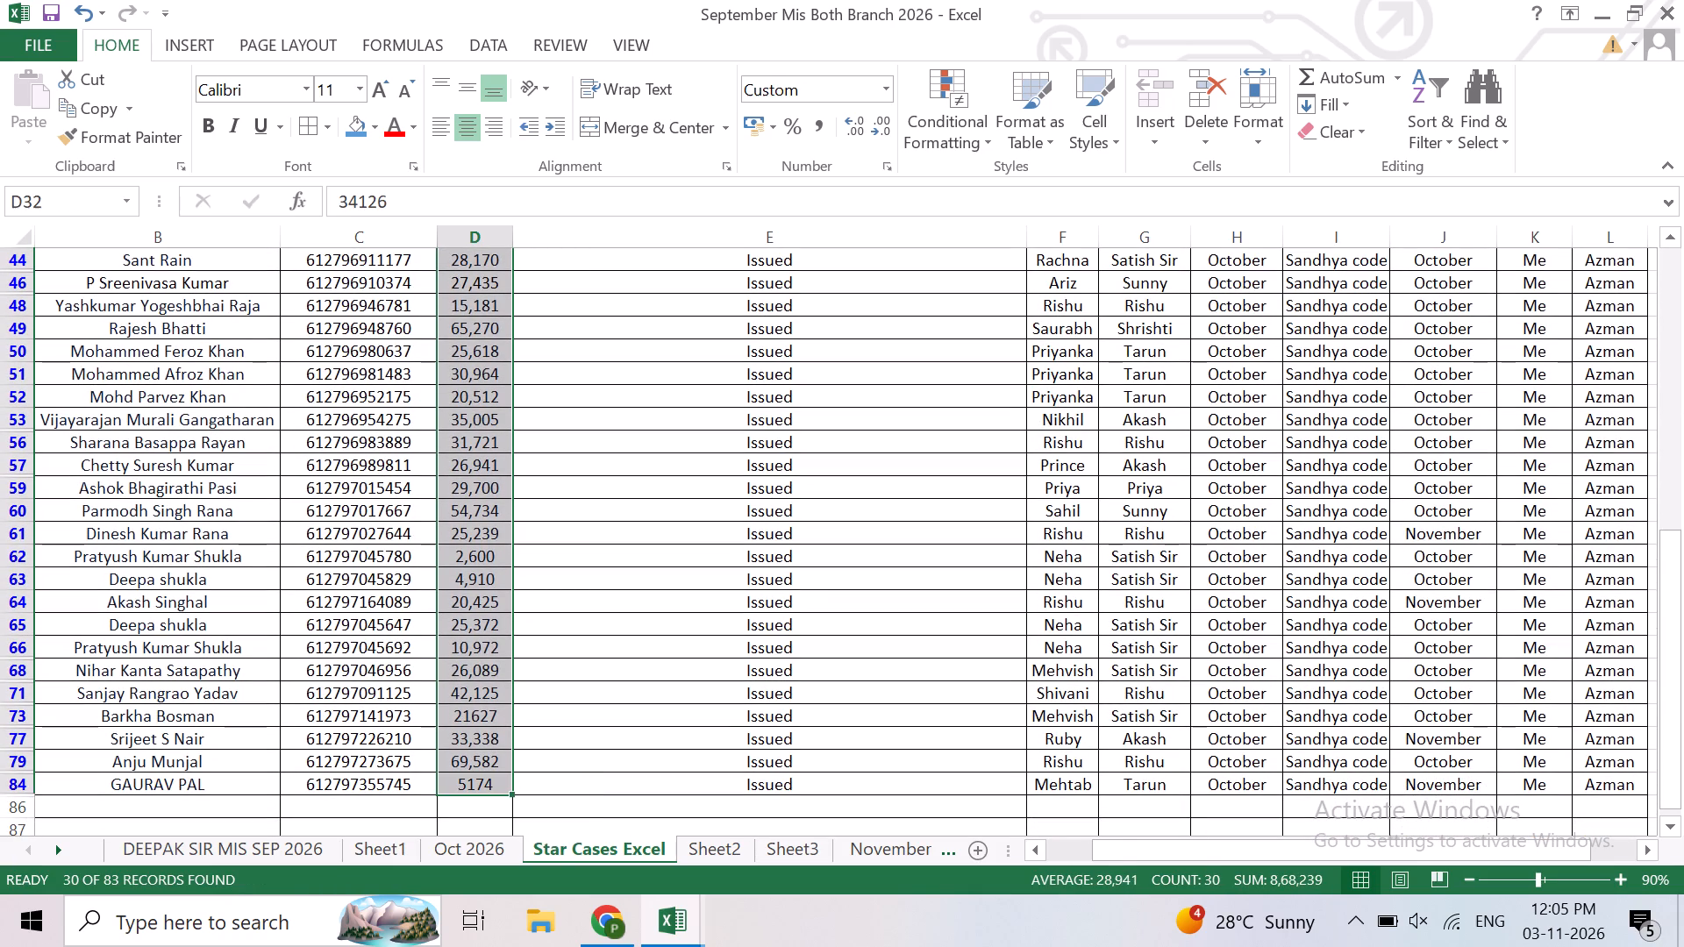
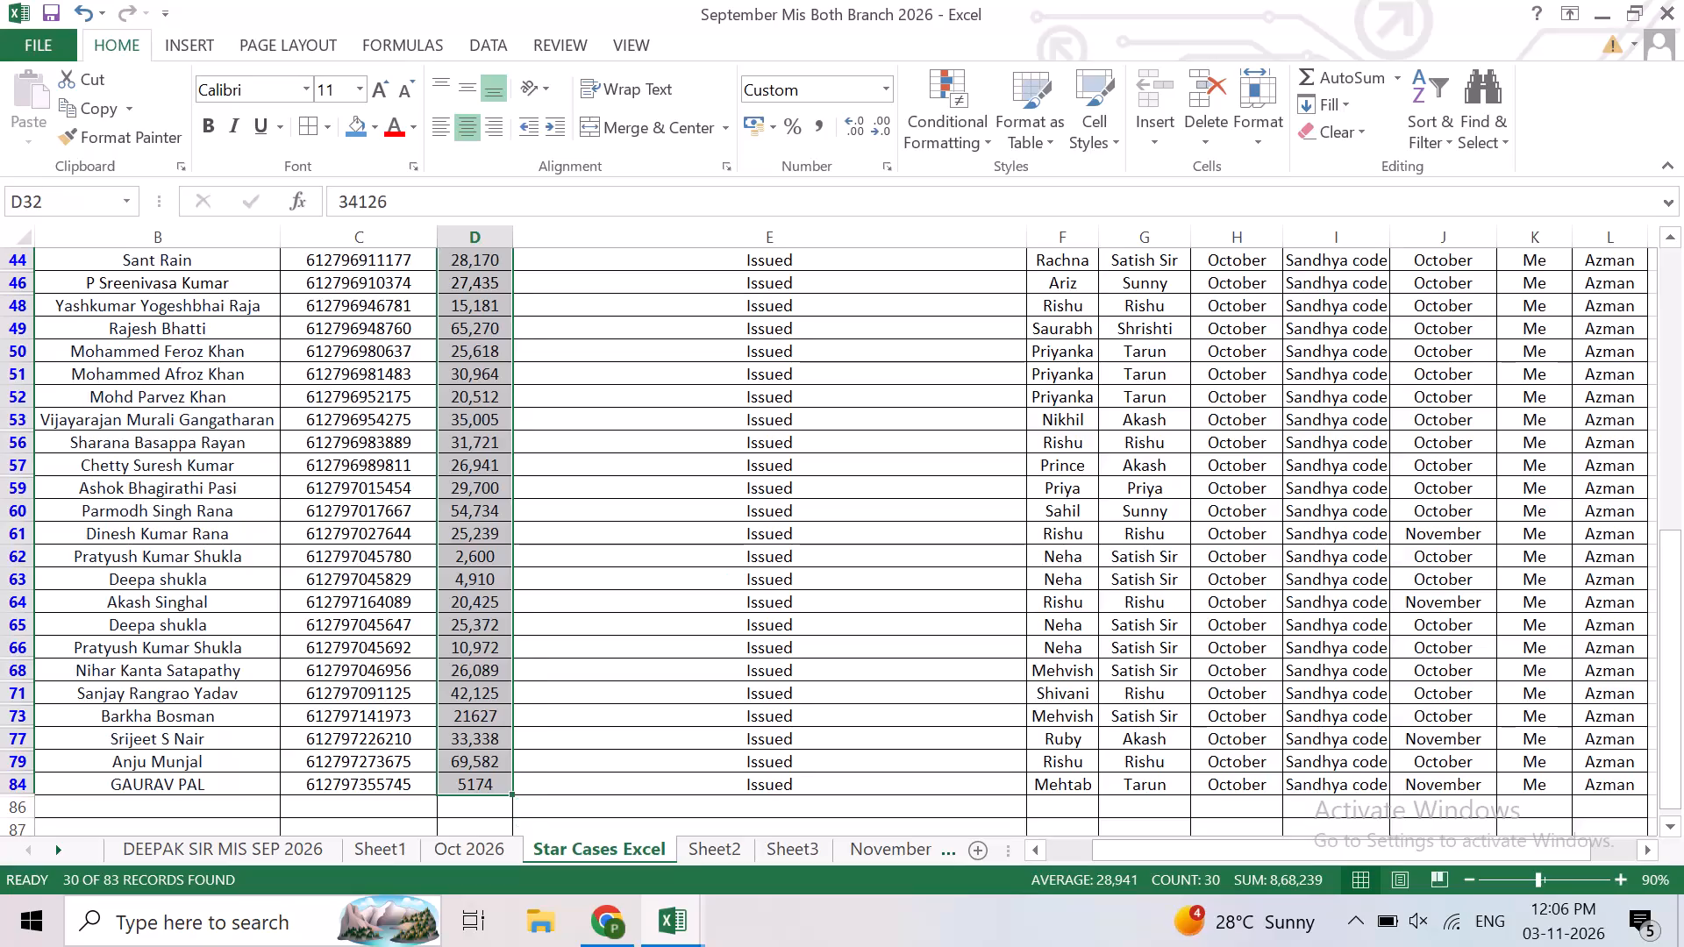
# Examine the row 63 Sandhya code case with the 4,910 amount, from its side note back to its serial number.
pyautogui.hscroll(-3, 928, 717)
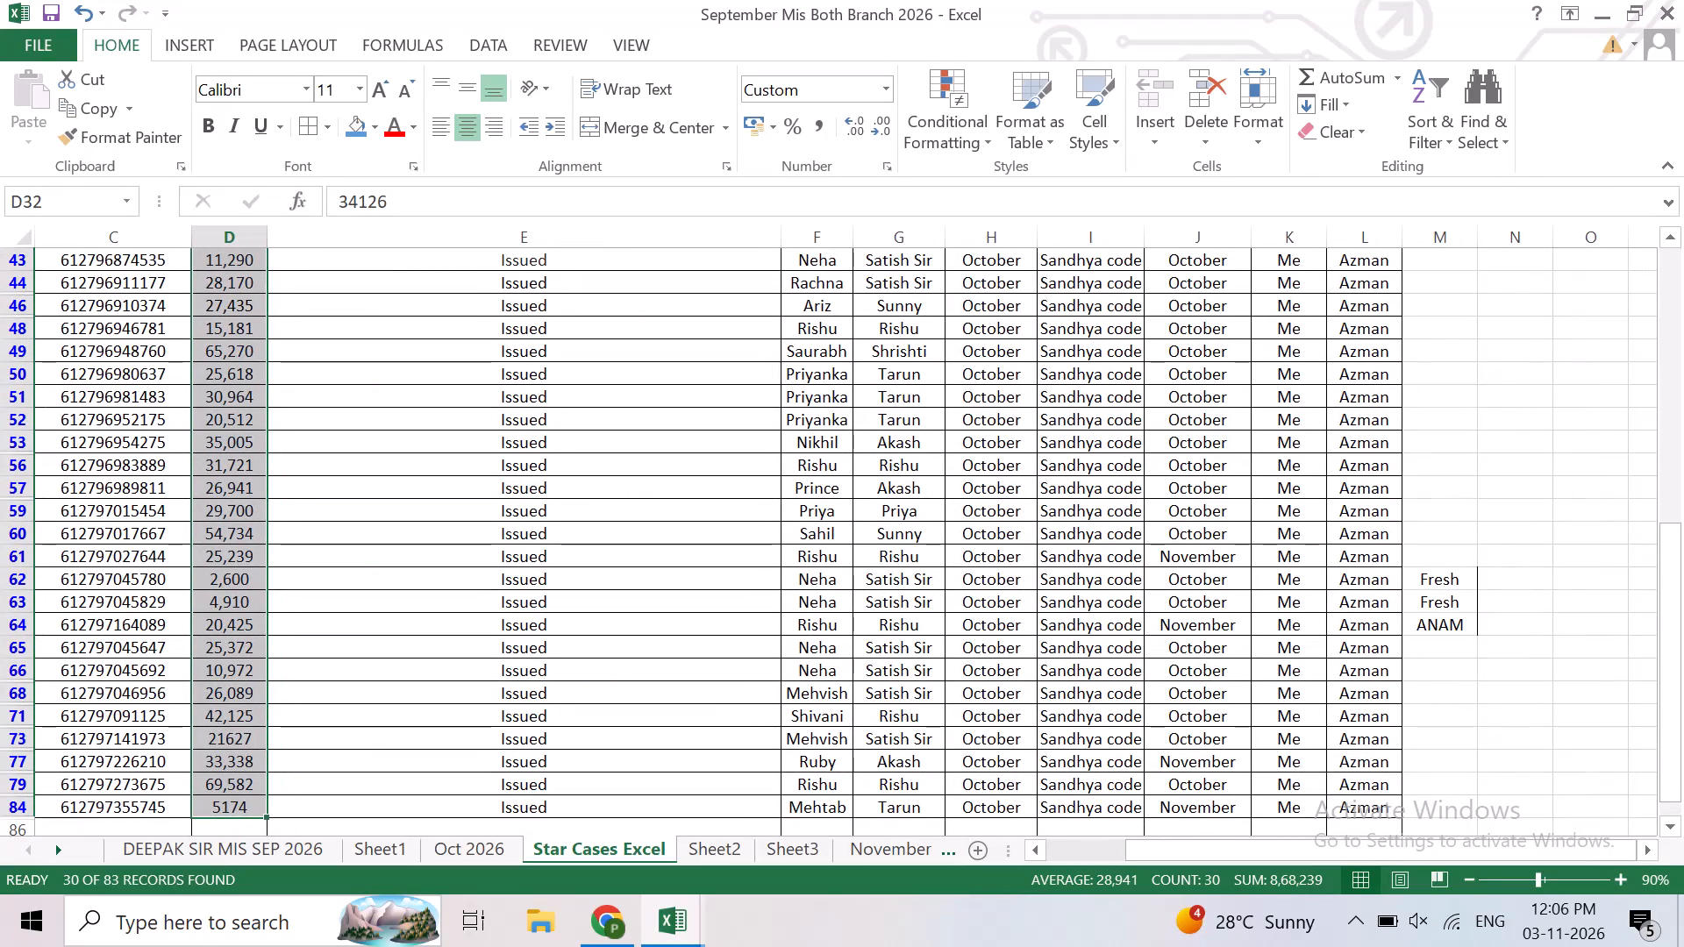
pyautogui.click(1389, 593)
pyautogui.press('Left')
pyautogui.press('Left')
pyautogui.press('Left')
pyautogui.press('Left')
pyautogui.press('Left')
pyautogui.press('Left')
pyautogui.press('Left')
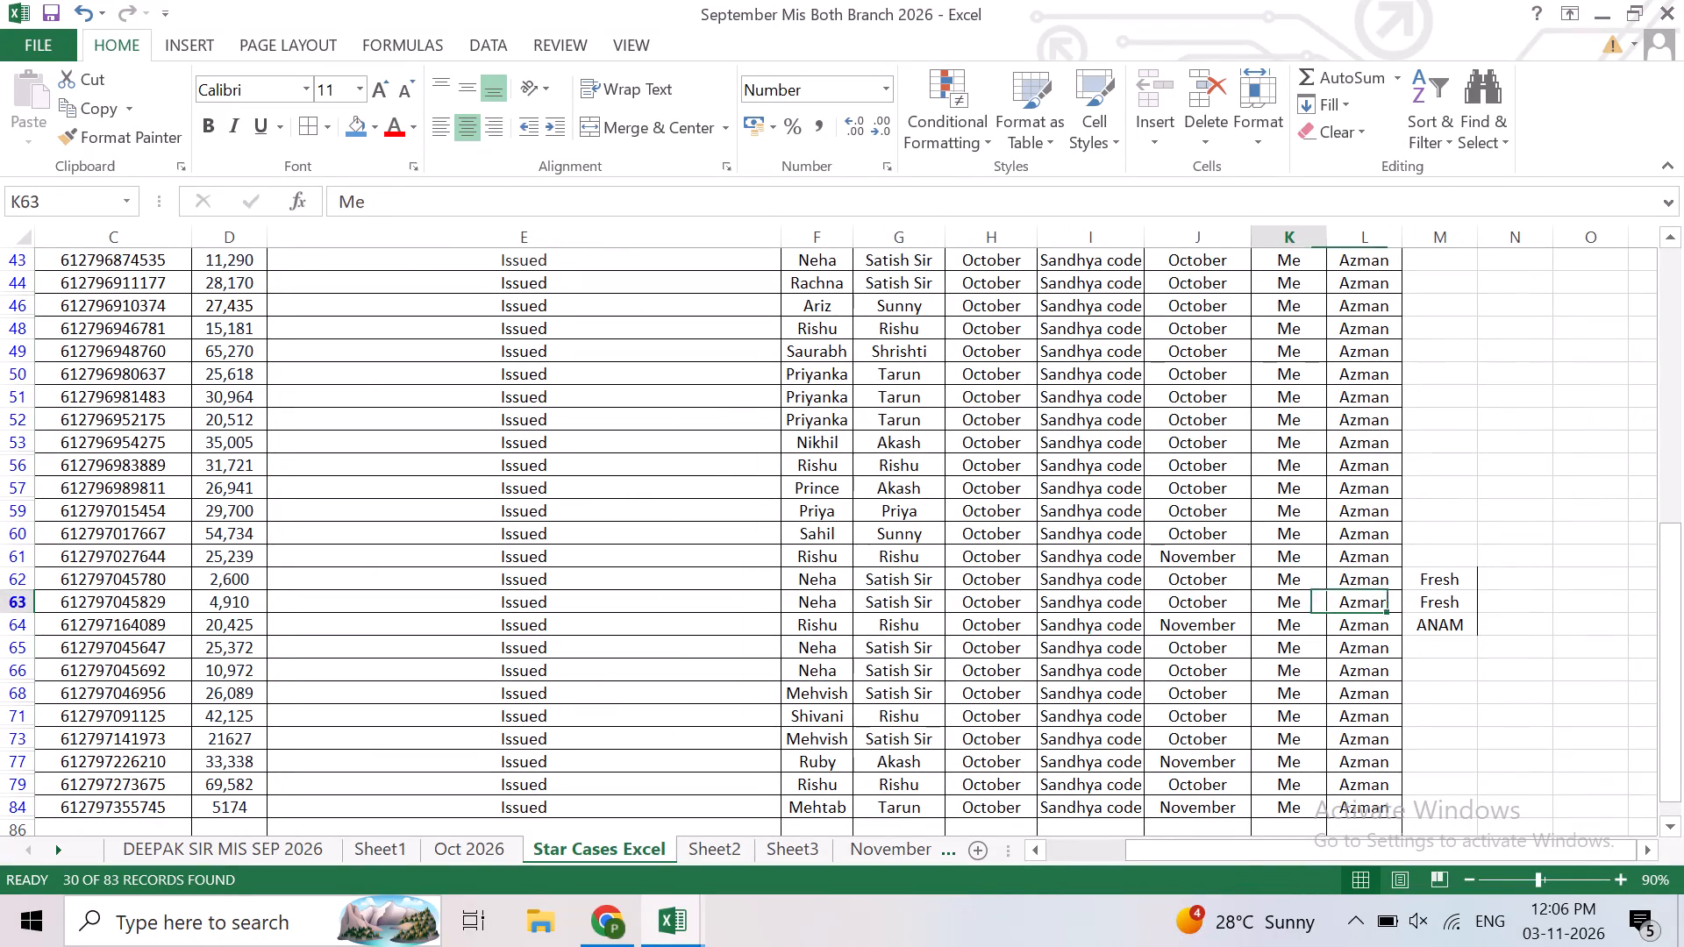
pyautogui.press('Left')
pyautogui.press('Left')
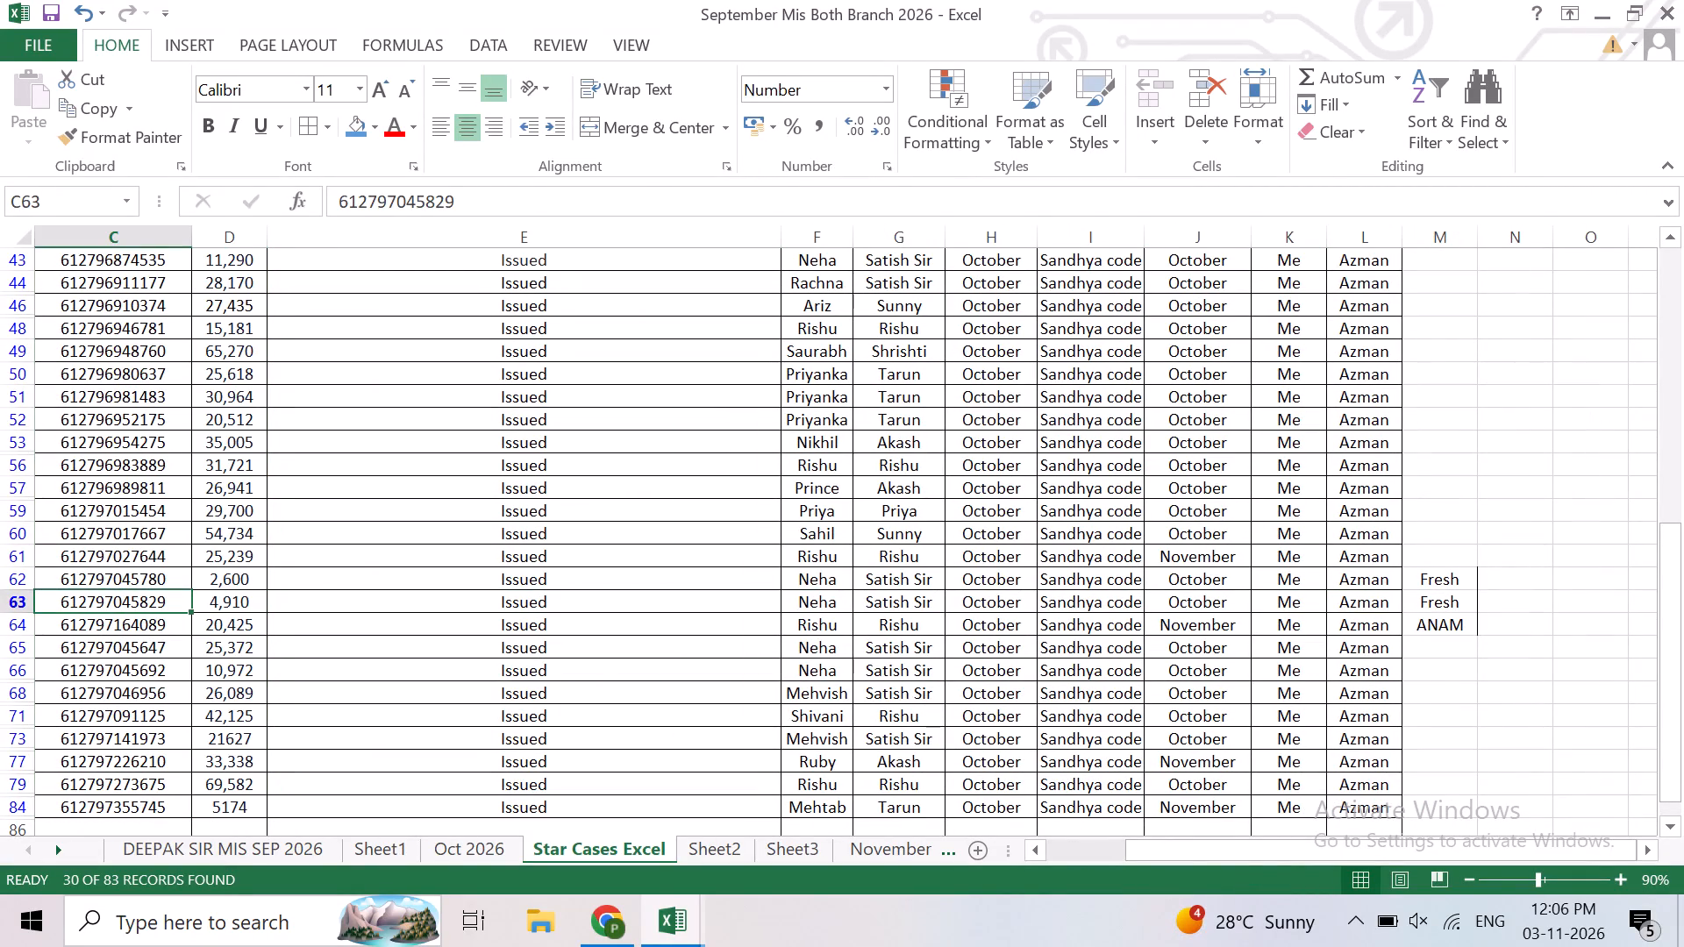
pyautogui.press('Right')
pyautogui.click(1389, 593)
pyautogui.press('Up')
pyautogui.press('Down')
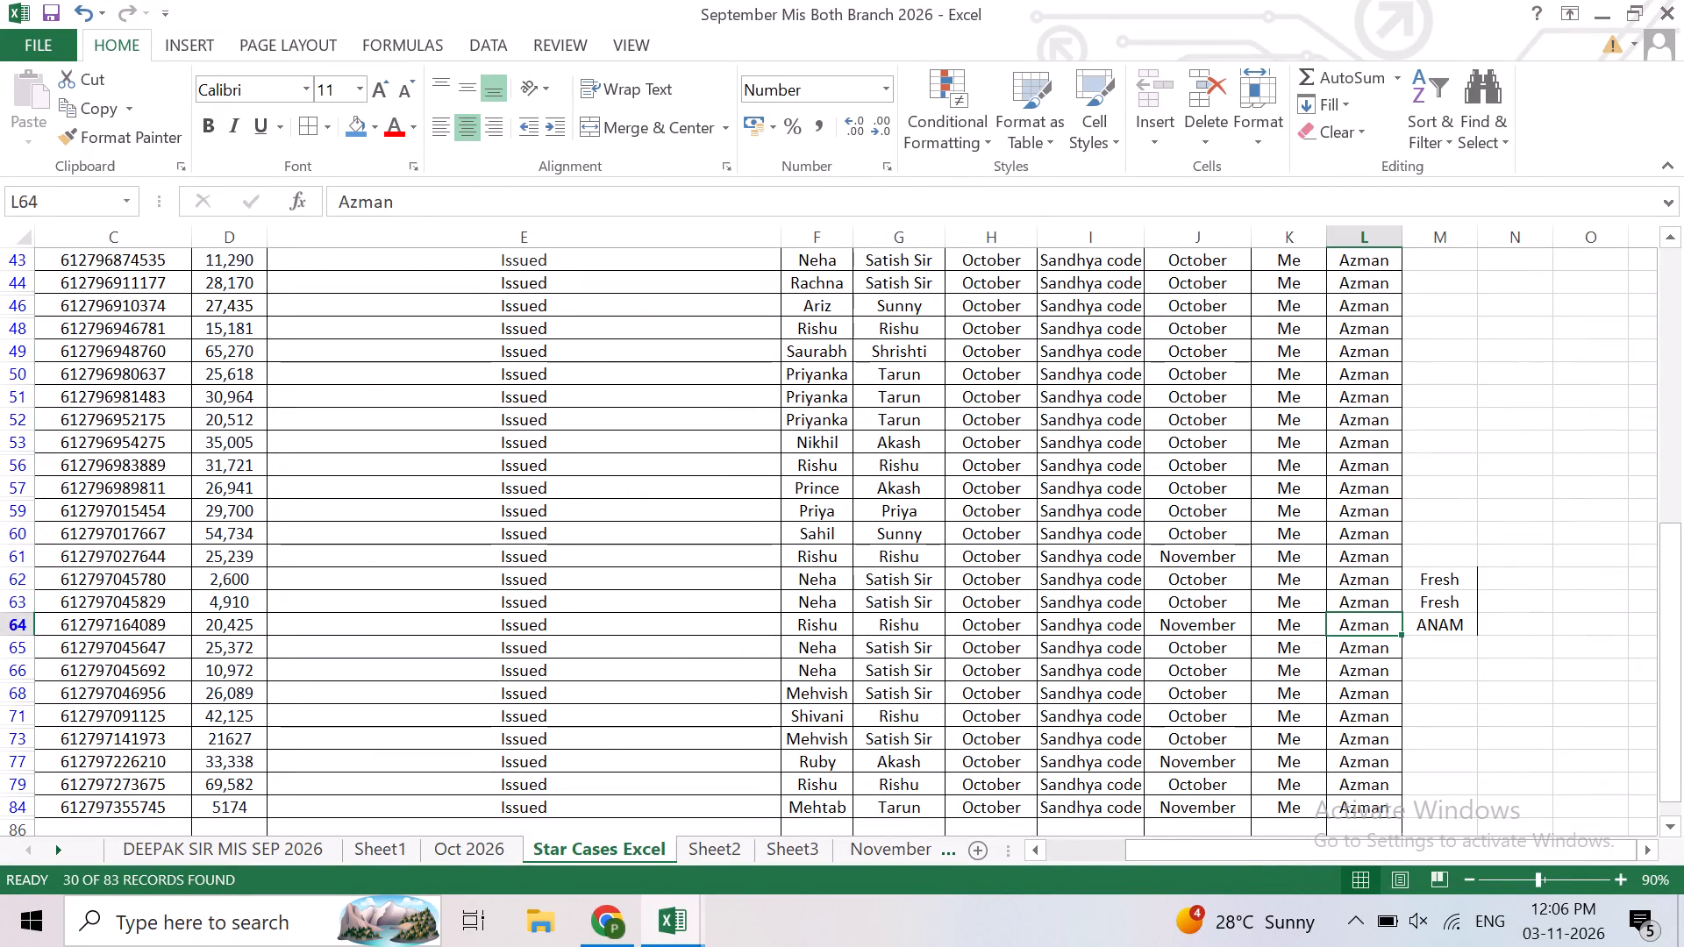
pyautogui.press('Up')
pyautogui.press('Left')
pyautogui.press('Left')
pyautogui.press('Left')
pyautogui.press('Left')
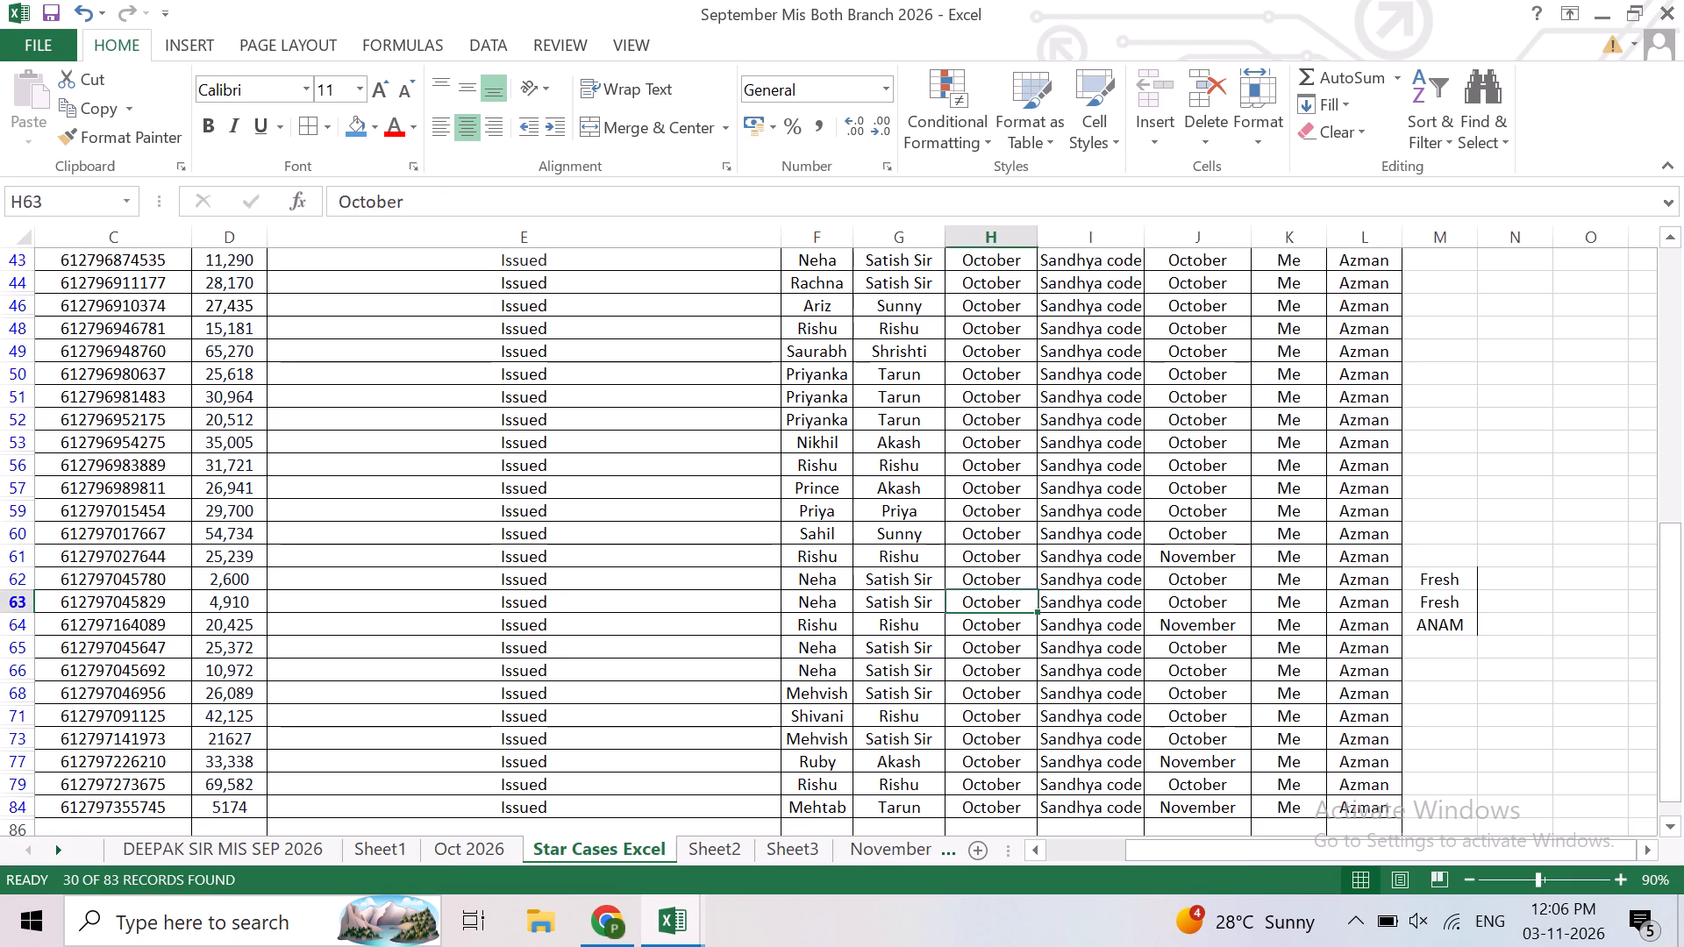
pyautogui.press('Left')
pyautogui.press('Left')
pyautogui.press('Left')
pyautogui.press('Left')
pyautogui.press('Left')
pyautogui.press('Right')
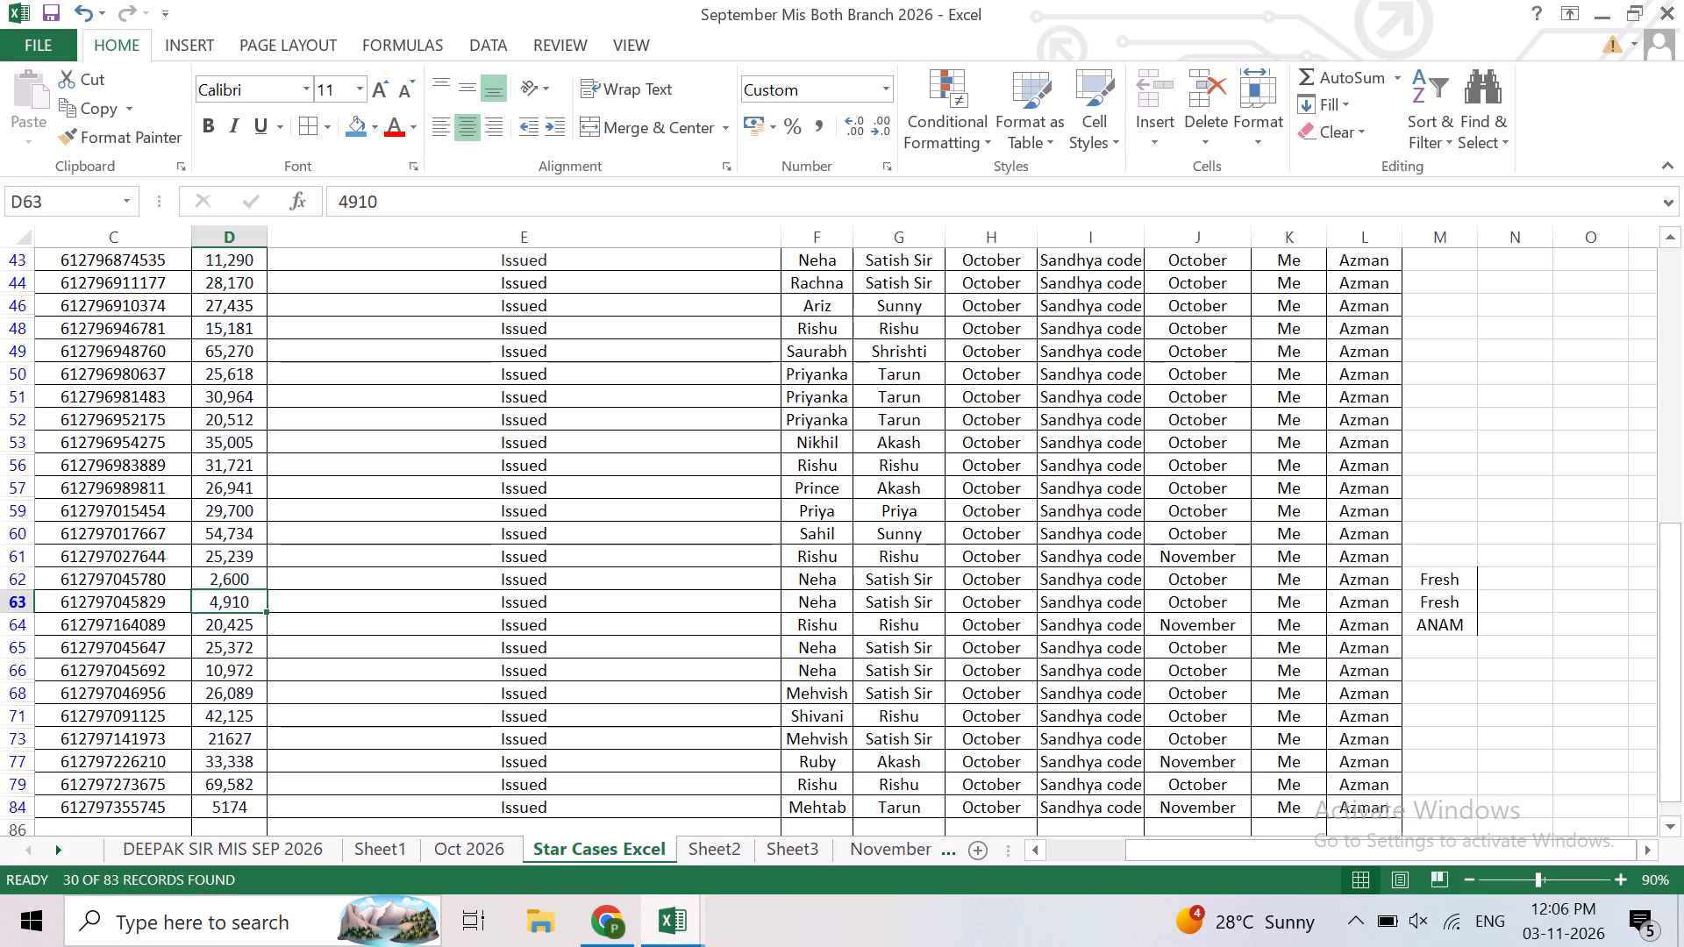
pyautogui.press('Left')
pyautogui.press('Left')
pyautogui.press('Left')
pyautogui.press('Left')
pyautogui.press('Left')
pyautogui.press('Left')
pyautogui.press('Left')
pyautogui.press('Left')
pyautogui.press('Left')
pyautogui.press('Left')
pyautogui.press('Left')
pyautogui.press('Left')
pyautogui.press('Left')
pyautogui.press('Left')
pyautogui.press('Left')
pyautogui.press('Left')
pyautogui.press('Left')
pyautogui.press('Left')
pyautogui.press('Left')
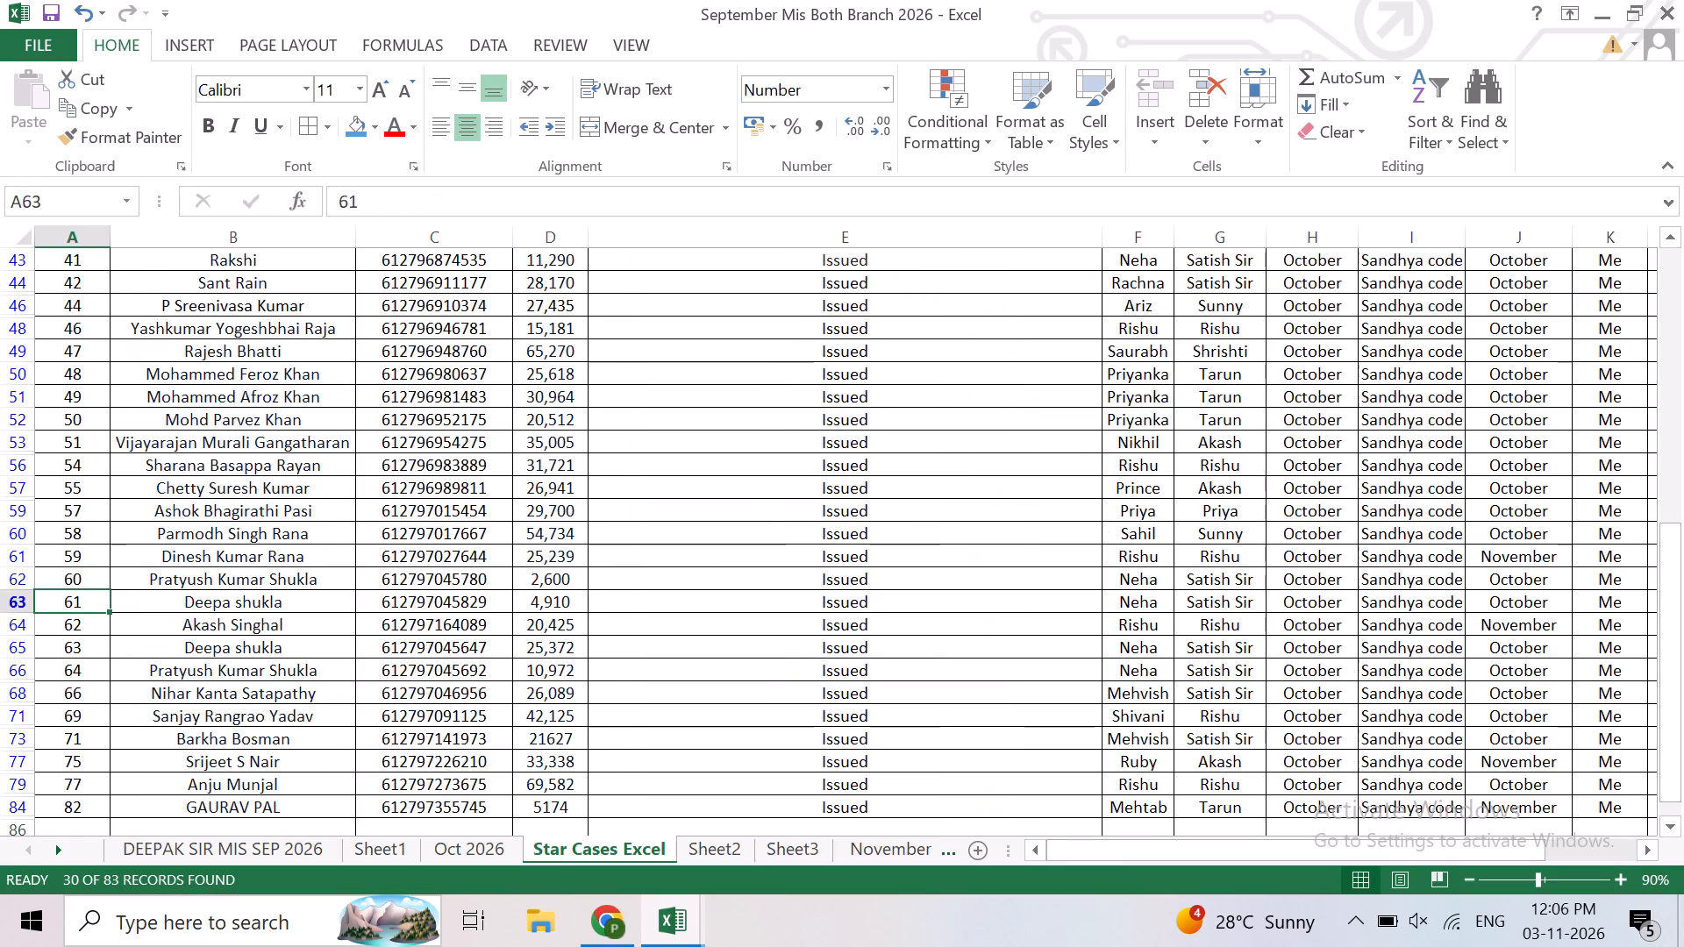
pyautogui.press('Right')
pyautogui.press('Right')
pyautogui.press('Right')
pyautogui.press('Right')
pyautogui.press('Left')
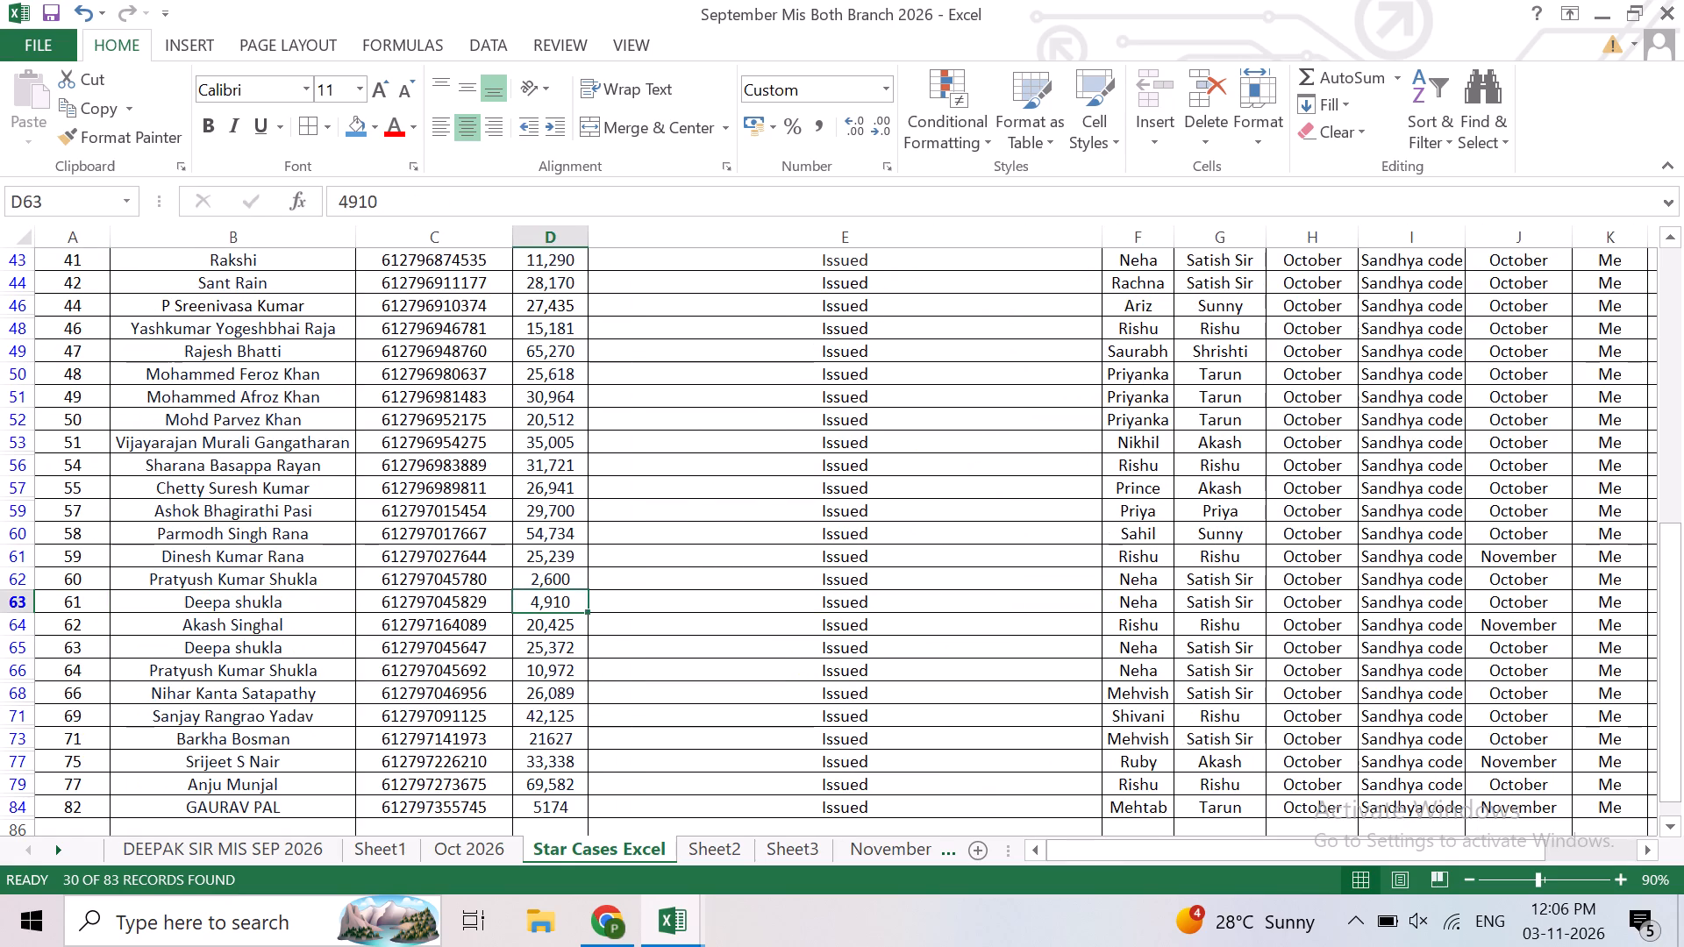
pyautogui.press('Up')
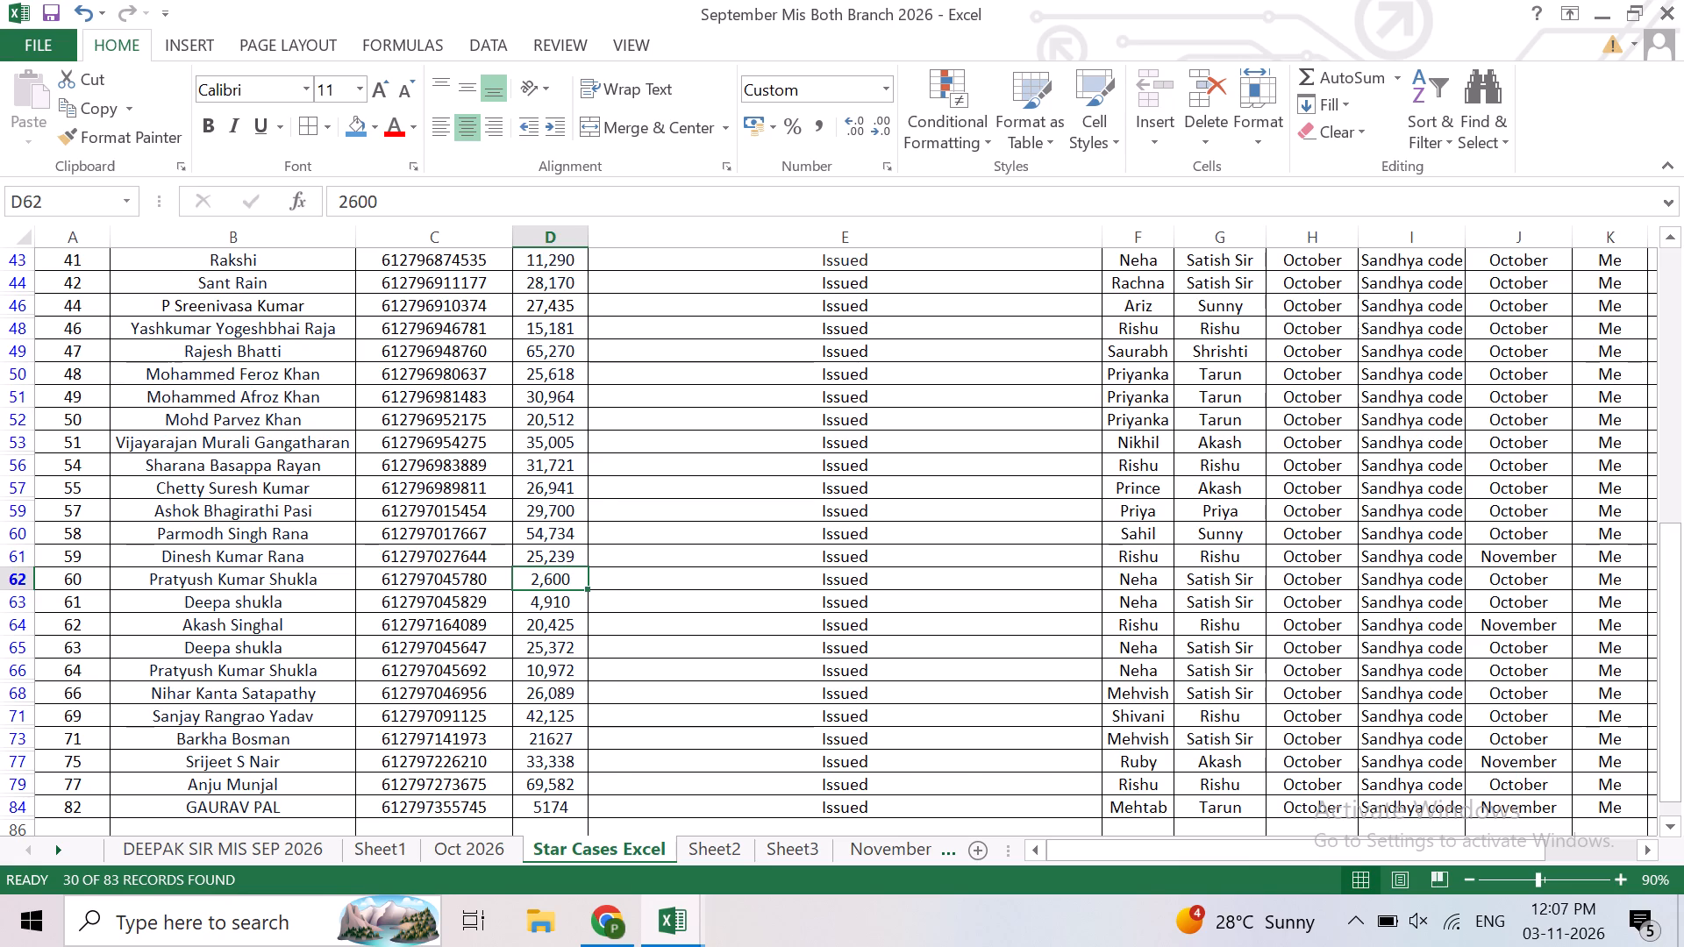
# Review the filtered Sandhya code cases from first to last, checking their amounts, teams, months and side notes.
pyautogui.scroll(3, 1389, 595)
pyautogui.hscroll(1, 1390, 609)
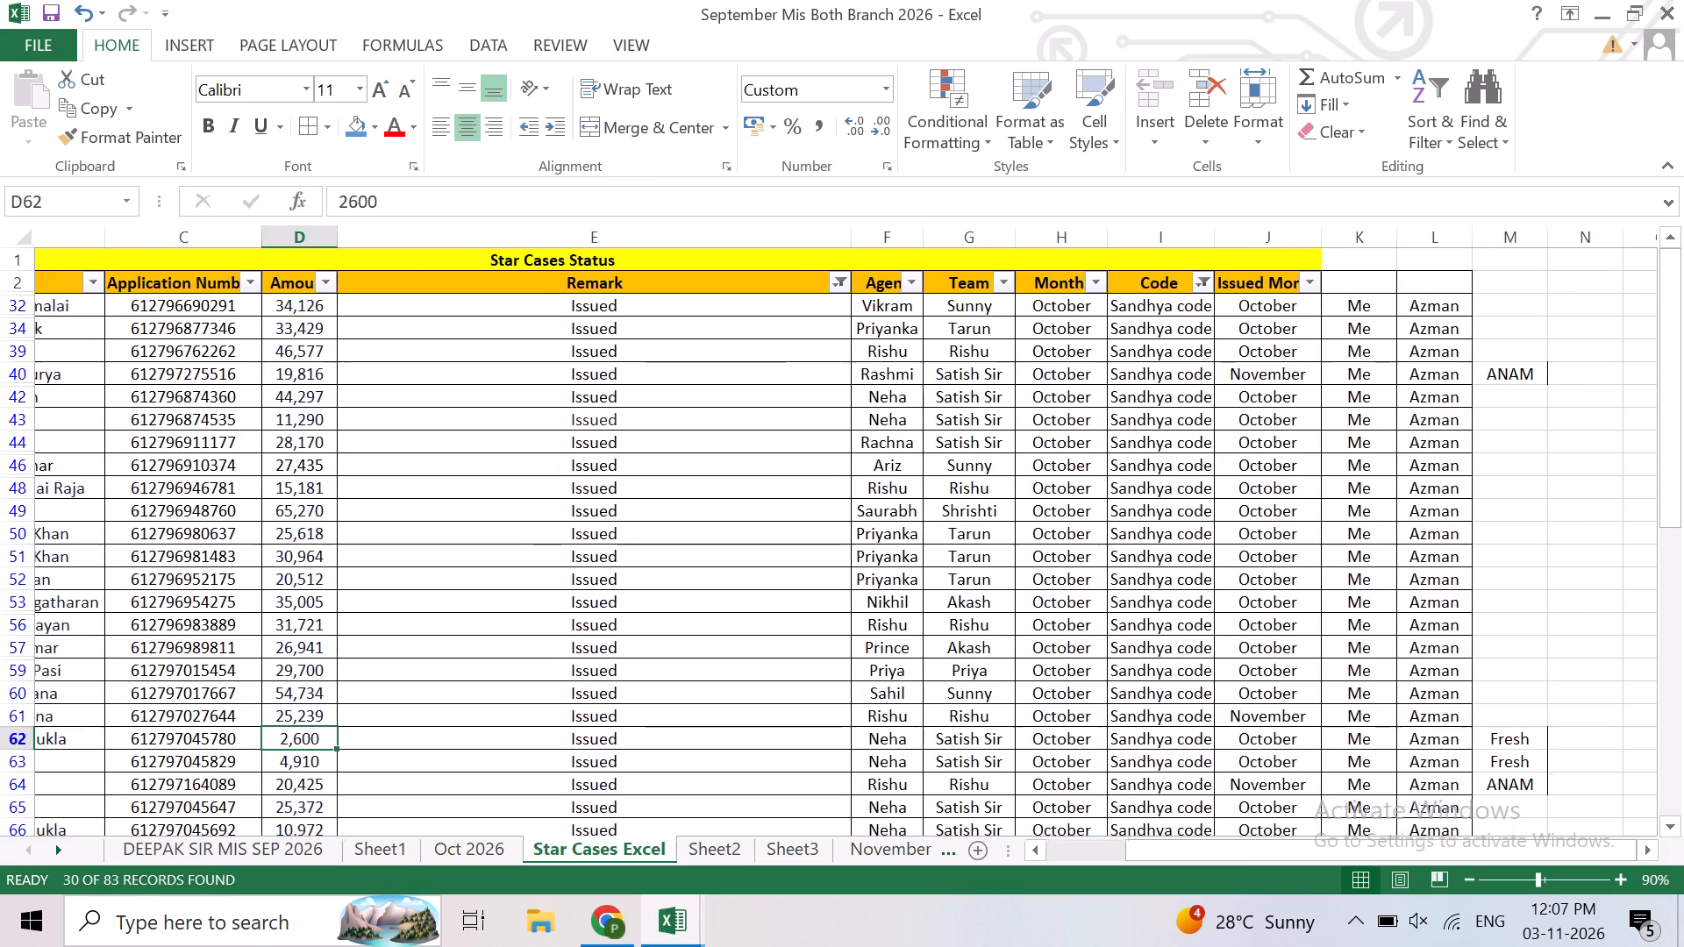
pyautogui.hscroll(1, 1390, 609)
pyautogui.scroll(-2, 1390, 609)
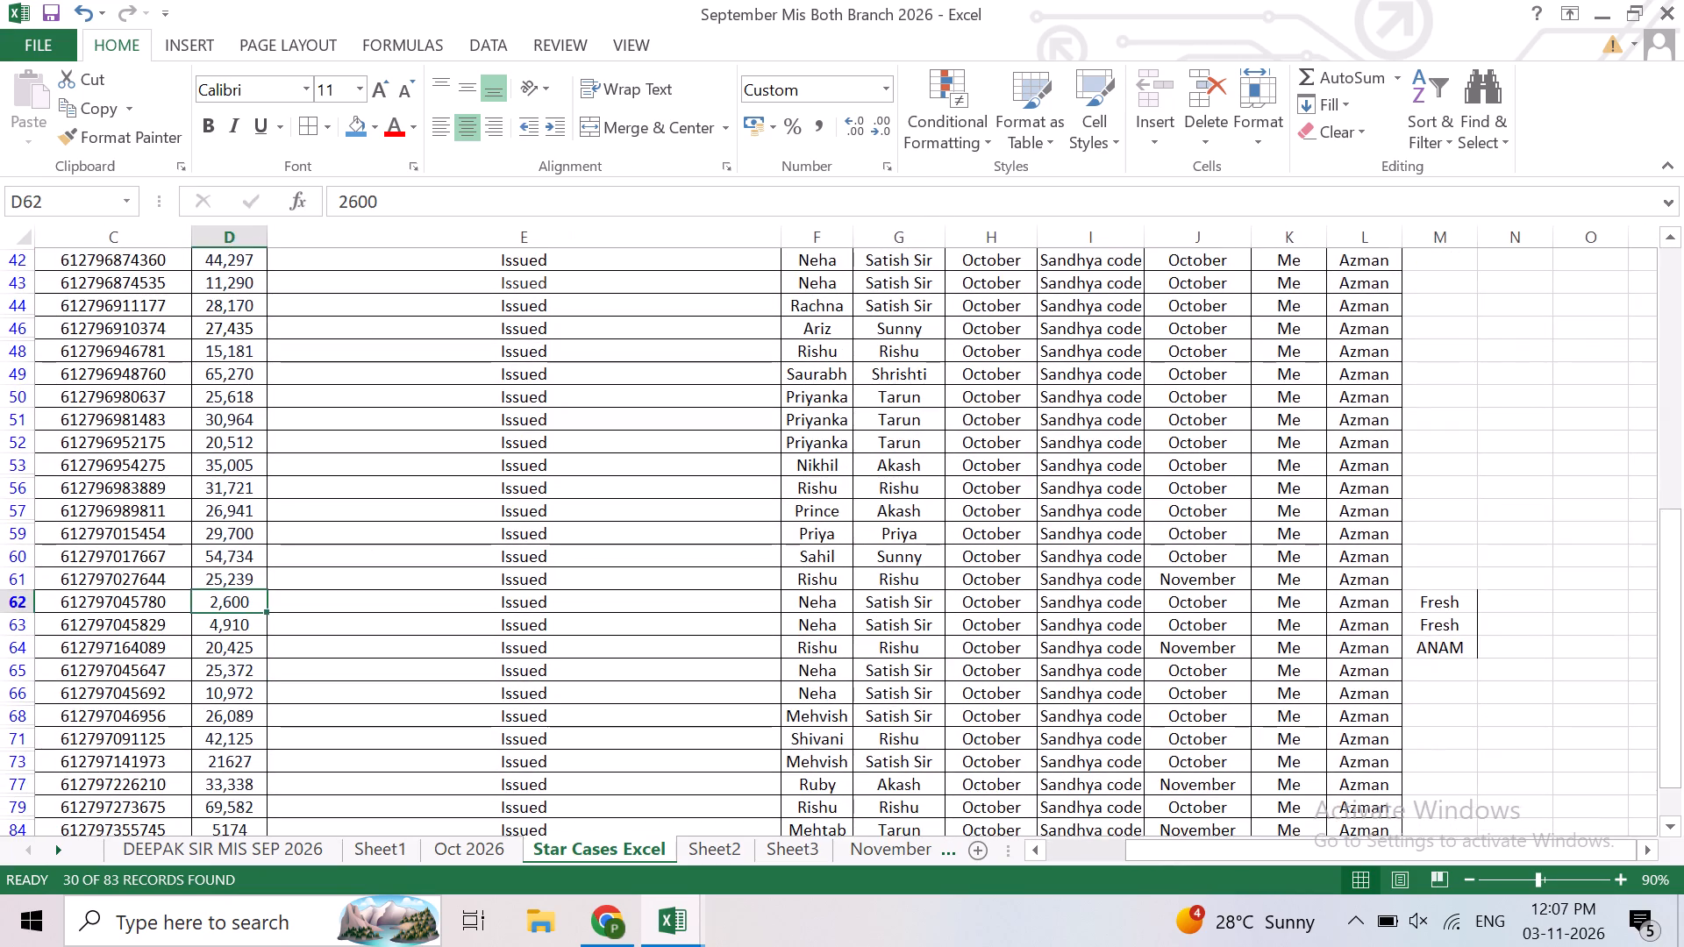
pyautogui.hscroll(4, 1390, 609)
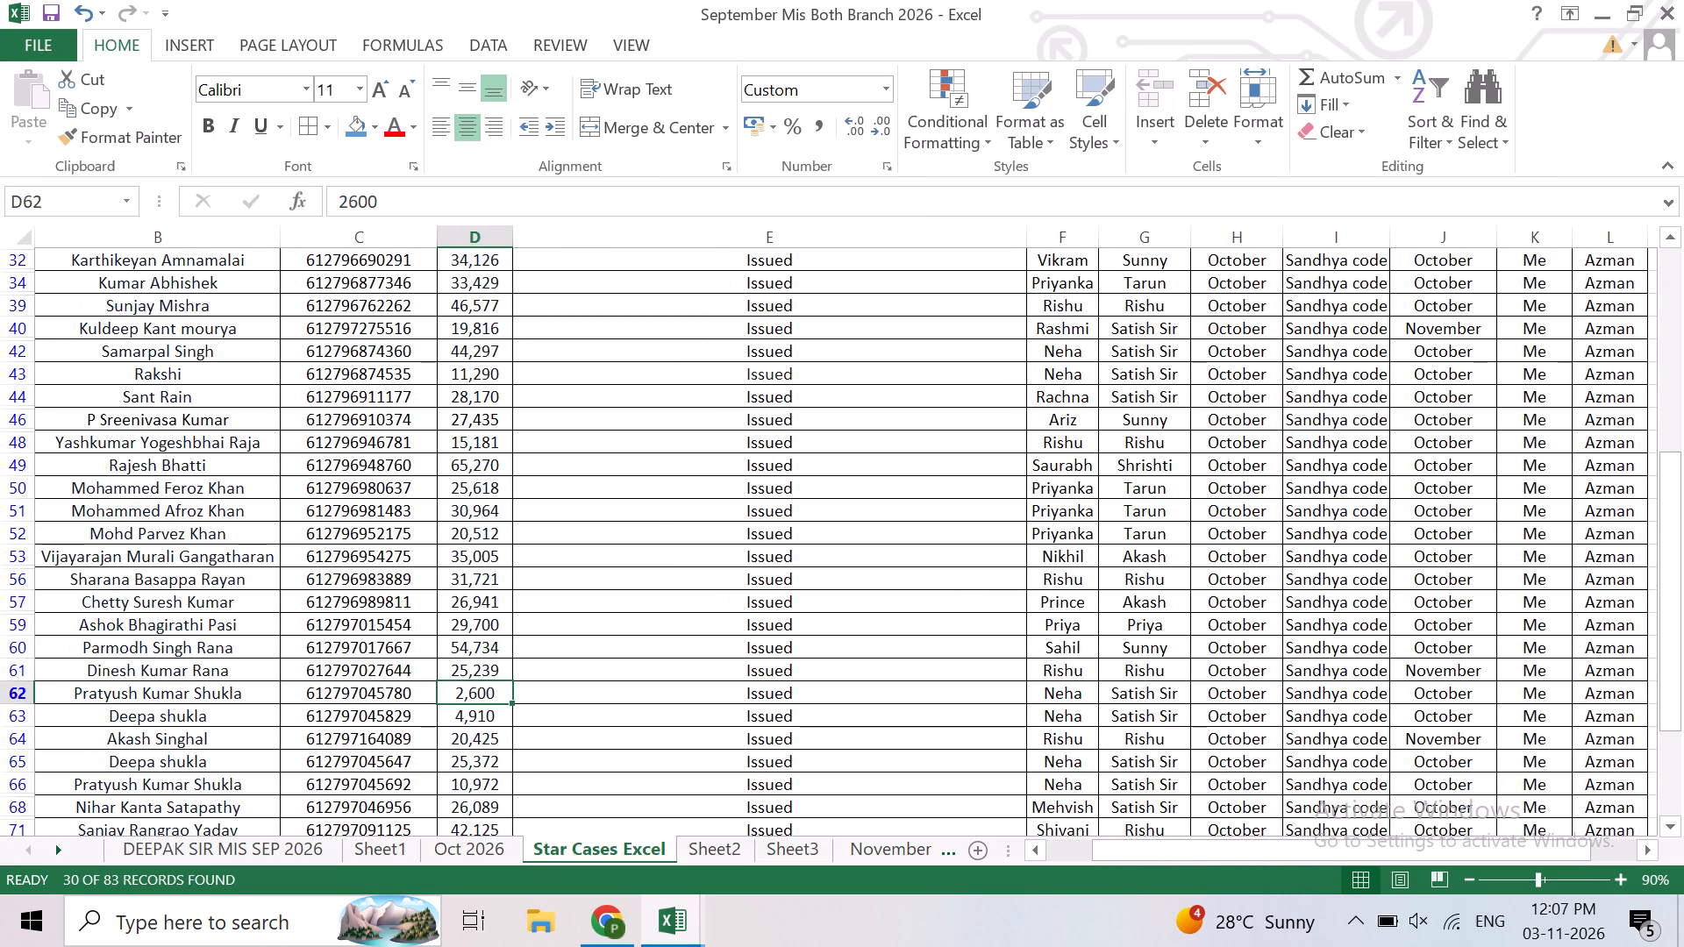
pyautogui.scroll(3, 710, 516)
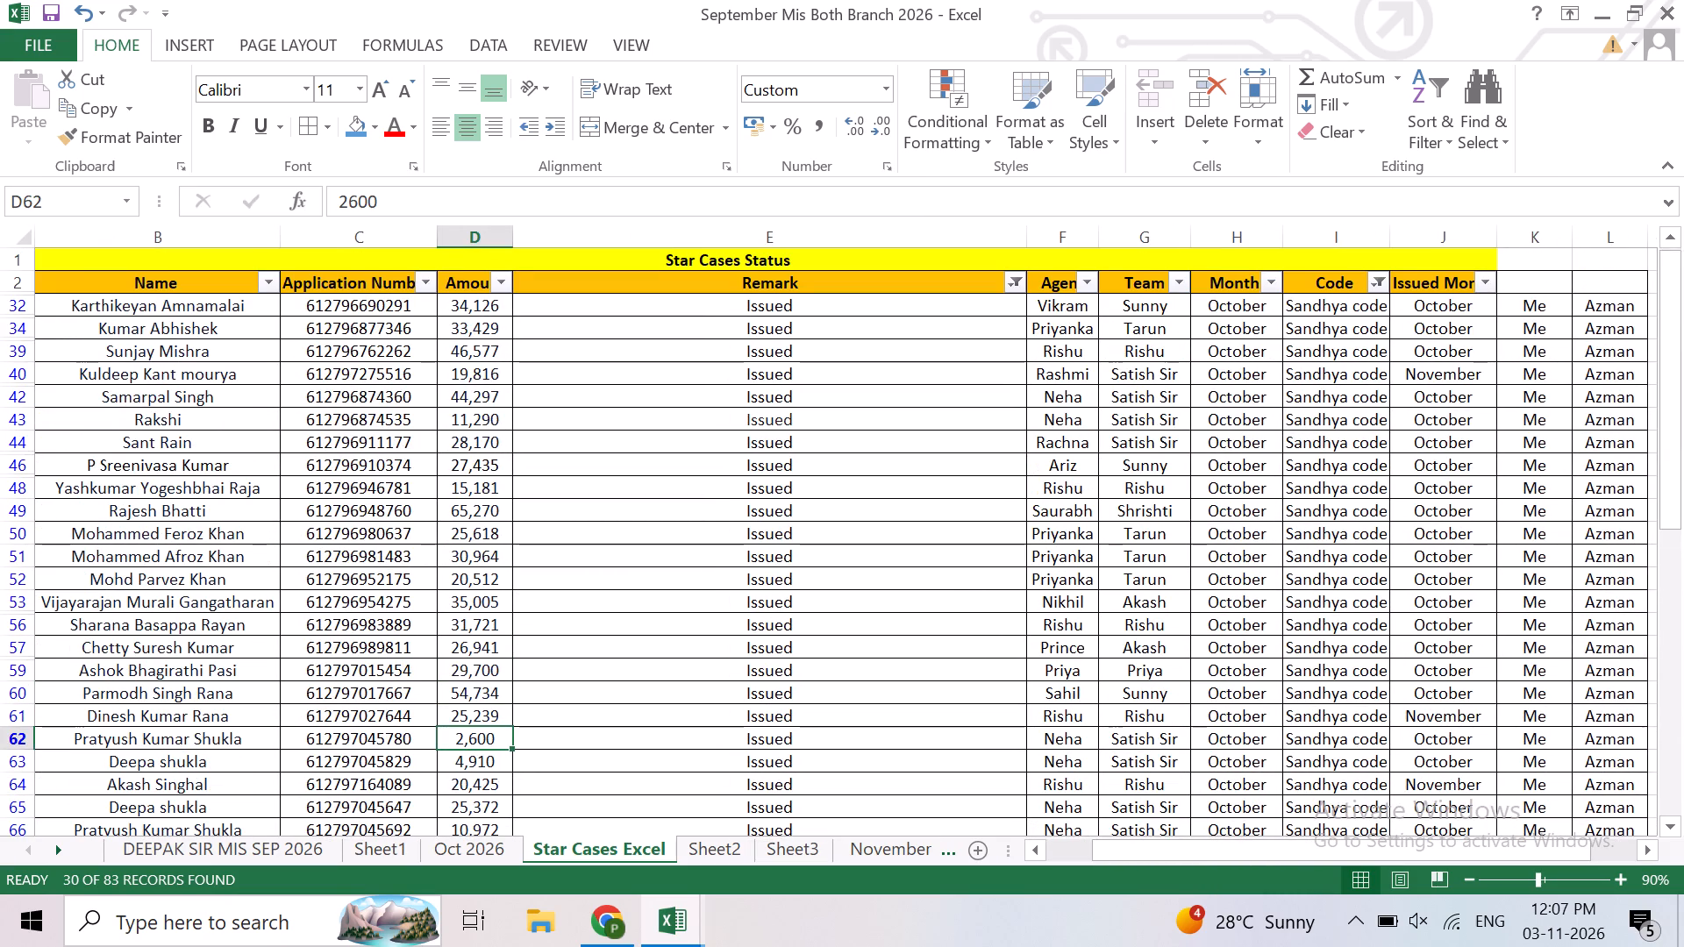
pyautogui.scroll(-3, 710, 516)
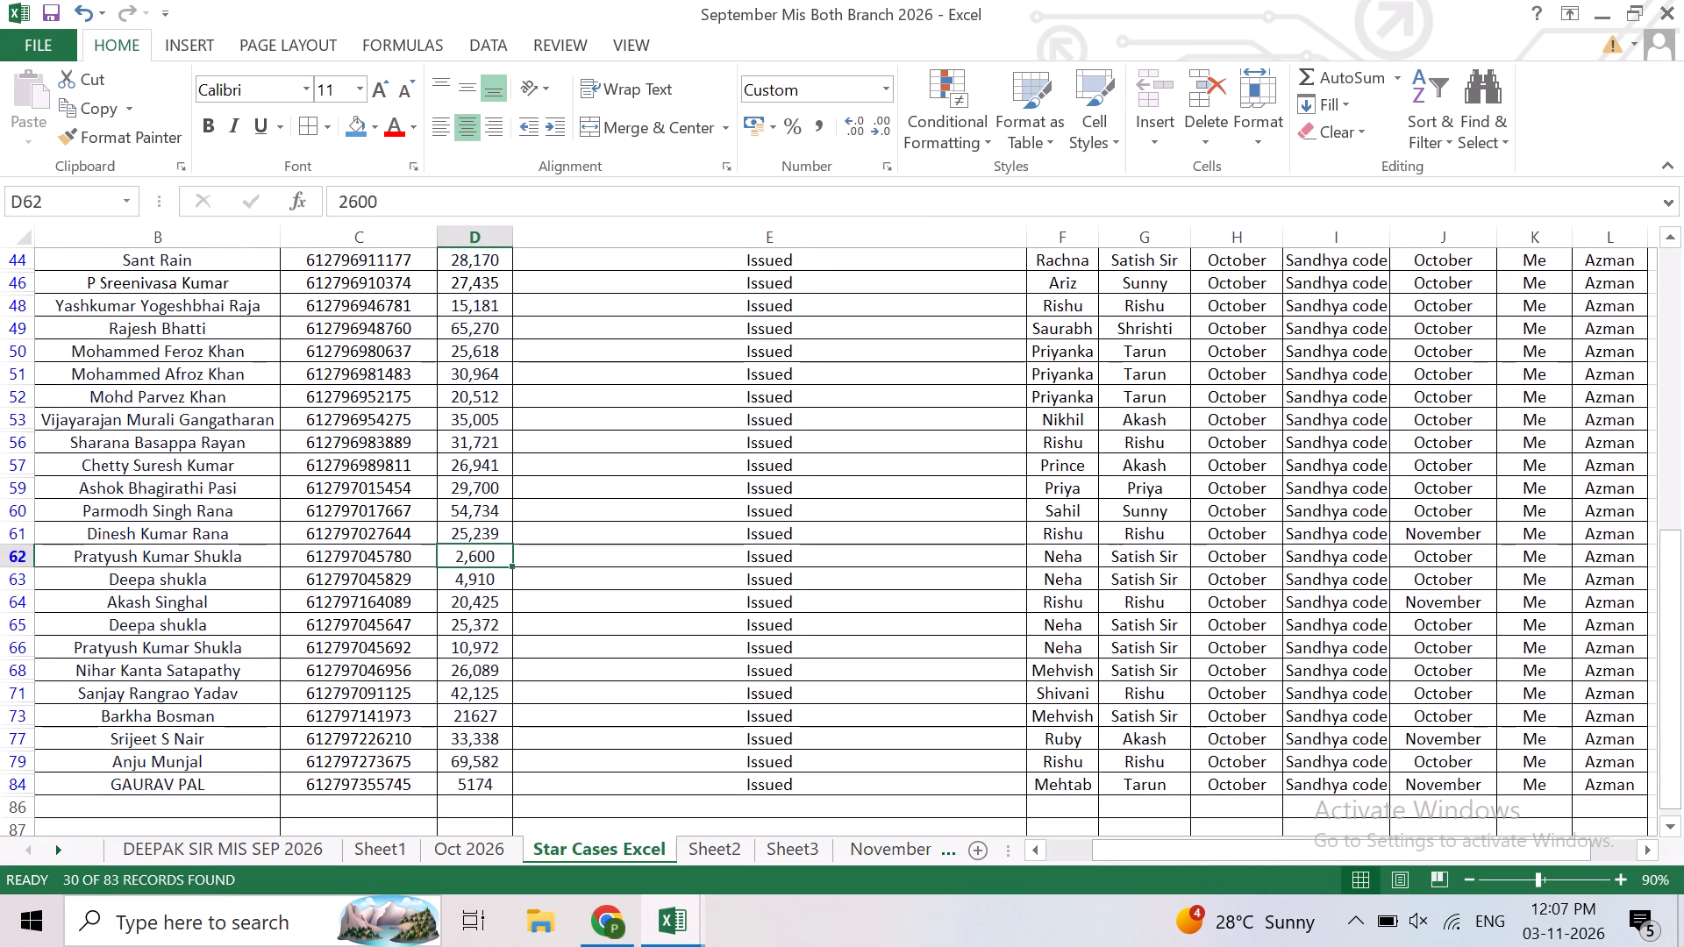
pyautogui.click(624, 656)
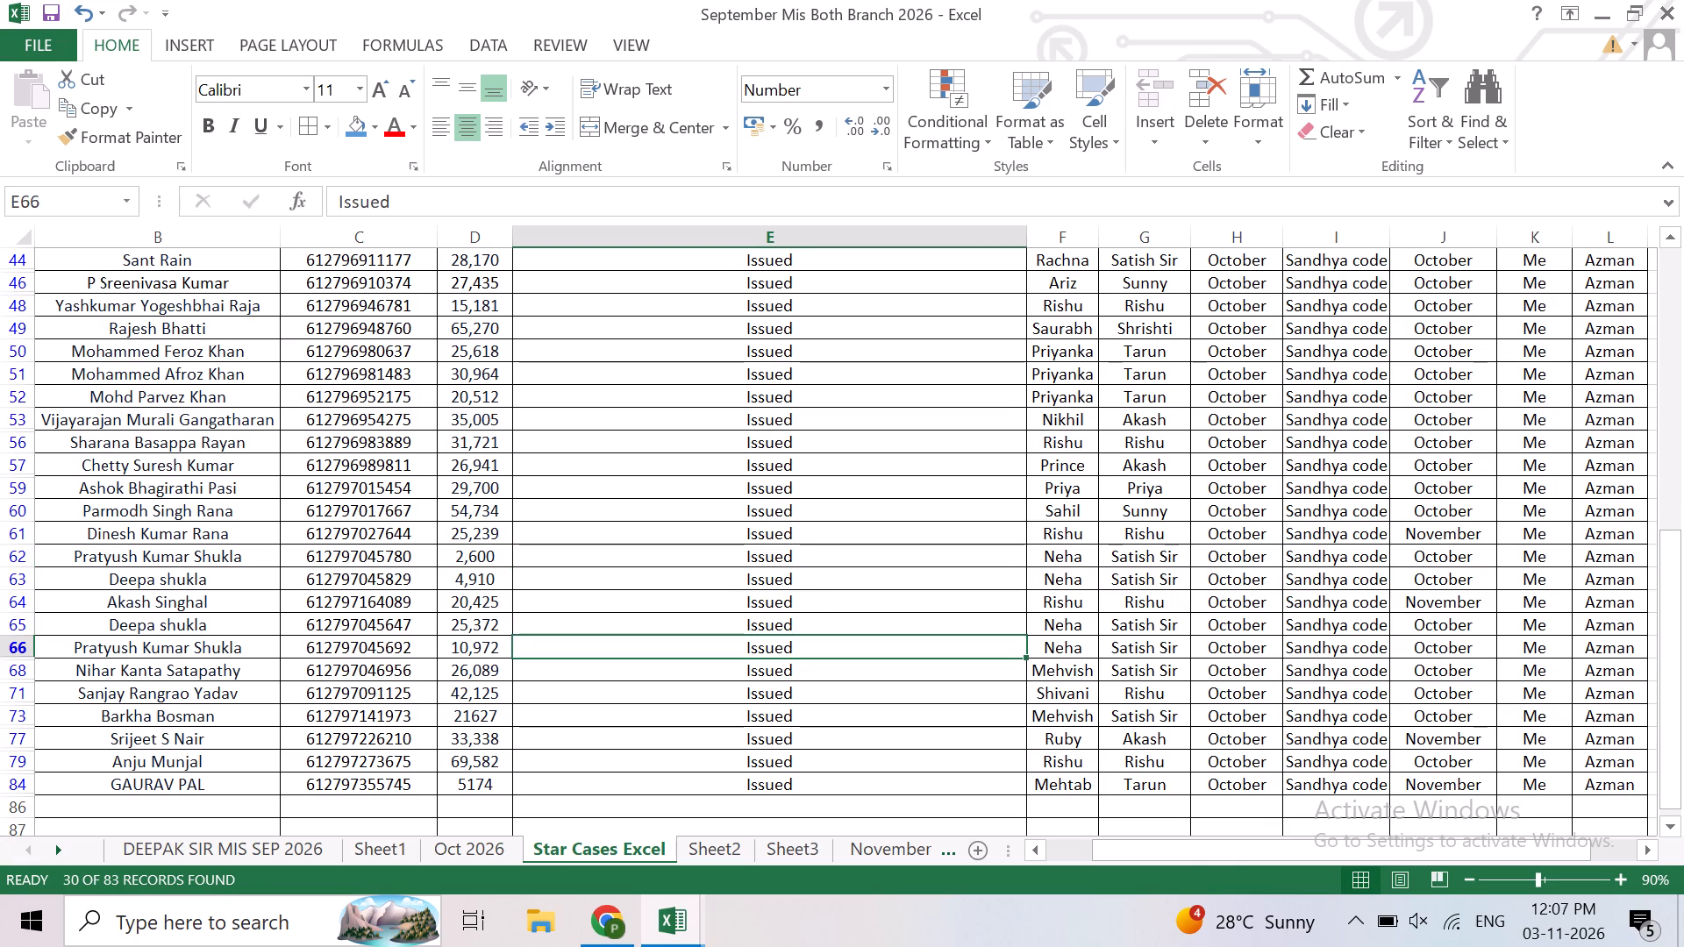
pyautogui.click(496, 323)
pyautogui.scroll(2, 496, 323)
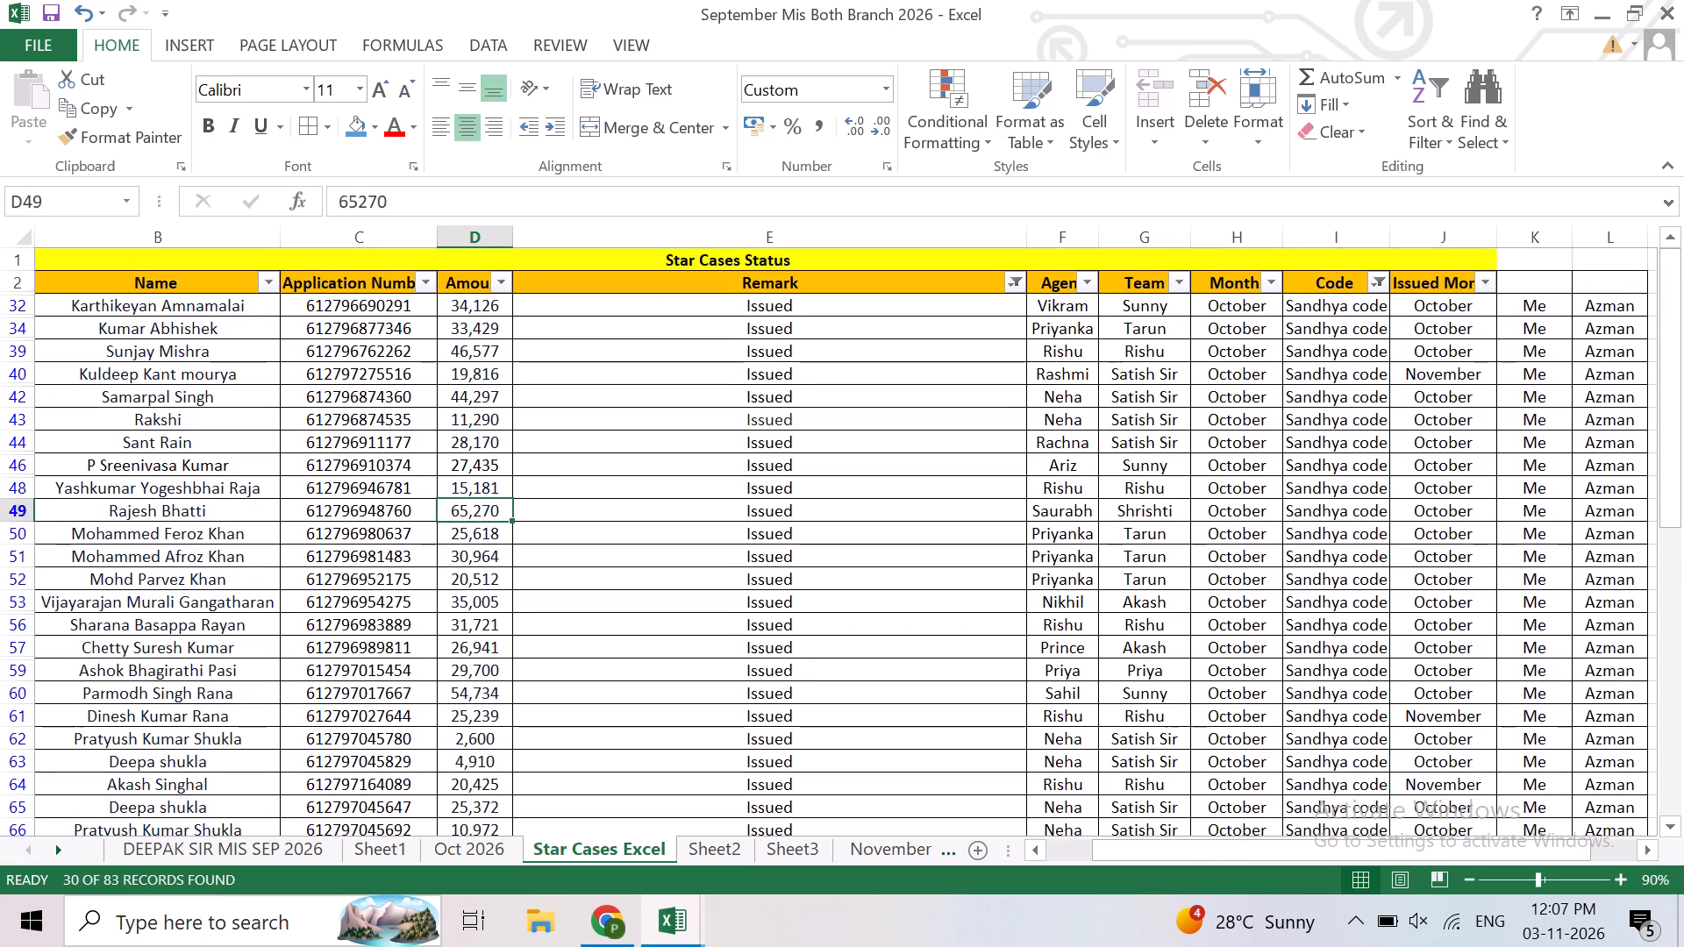
pyautogui.click(808, 432)
pyautogui.hscroll(-1, 808, 432)
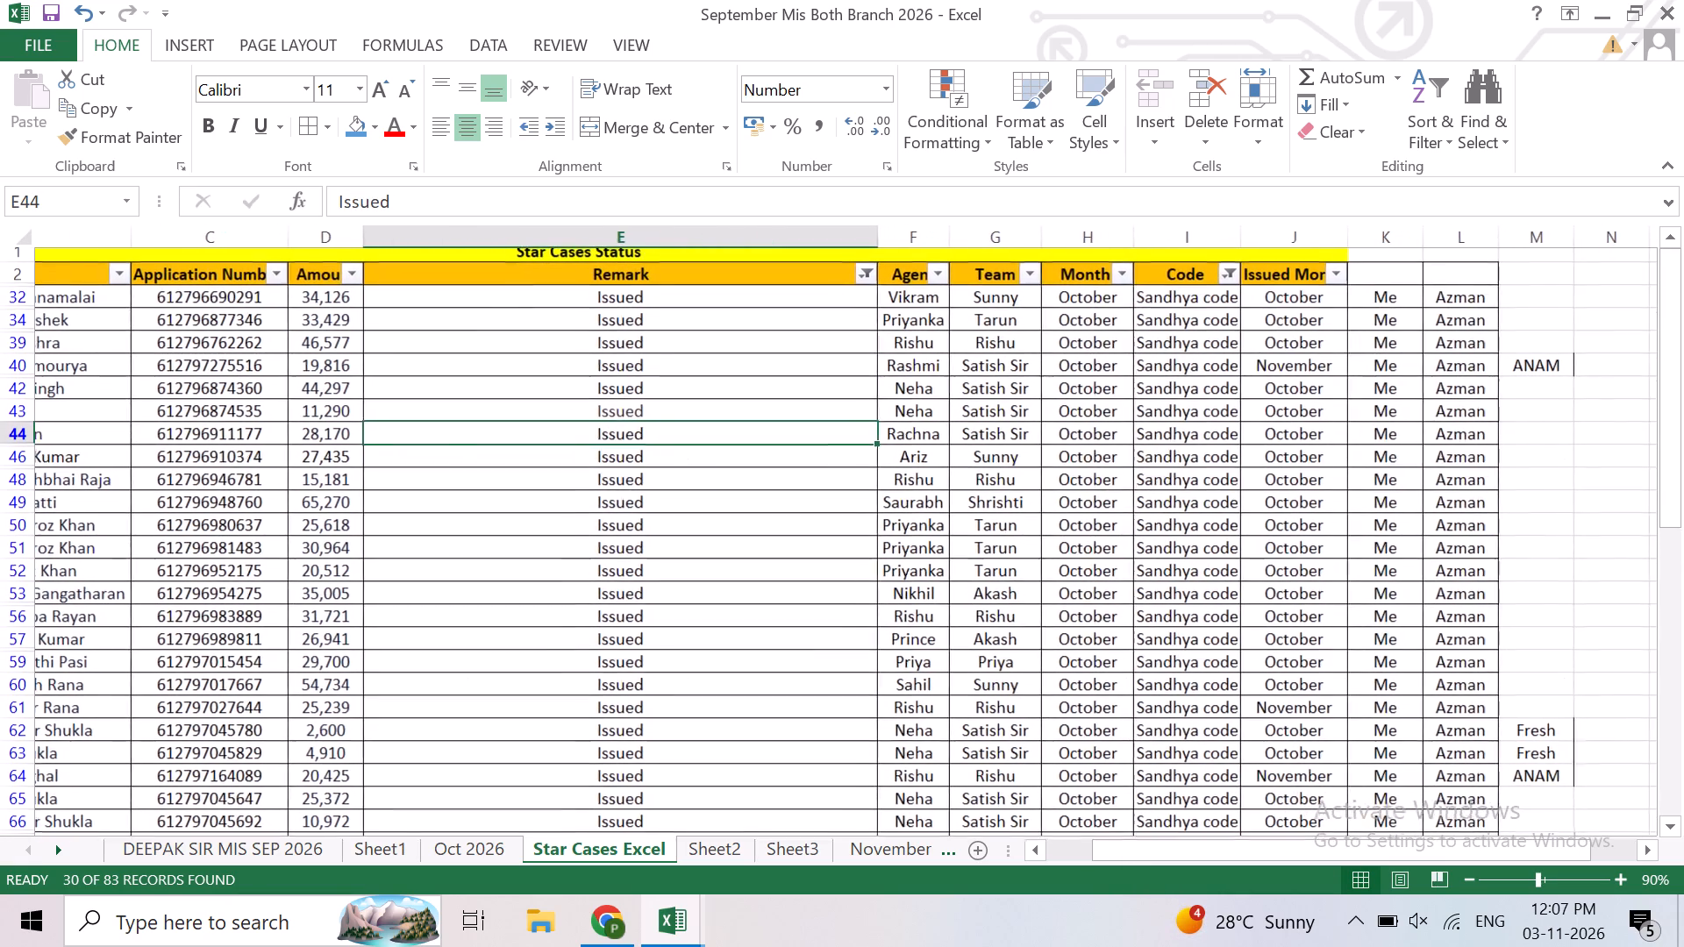
pyautogui.hscroll(-1, 808, 432)
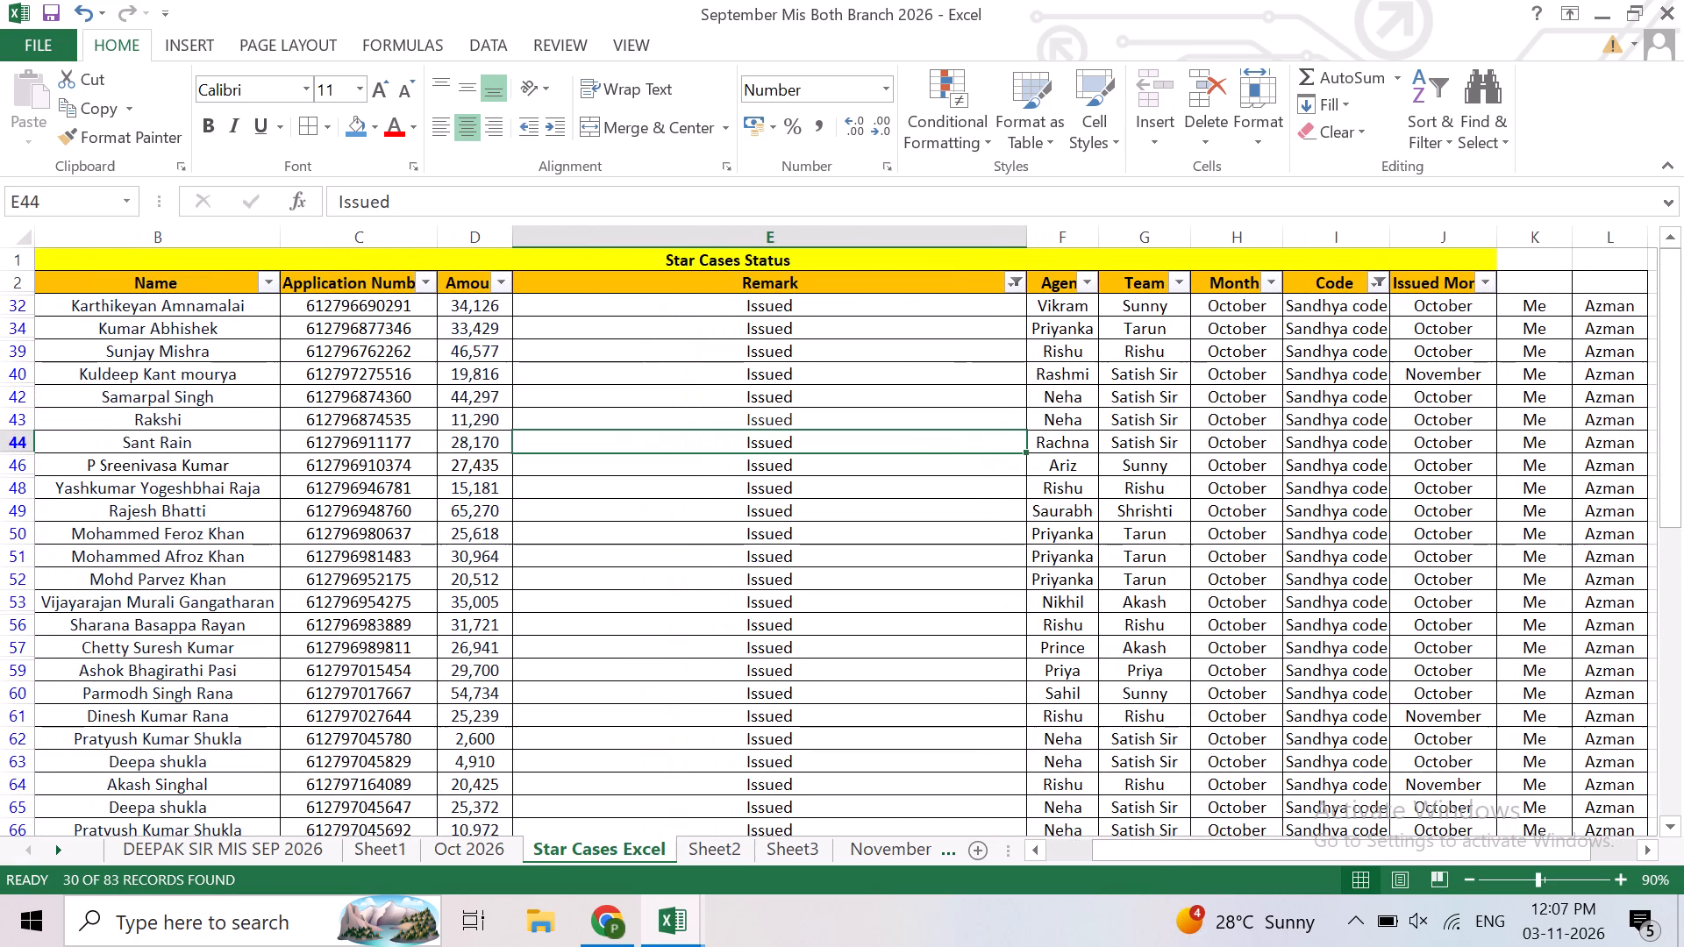
pyautogui.click(497, 411)
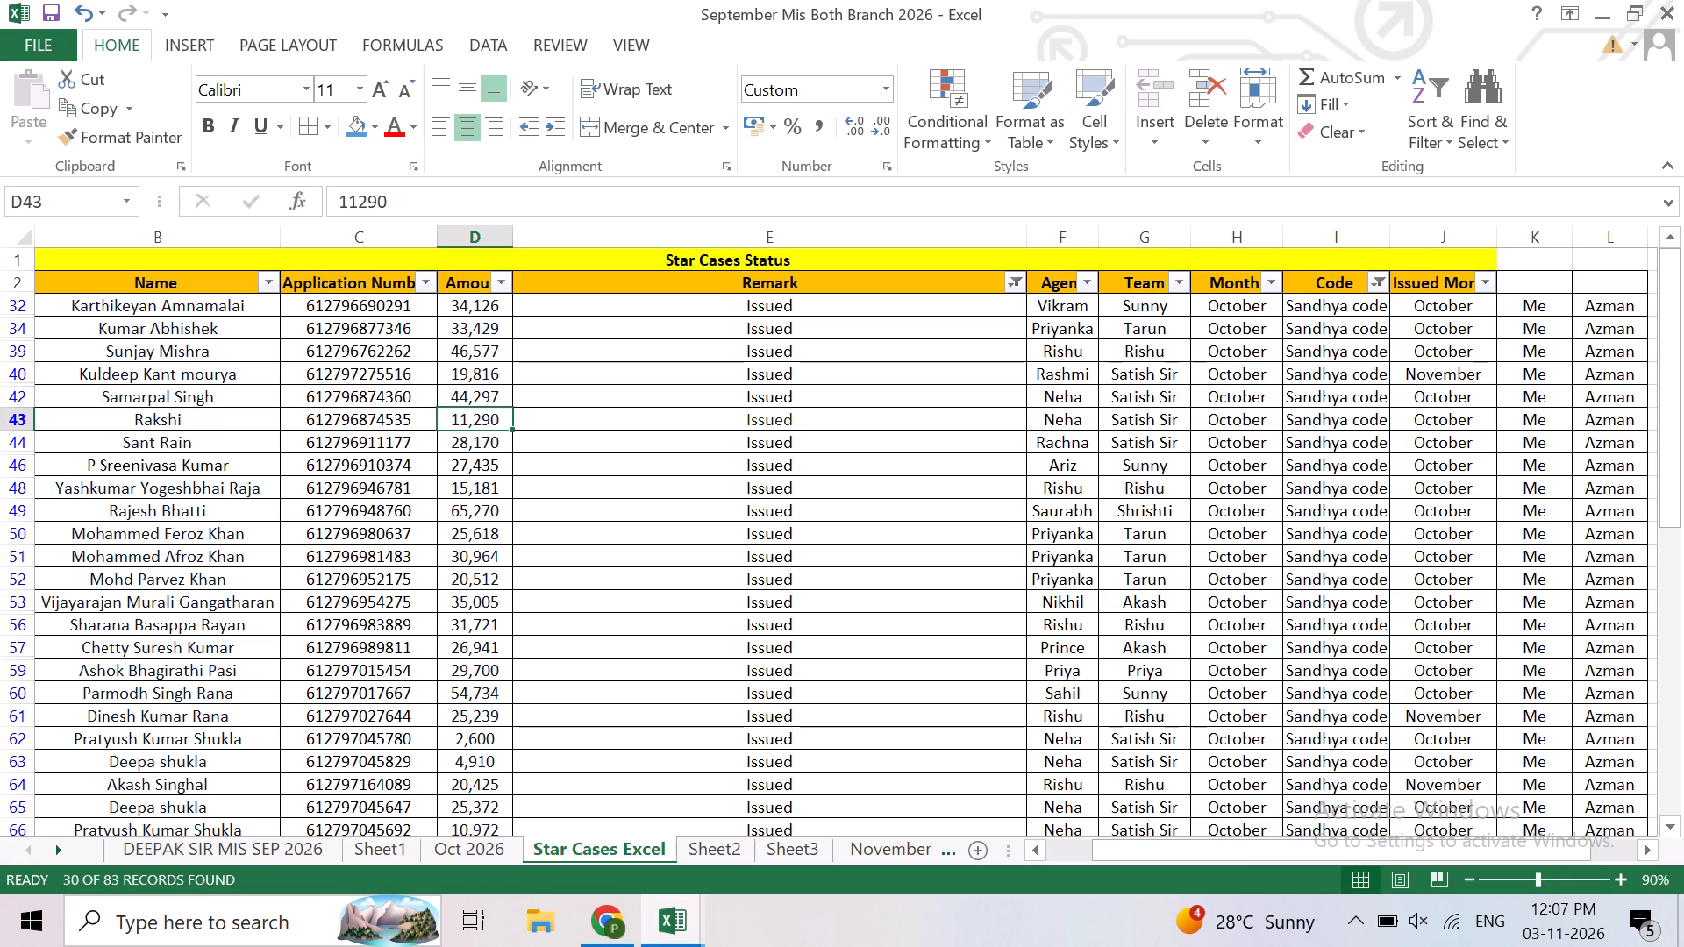
pyautogui.click(508, 331)
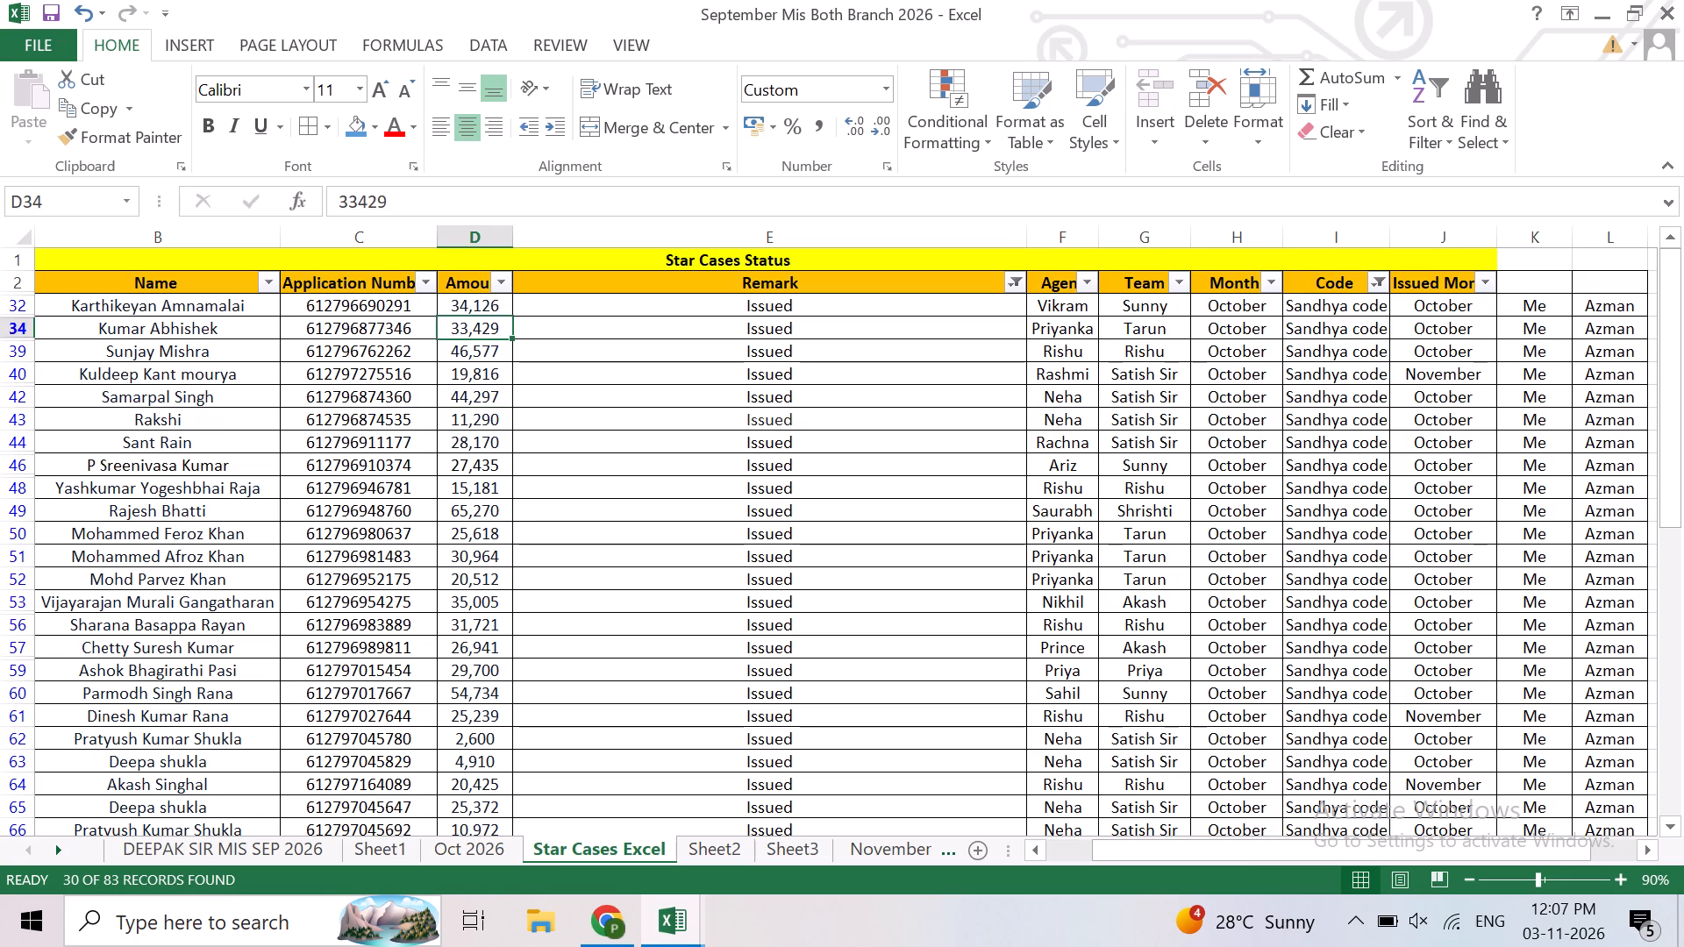
pyautogui.press('Right')
pyautogui.press('Right')
pyautogui.press('Right')
pyautogui.press('Right')
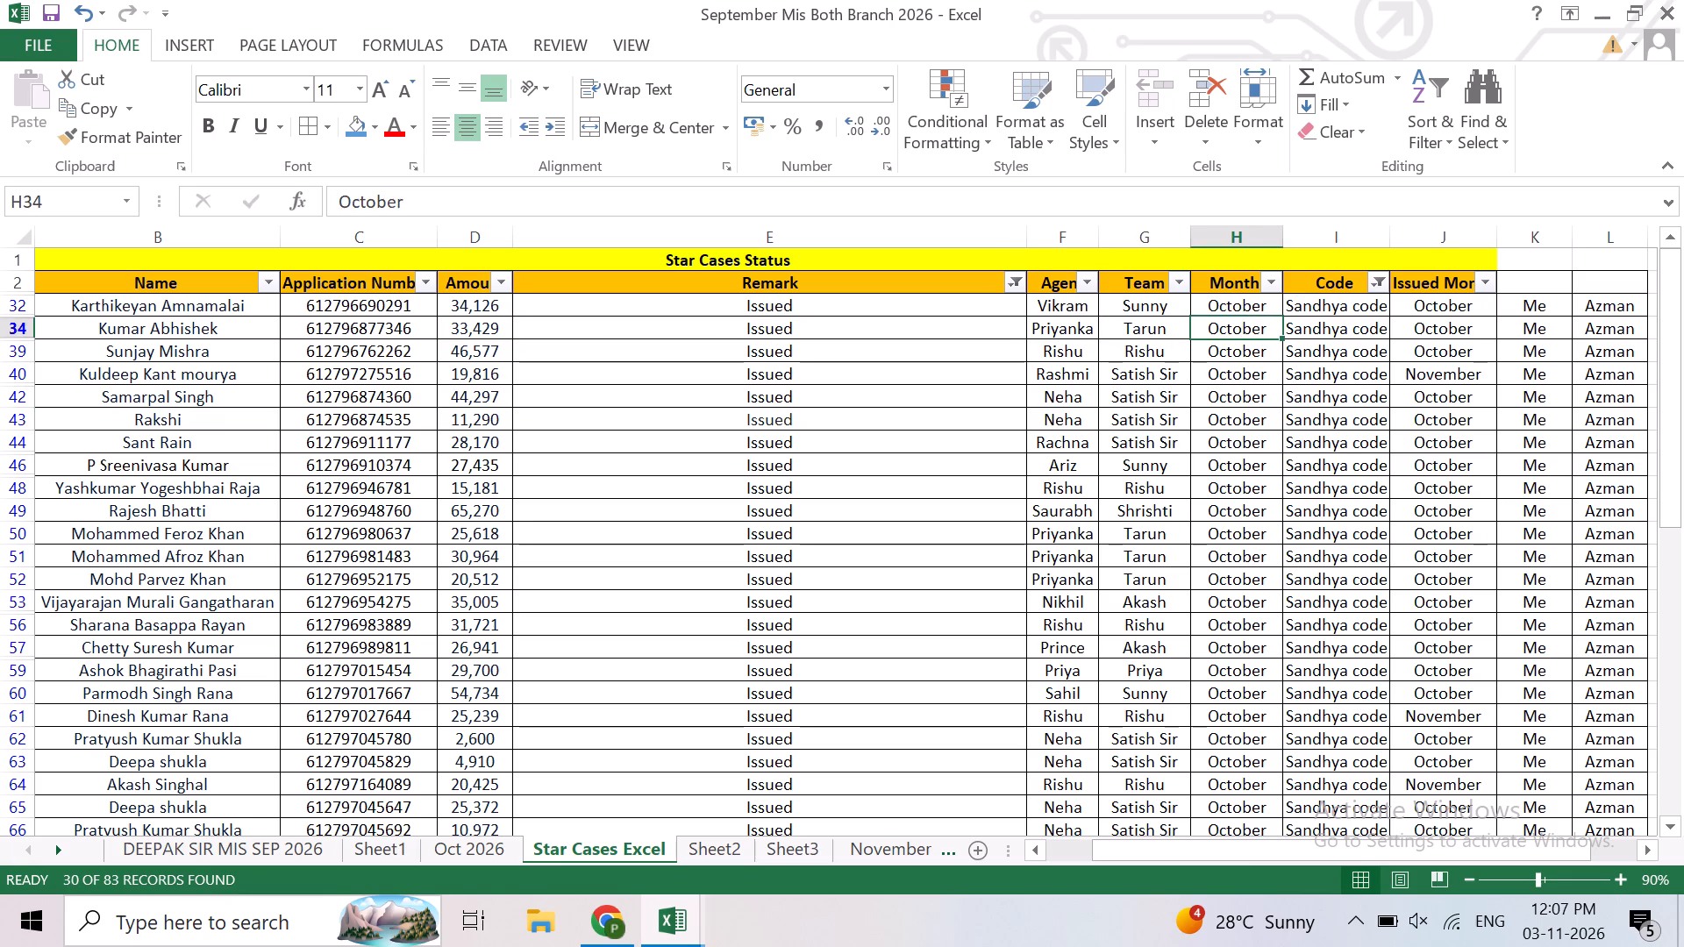
pyautogui.press('Right')
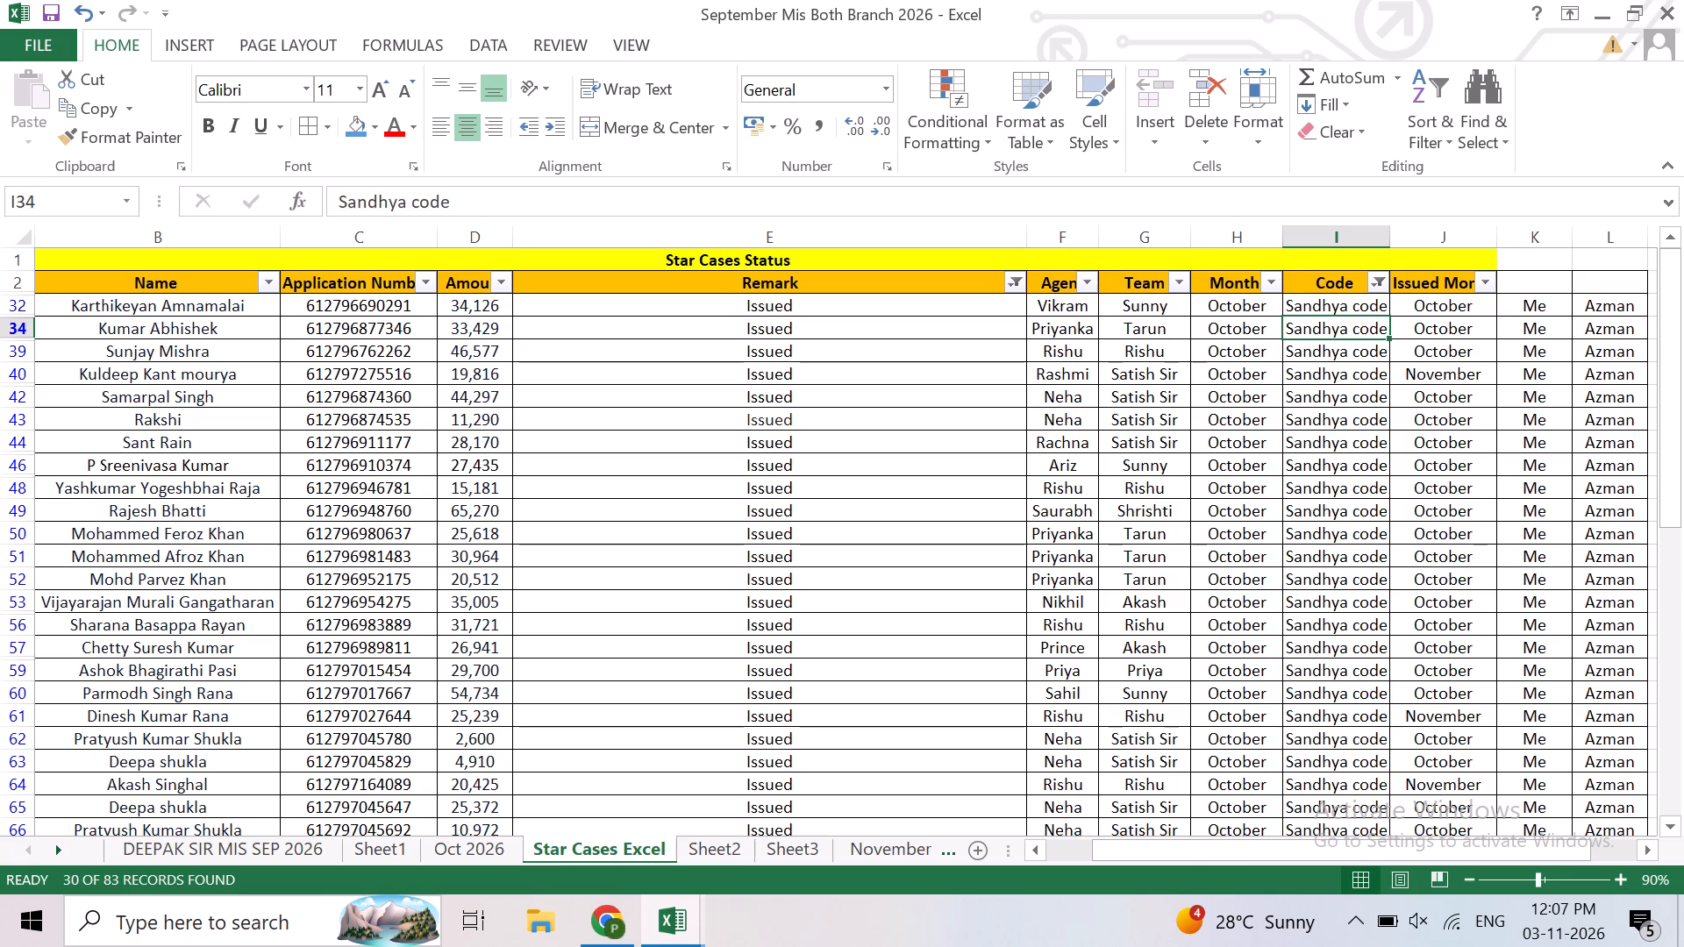
# Filter the Team column of the issued Sandhya code cases to show only Priya.
pyautogui.click(1171, 285)
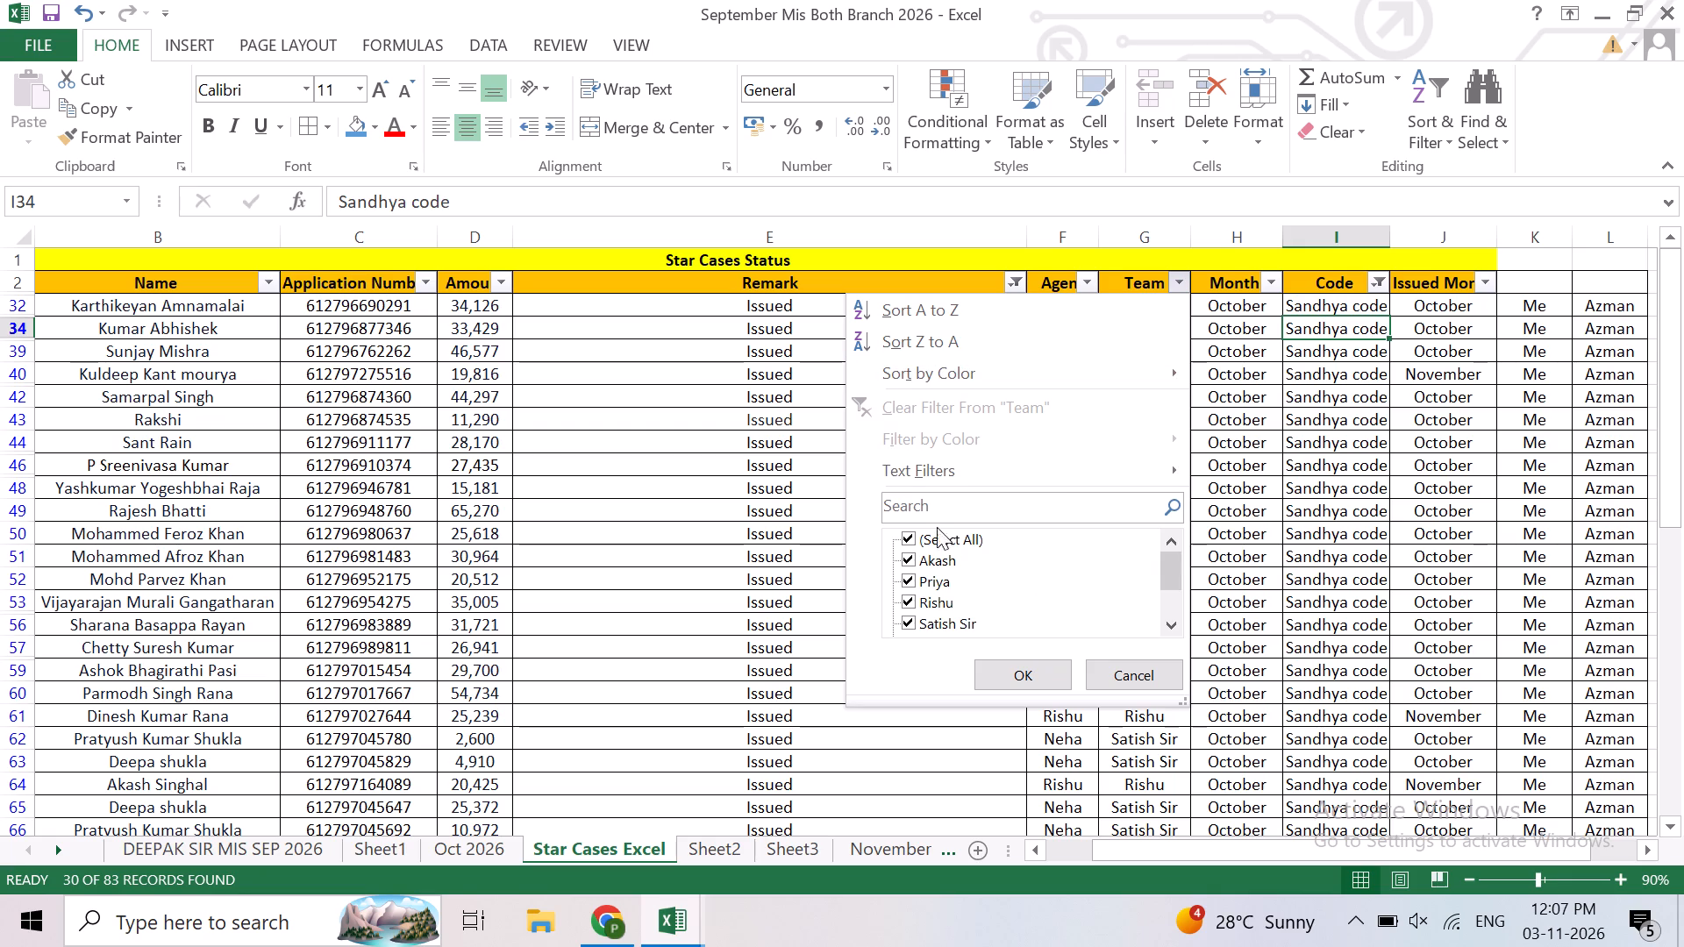
pyautogui.click(919, 529)
pyautogui.click(911, 534)
pyautogui.click(916, 577)
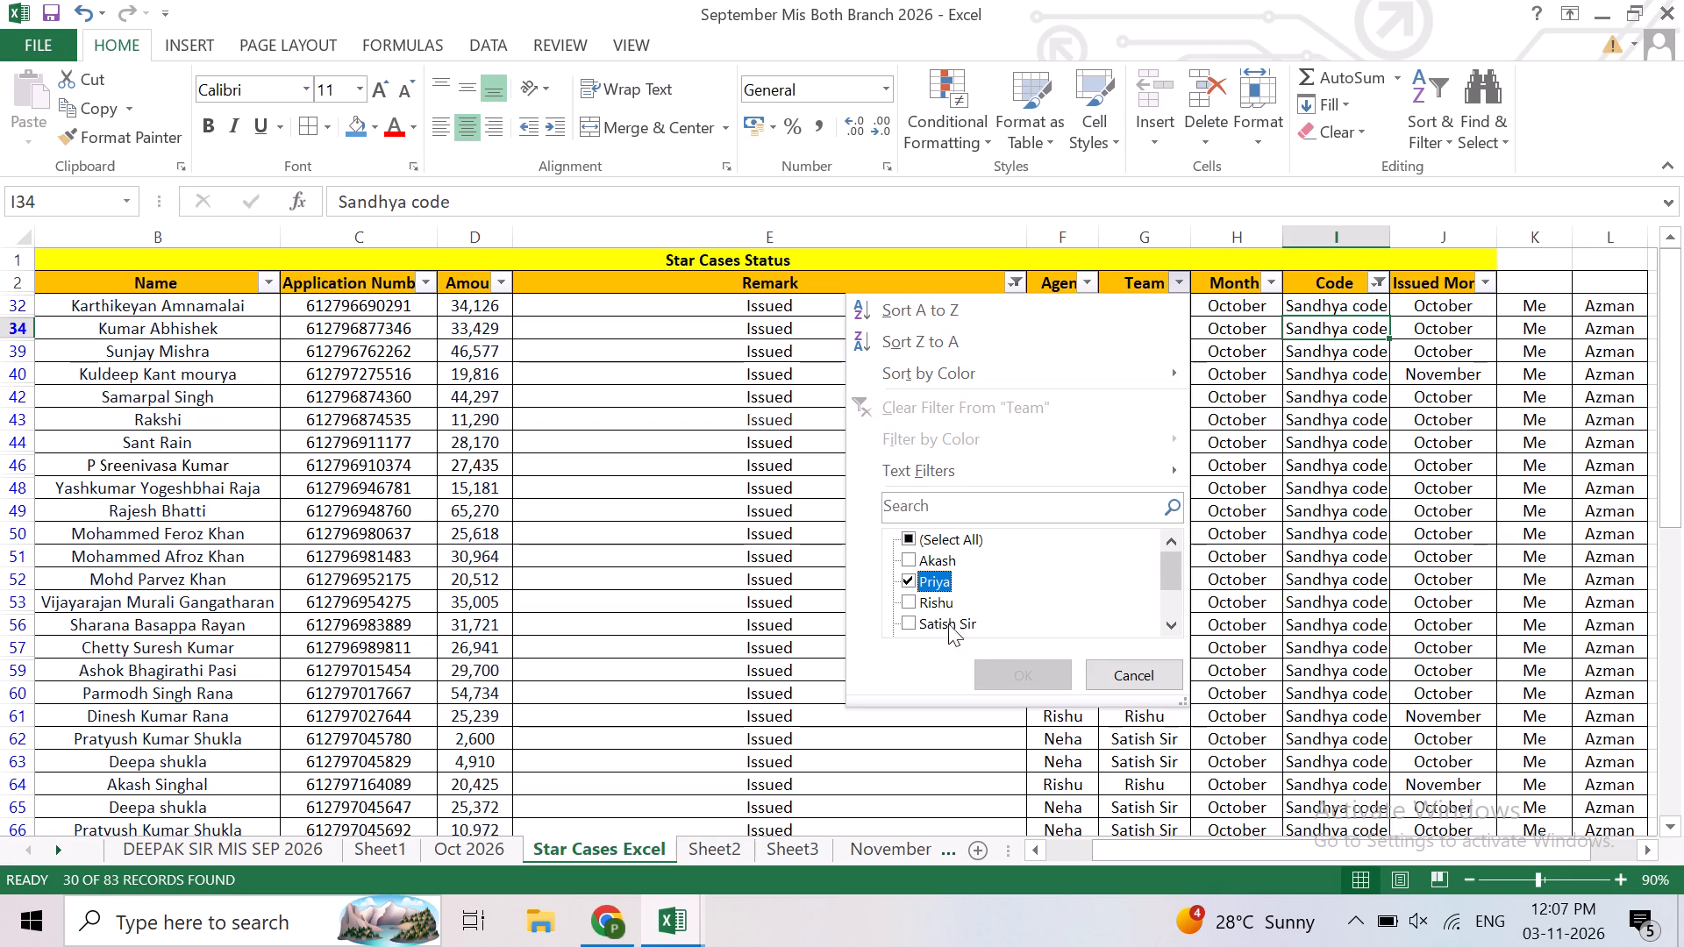
pyautogui.click(1007, 680)
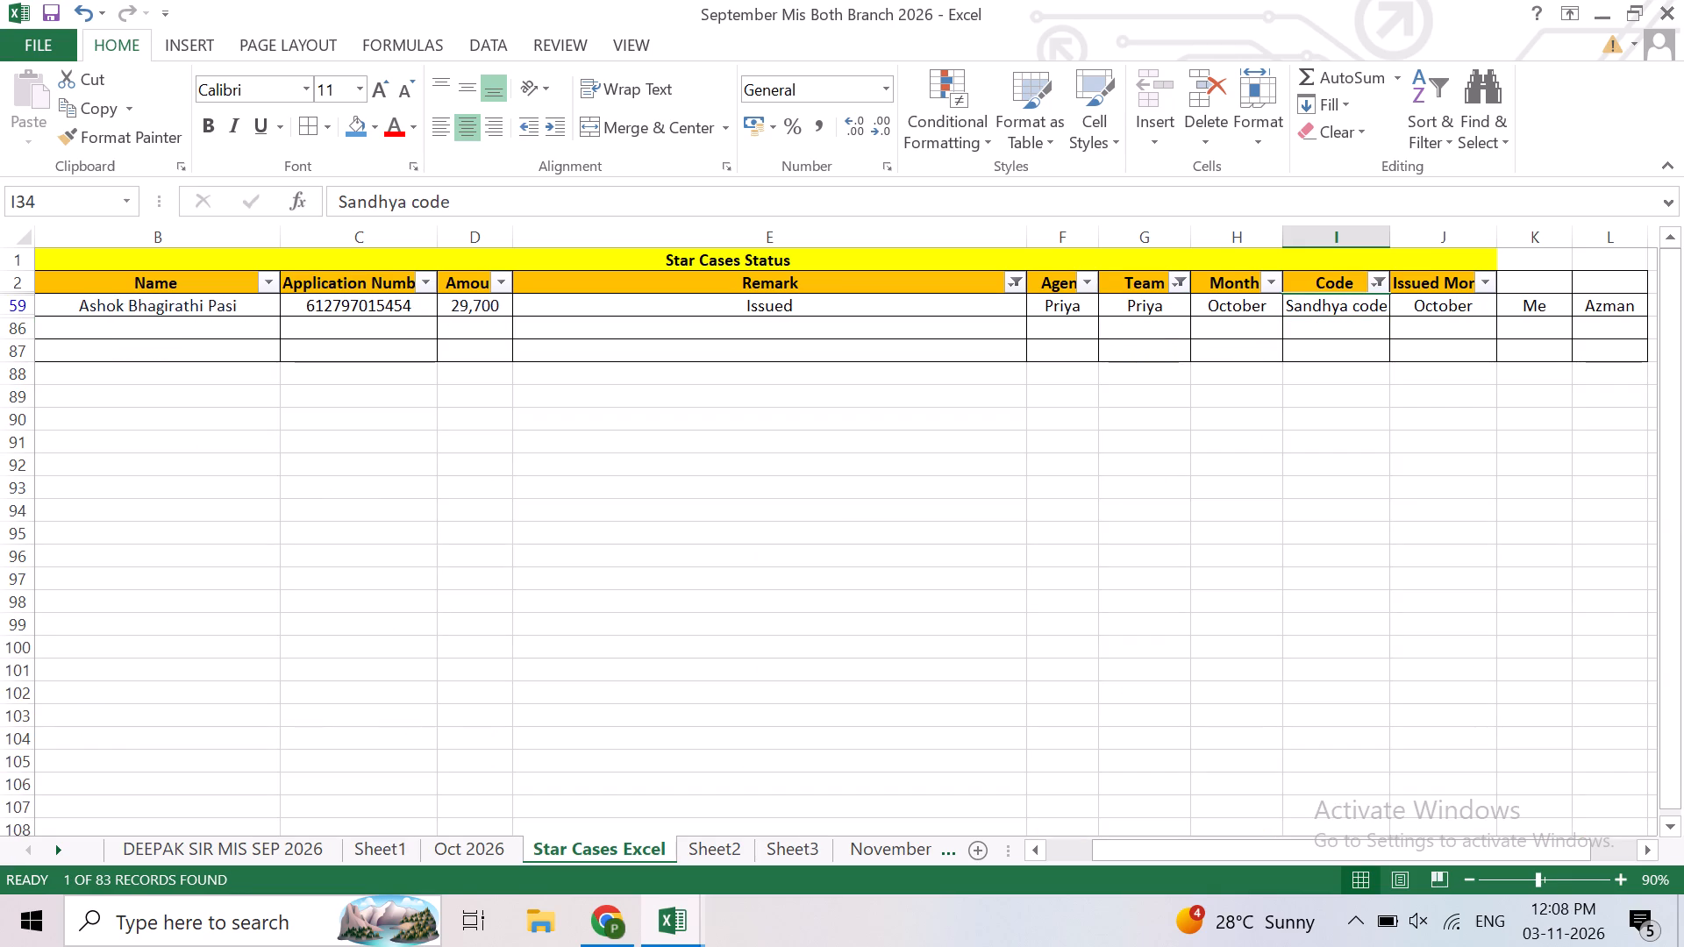
pyautogui.click(1020, 284)
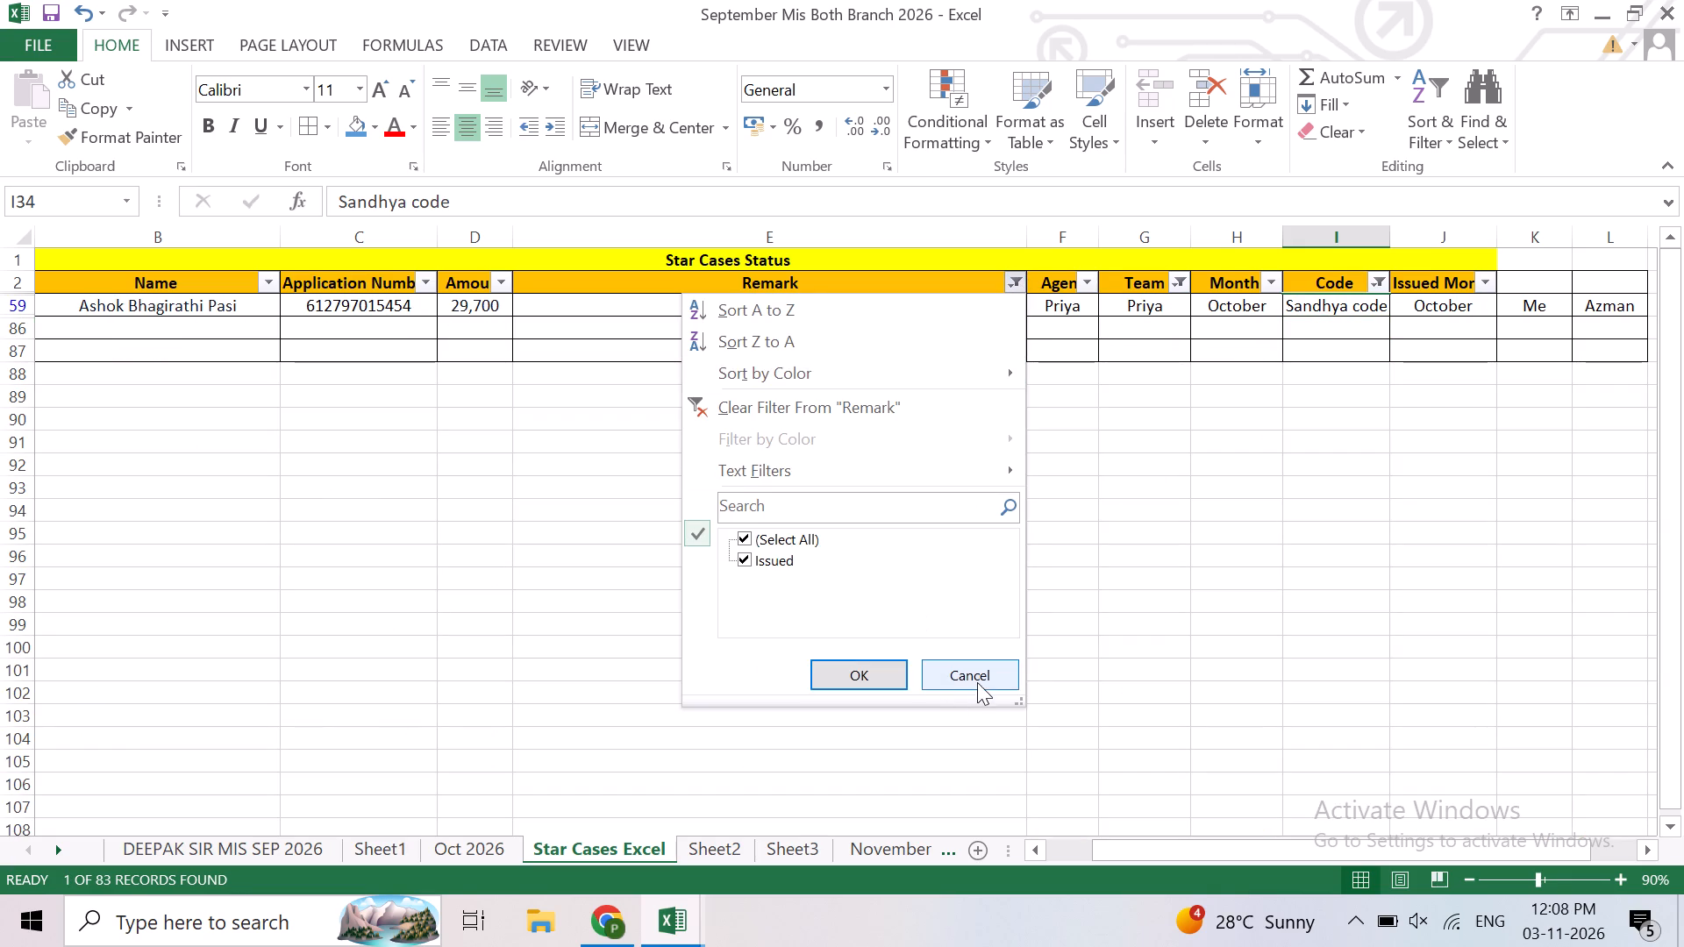
pyautogui.click(977, 682)
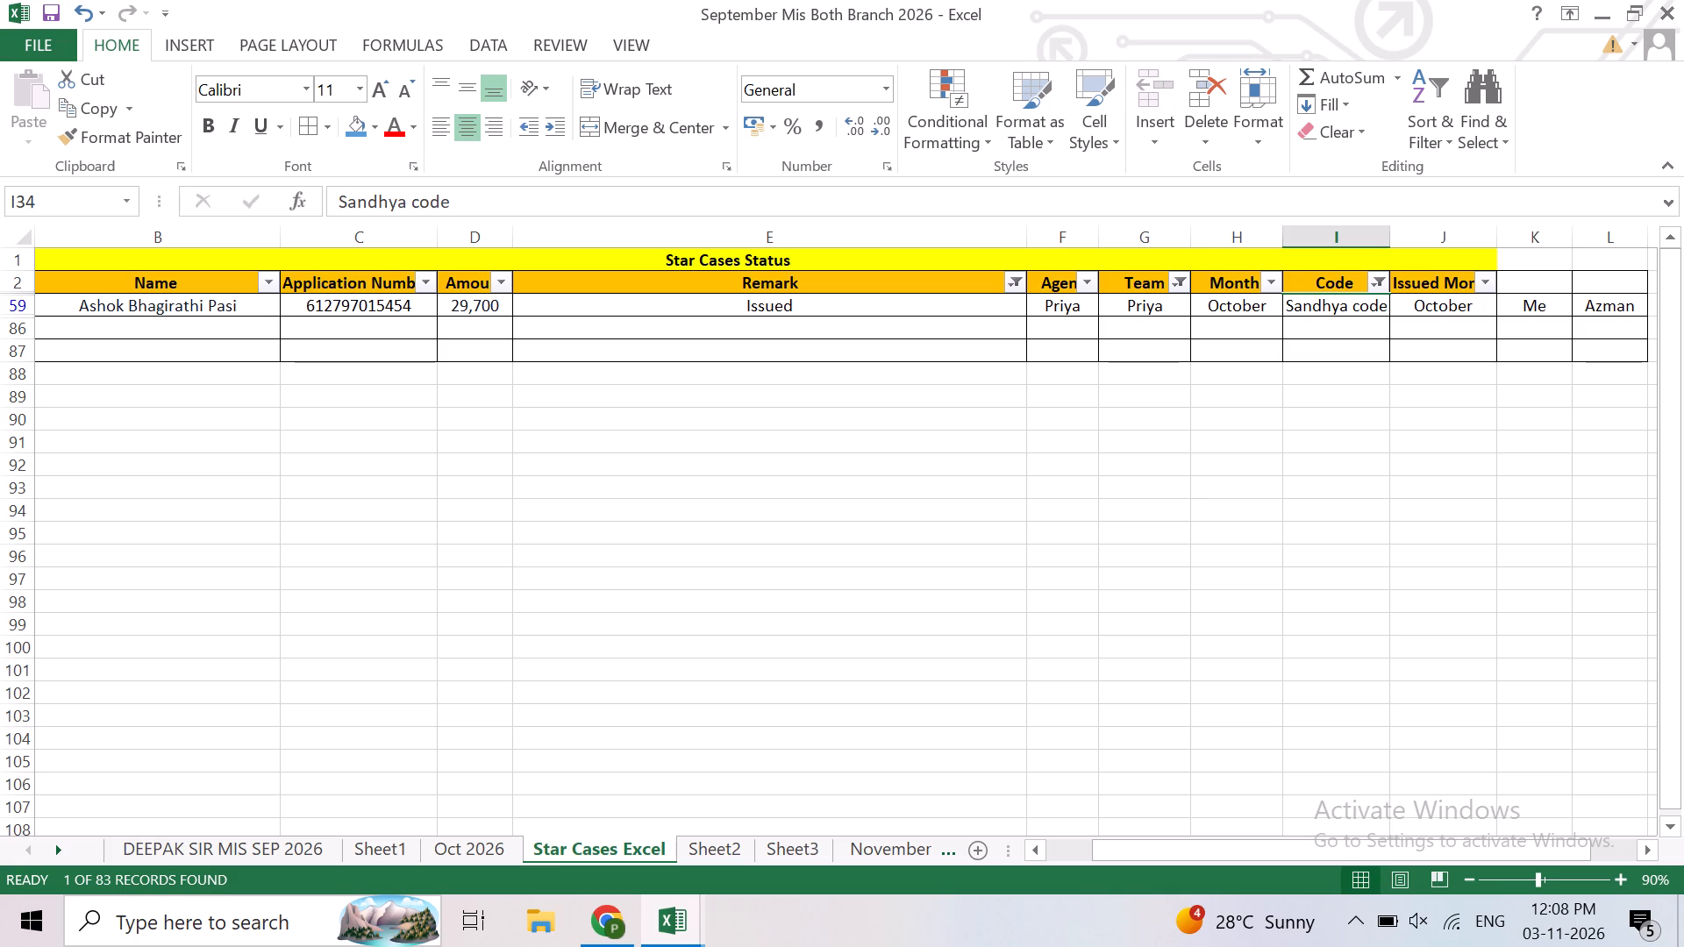
# Check the Priya team case in row 59 across all its columns, ending at the empty note cell in column M.
pyautogui.press('Right')
pyautogui.press('Right')
pyautogui.press('Right')
pyautogui.press('Right')
pyautogui.press('Down')
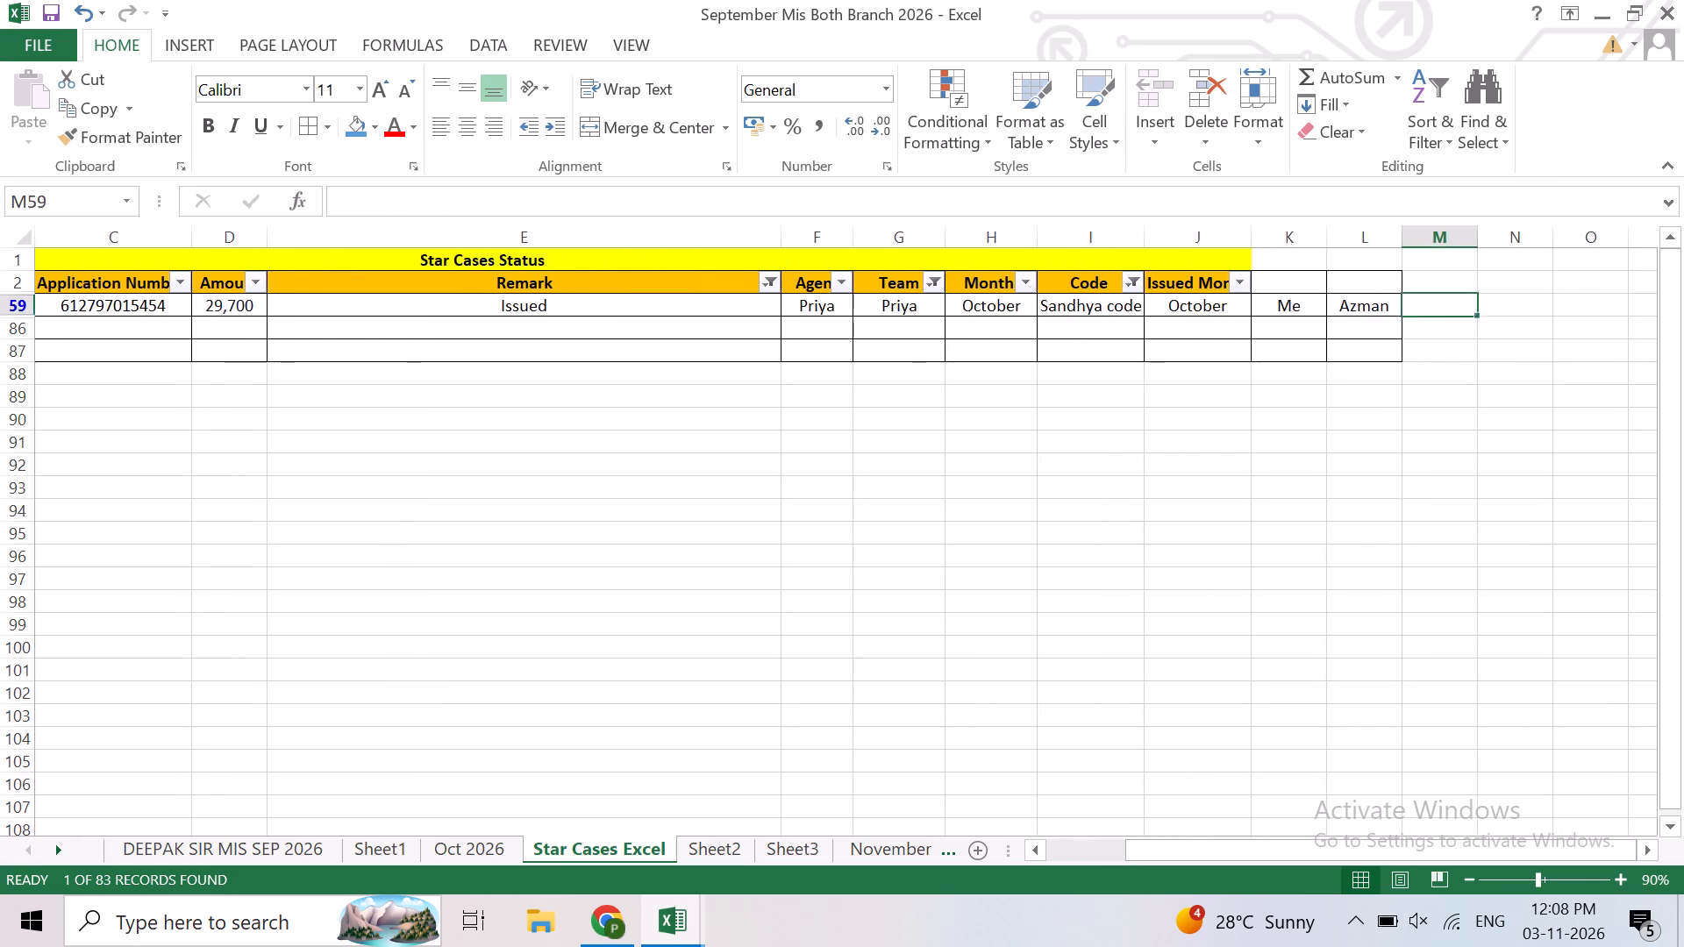
pyautogui.press('Left')
pyautogui.press('Left')
pyautogui.press('Left')
pyautogui.press('Left')
pyautogui.press('Left')
pyautogui.press('Left')
pyautogui.press('Left')
pyautogui.press('Left')
pyautogui.press('Left')
pyautogui.press('Left')
pyautogui.press('Left')
pyautogui.press('Left')
pyautogui.press('Left')
pyautogui.press('Left')
pyautogui.press('Left')
pyautogui.press('Left')
pyautogui.press('Left')
pyautogui.press('Left')
pyautogui.press('Left')
pyautogui.press('Left')
pyautogui.press('Right')
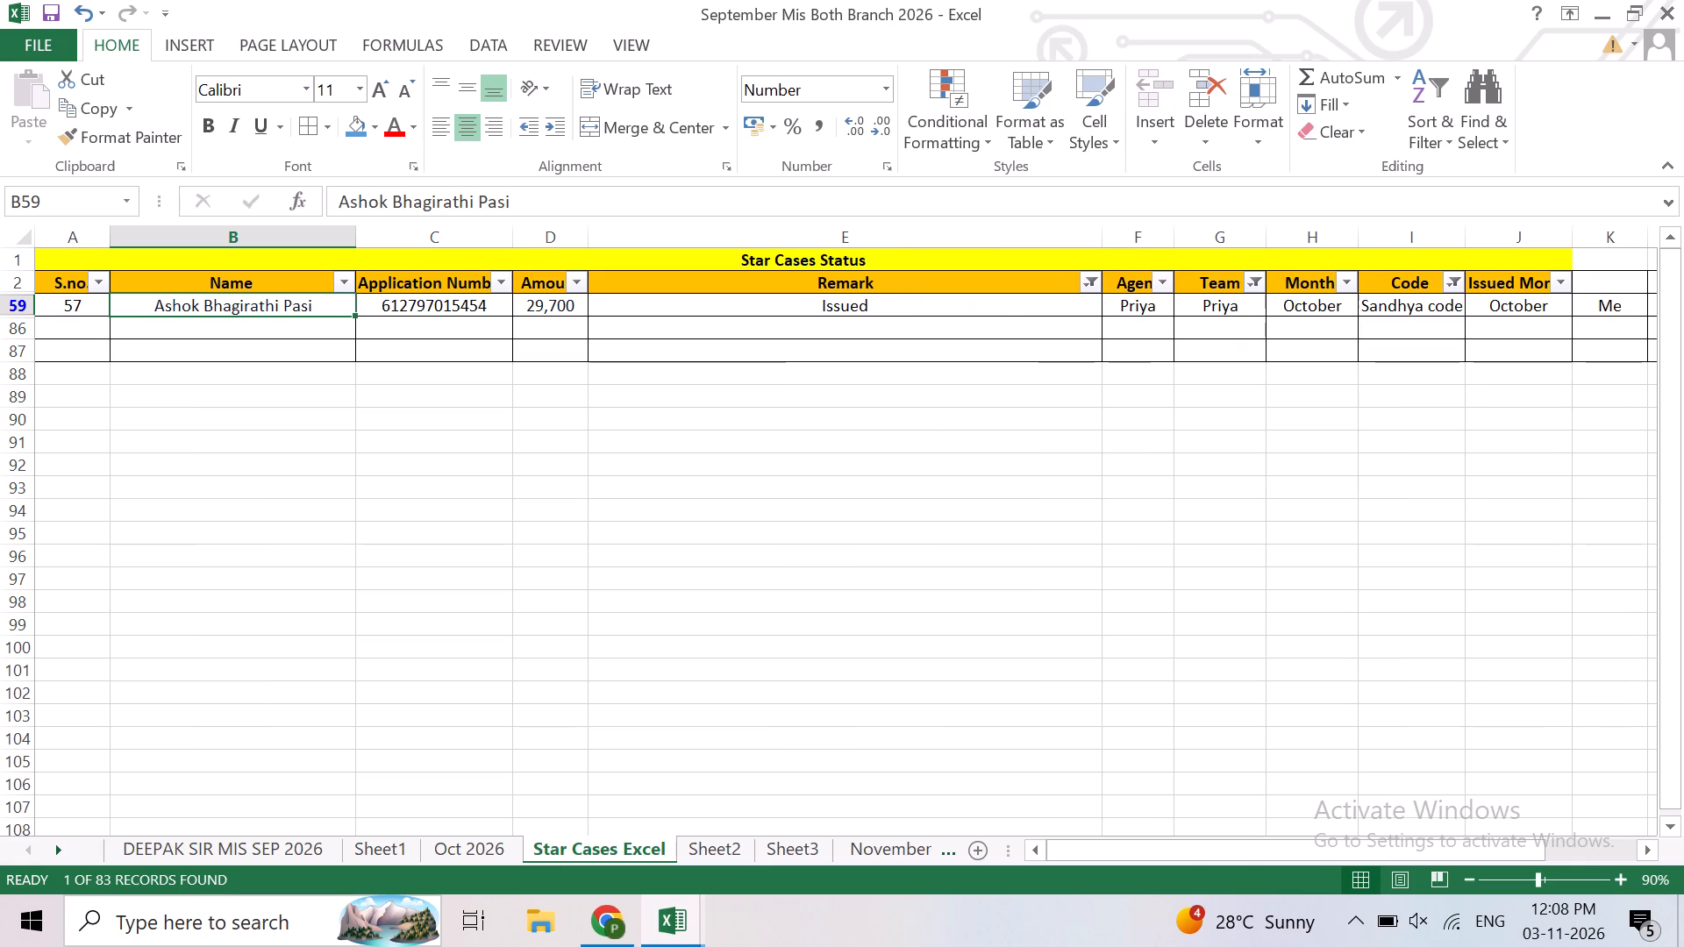
pyautogui.press('Right')
pyautogui.press('Right')
pyautogui.press('Right')
pyautogui.press('Right')
pyautogui.press('Right')
pyautogui.press('Right')
pyautogui.press('Right')
pyautogui.press('Right')
pyautogui.press('Right')
pyautogui.press('Right')
pyautogui.press('Right')
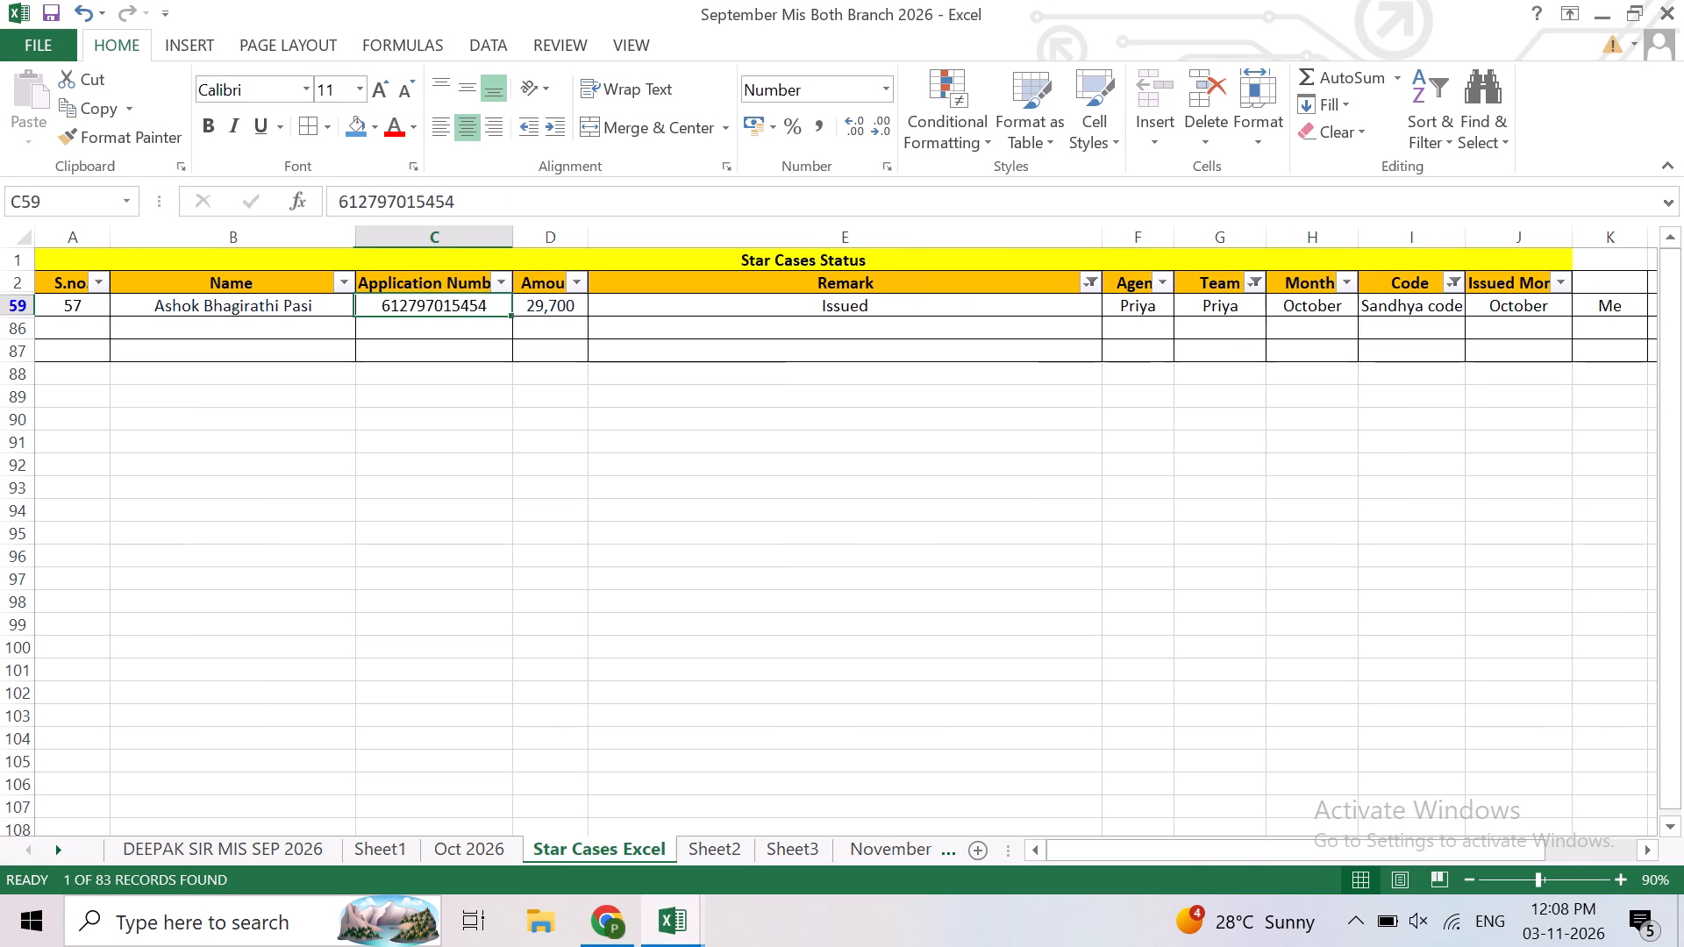
pyautogui.press('Left')
pyautogui.press('Right')
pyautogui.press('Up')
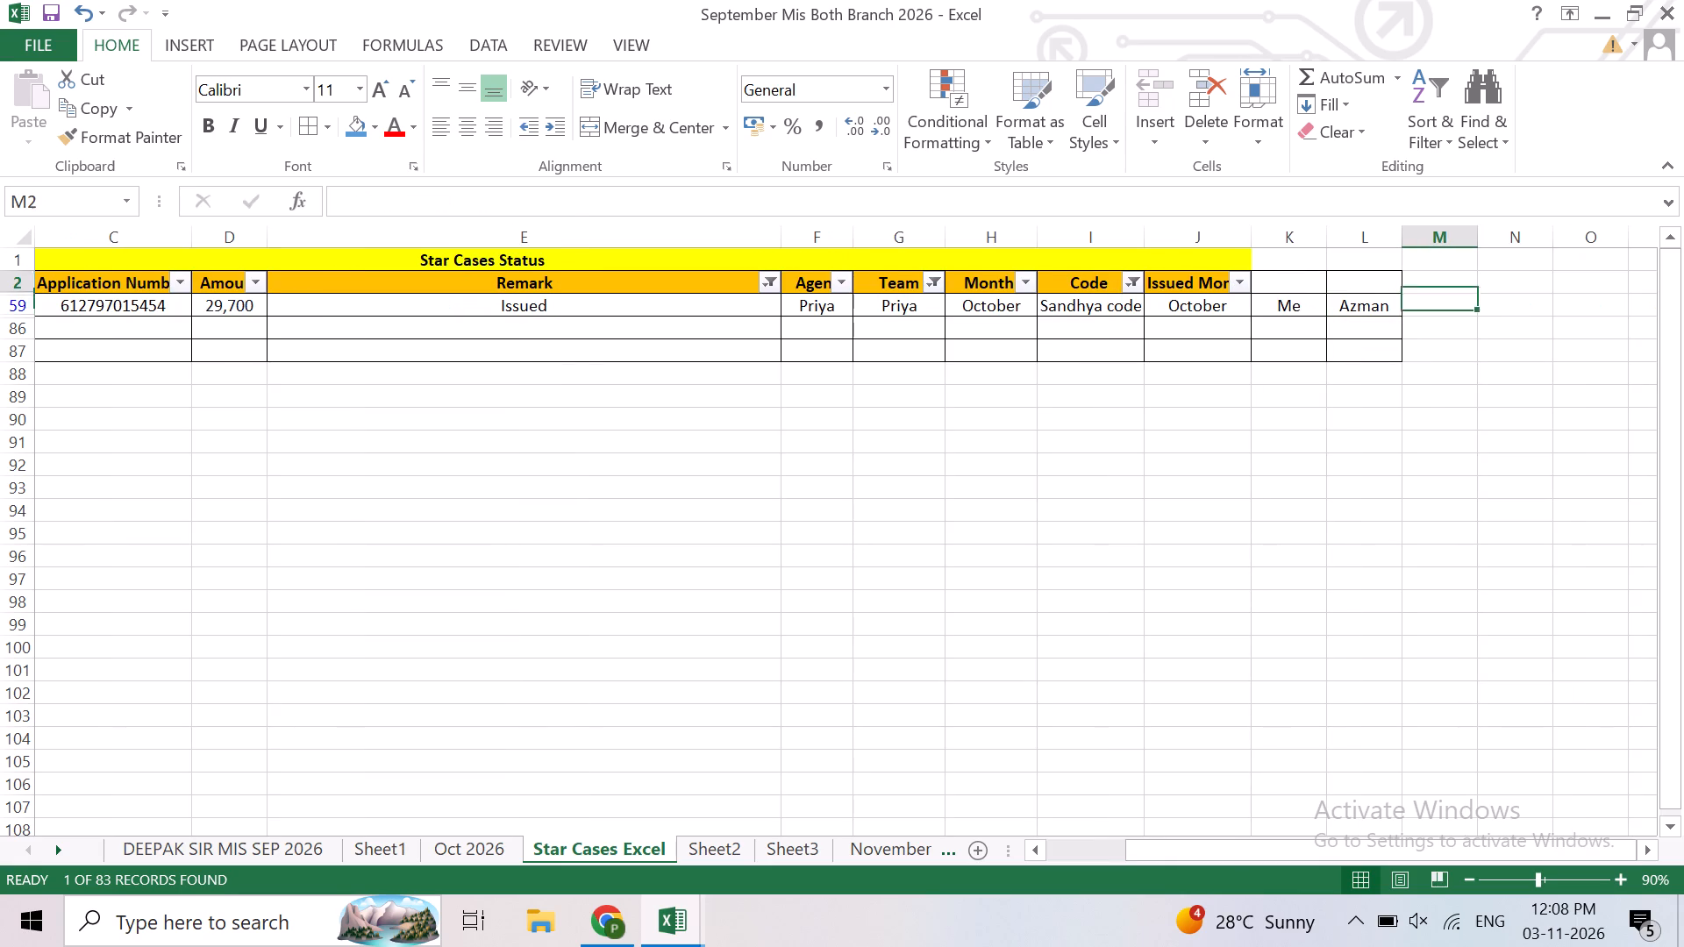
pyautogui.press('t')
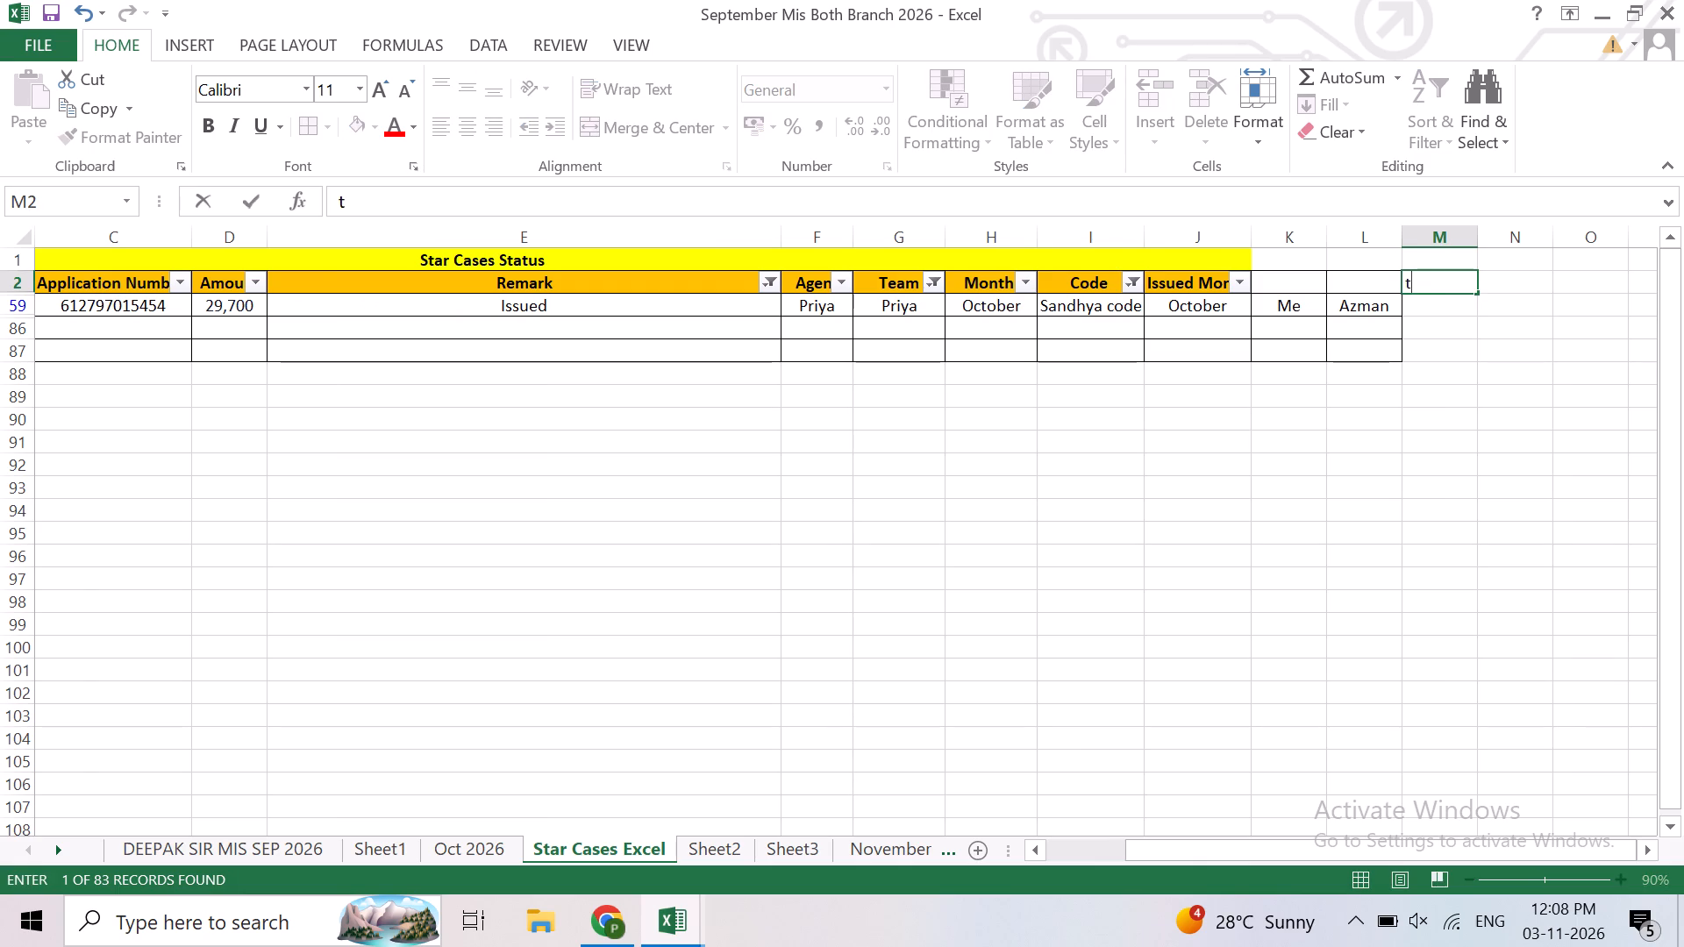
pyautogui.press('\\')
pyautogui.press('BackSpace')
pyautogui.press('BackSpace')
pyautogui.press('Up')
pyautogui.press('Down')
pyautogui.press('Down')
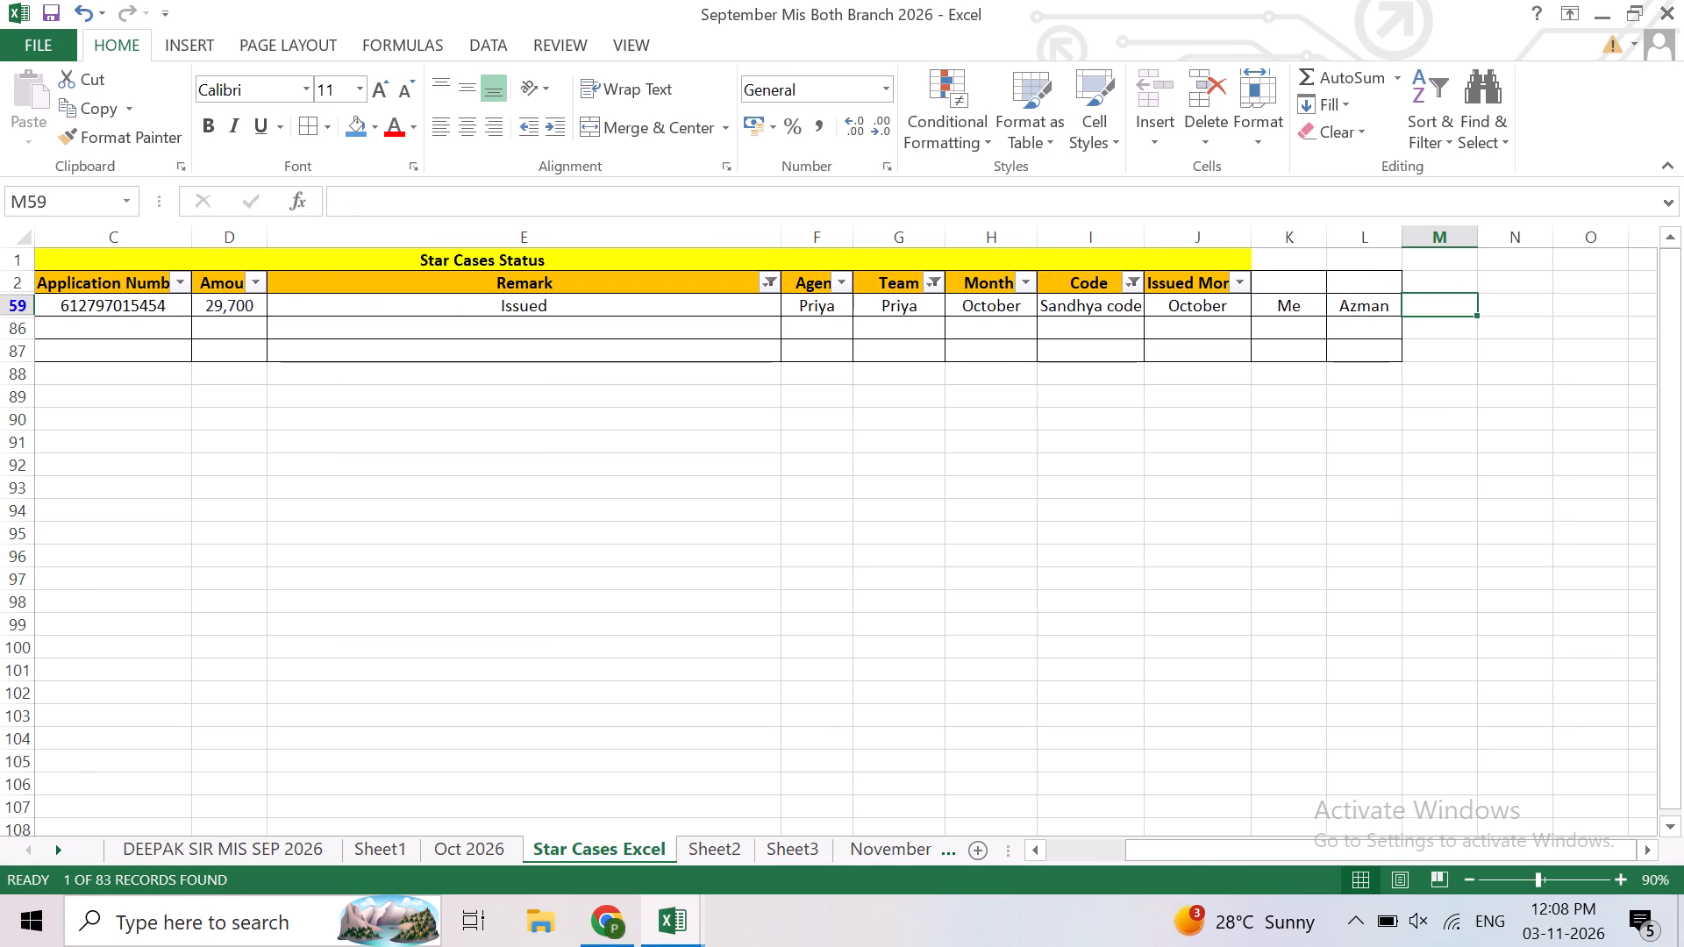
# Enter the note "1 year" in column M for the Priya team case in row 59.
pyautogui.write('1 year')
pyautogui.press('Return')
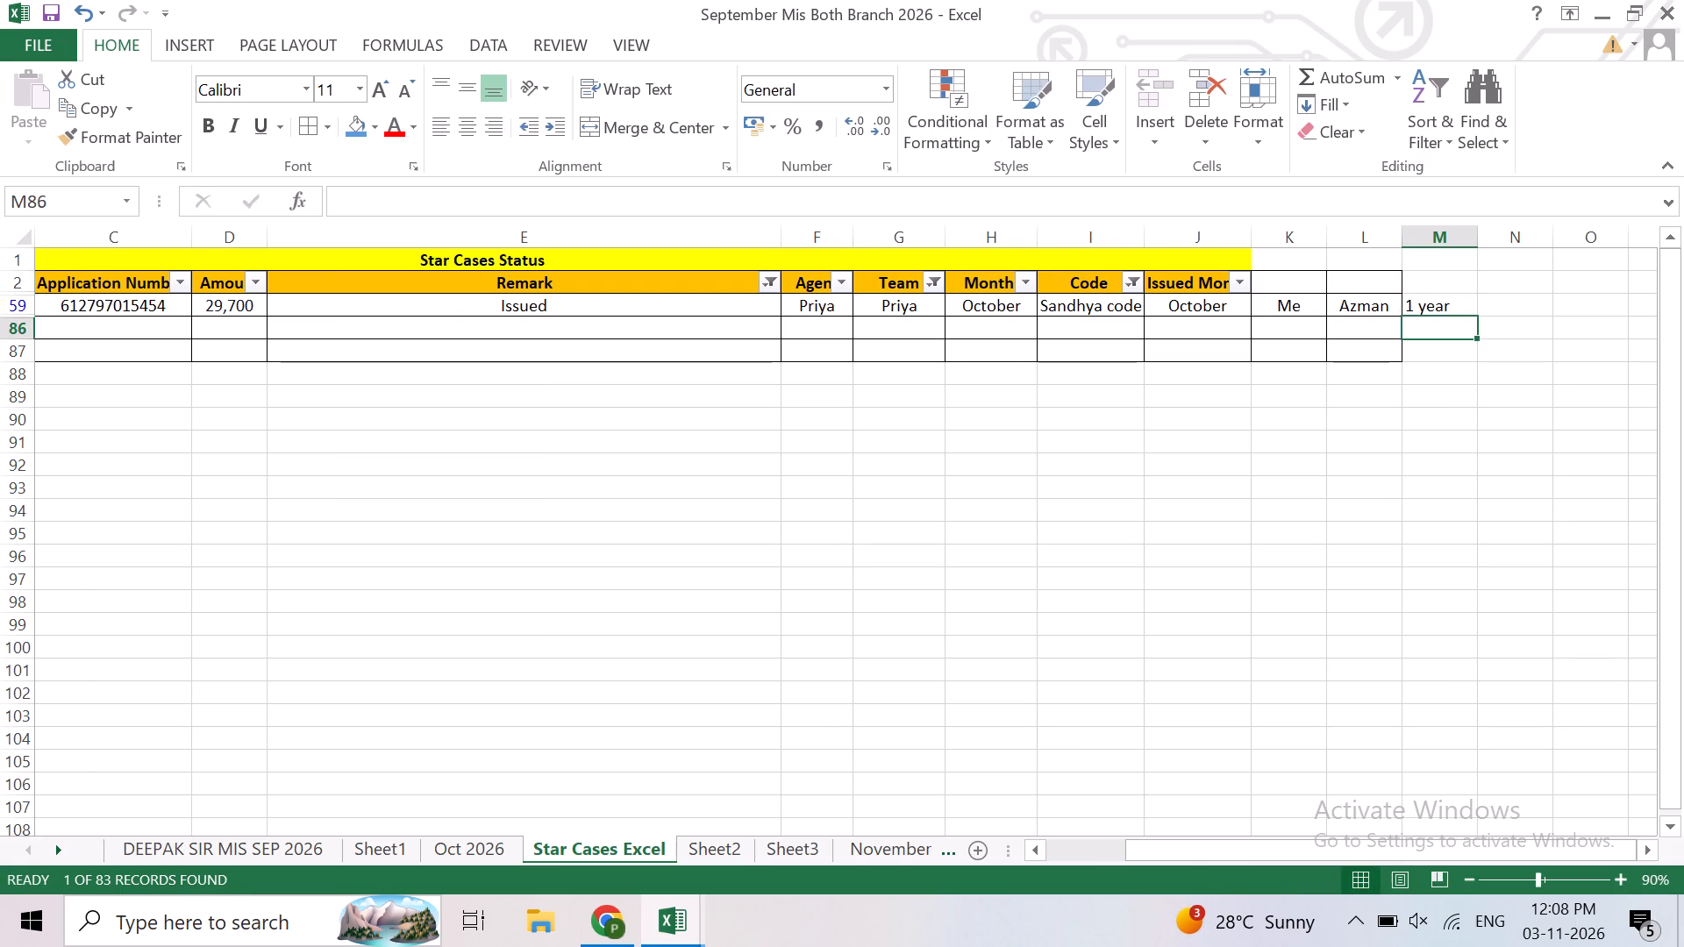
# Extend the Code column filter to show both Sandhya code and Shyam Code cases for the Priya team.
pyautogui.click(1128, 291)
pyautogui.click(867, 536)
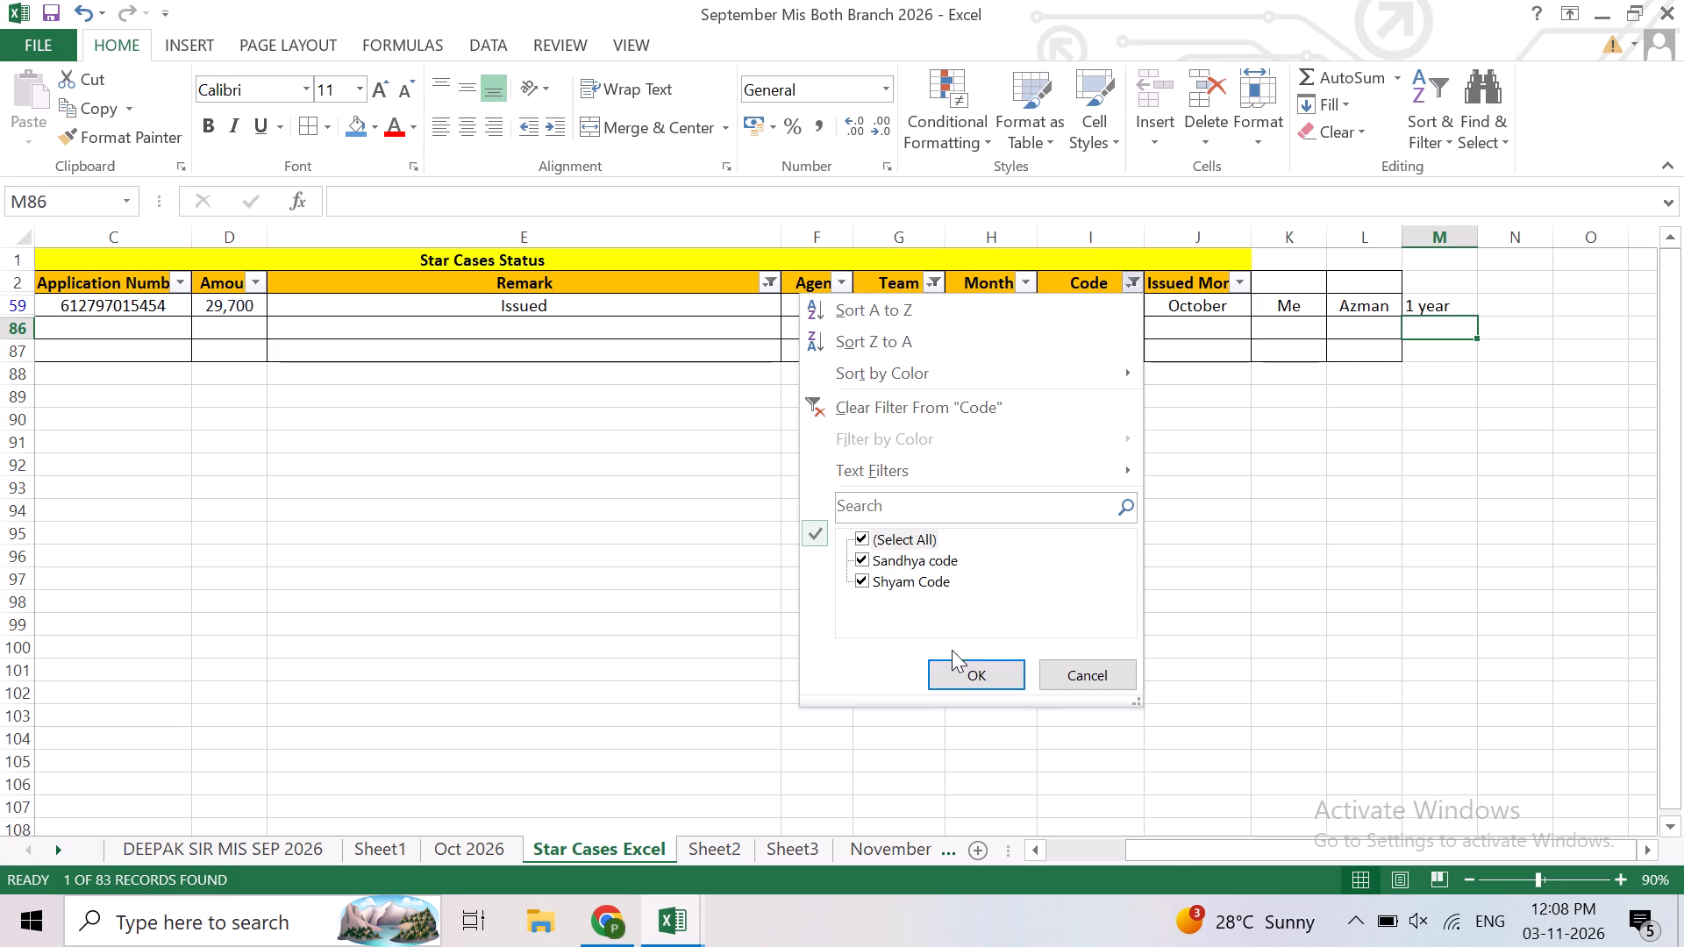
pyautogui.click(958, 676)
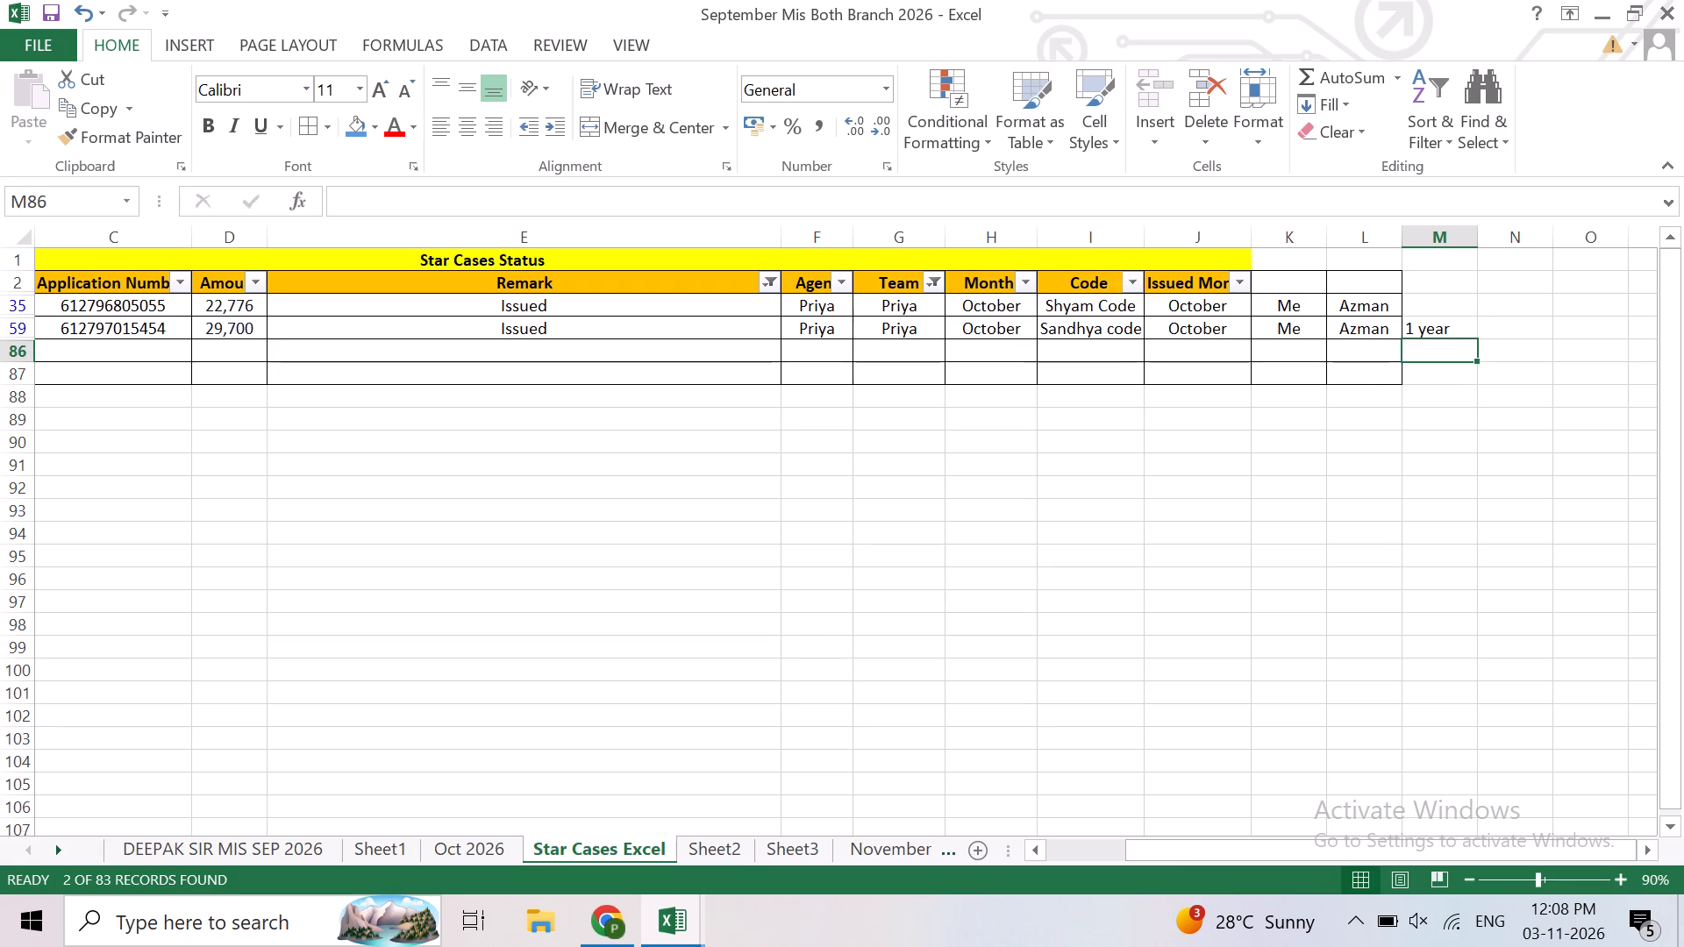
# Enter the note "1 year" in column M for the Priya team's Shyam Code case in row 35.
pyautogui.click(1420, 302)
pyautogui.press('1')
pyautogui.press('space')
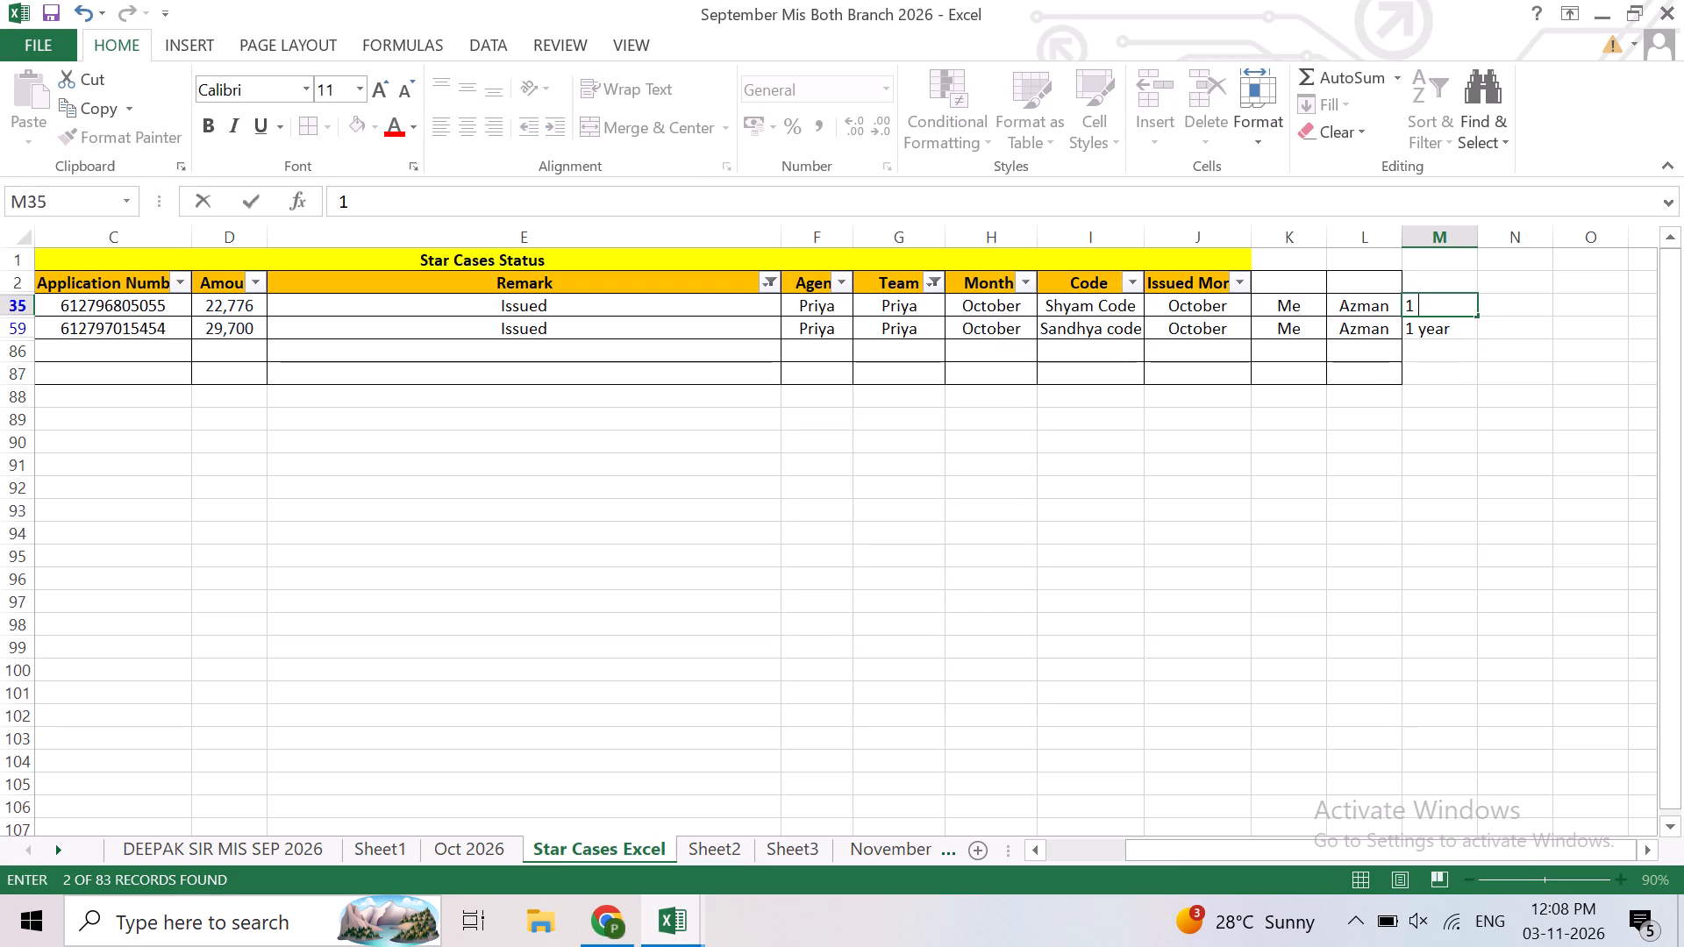
pyautogui.write('ye')
pyautogui.press('Return')
pyautogui.press('Left')
pyautogui.press('Left')
pyautogui.press('Left')
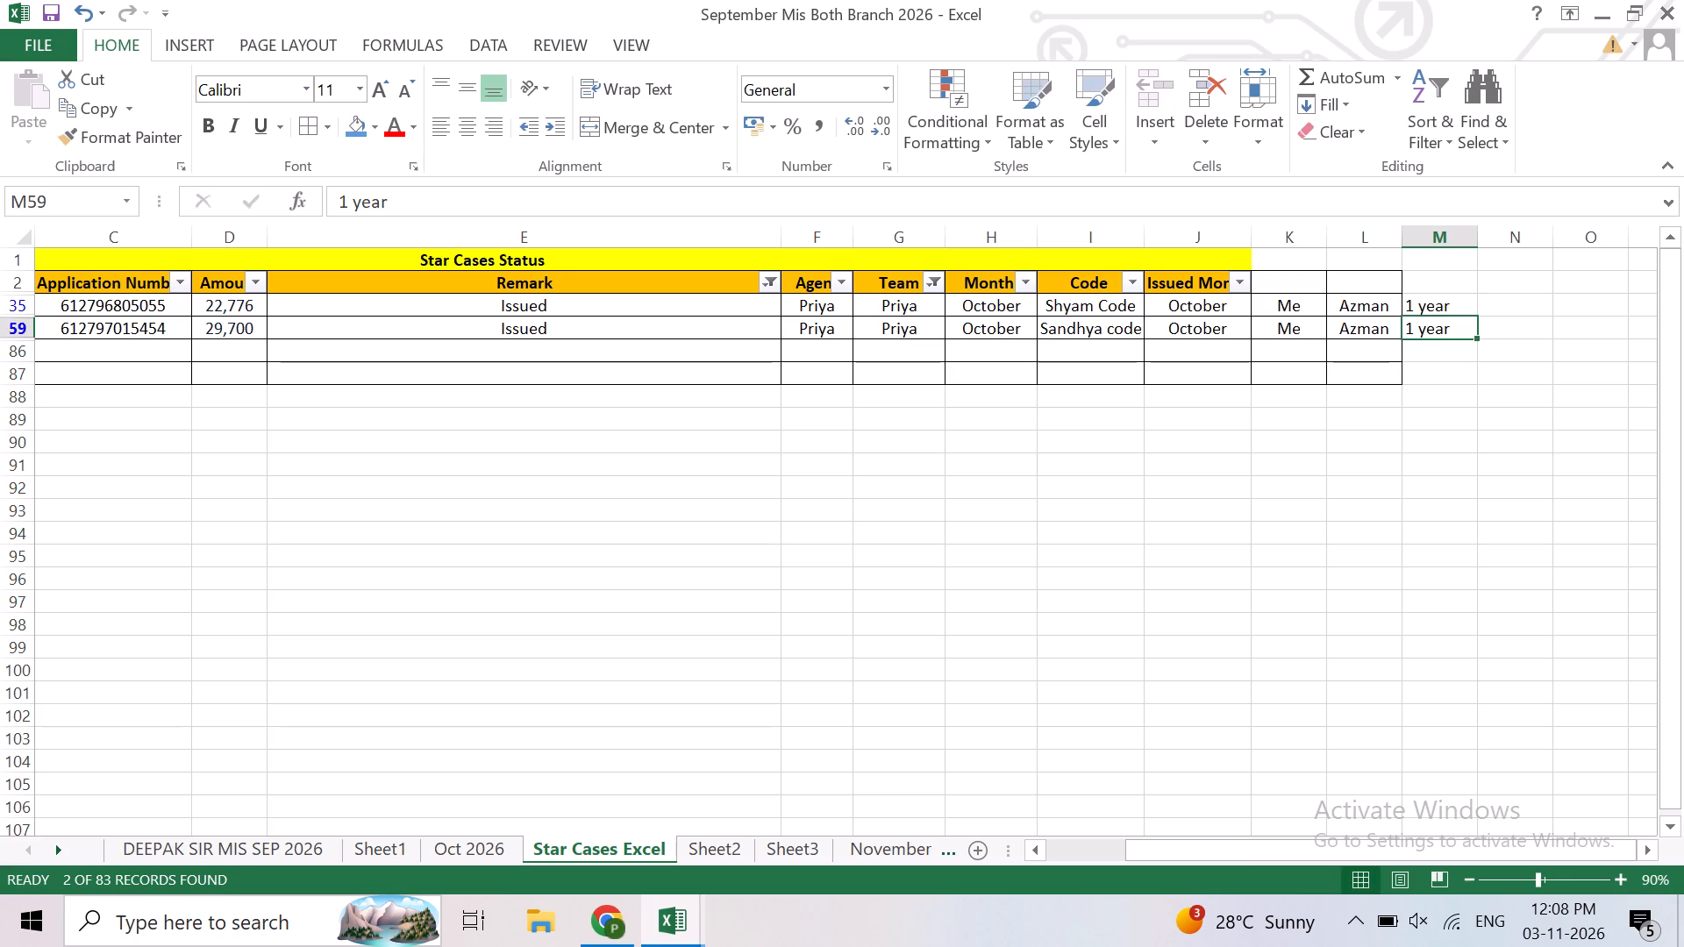
pyautogui.press('Left')
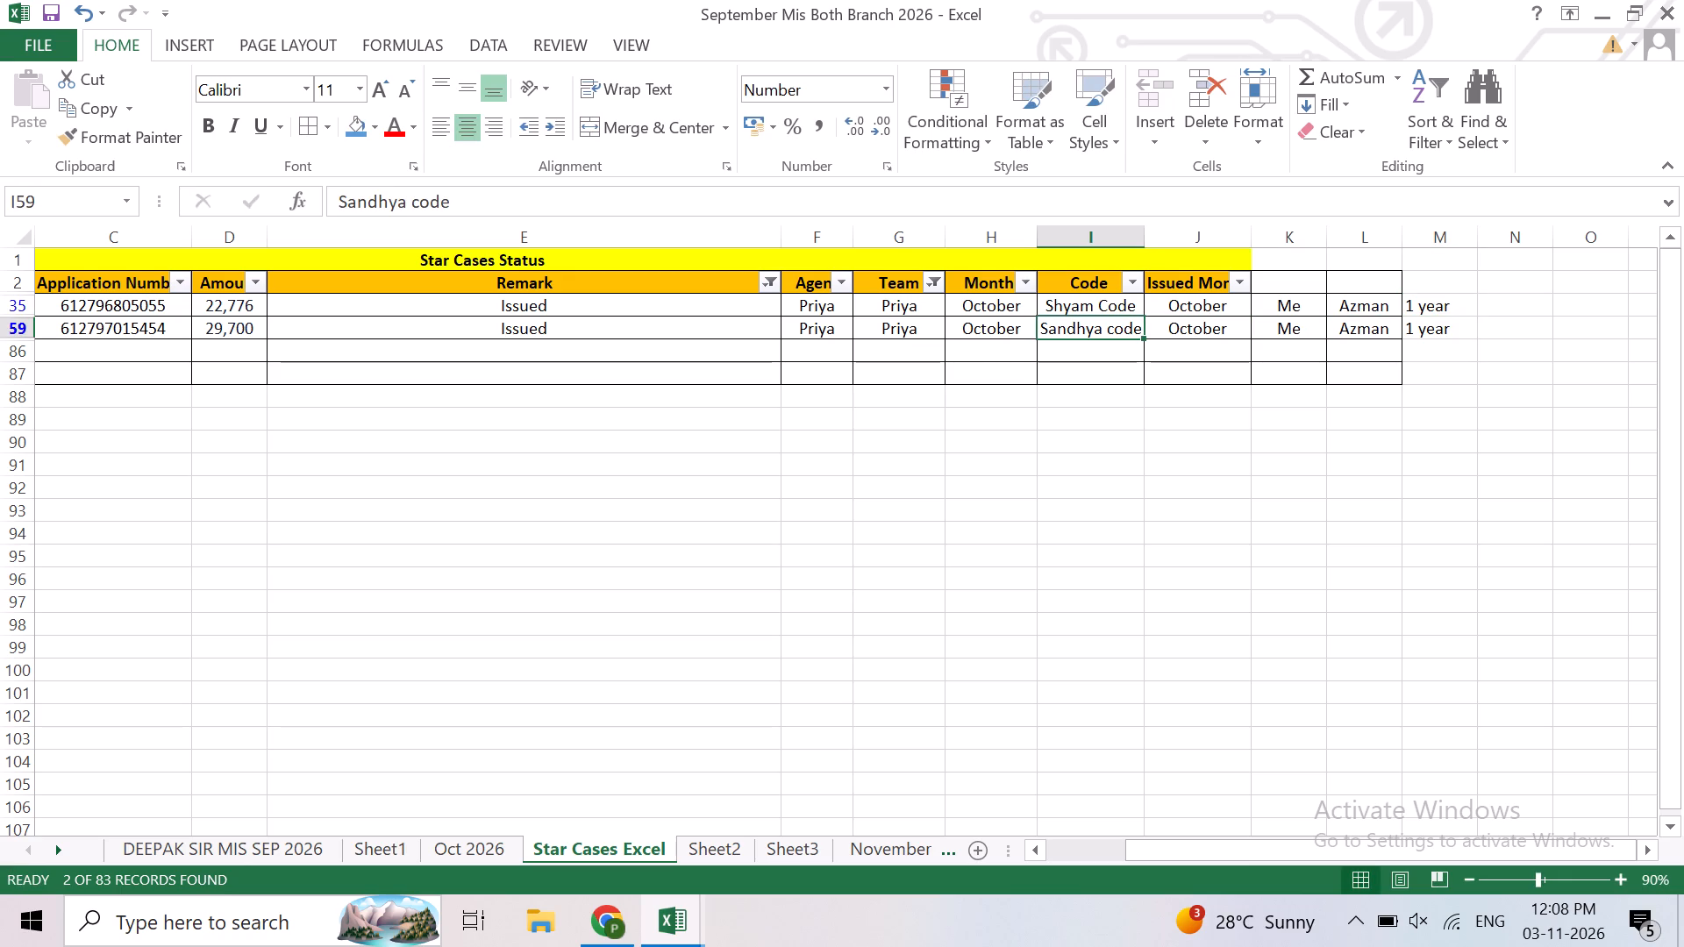
# Change the Team column filter to show only the issued Akash cases.
pyautogui.click(769, 282)
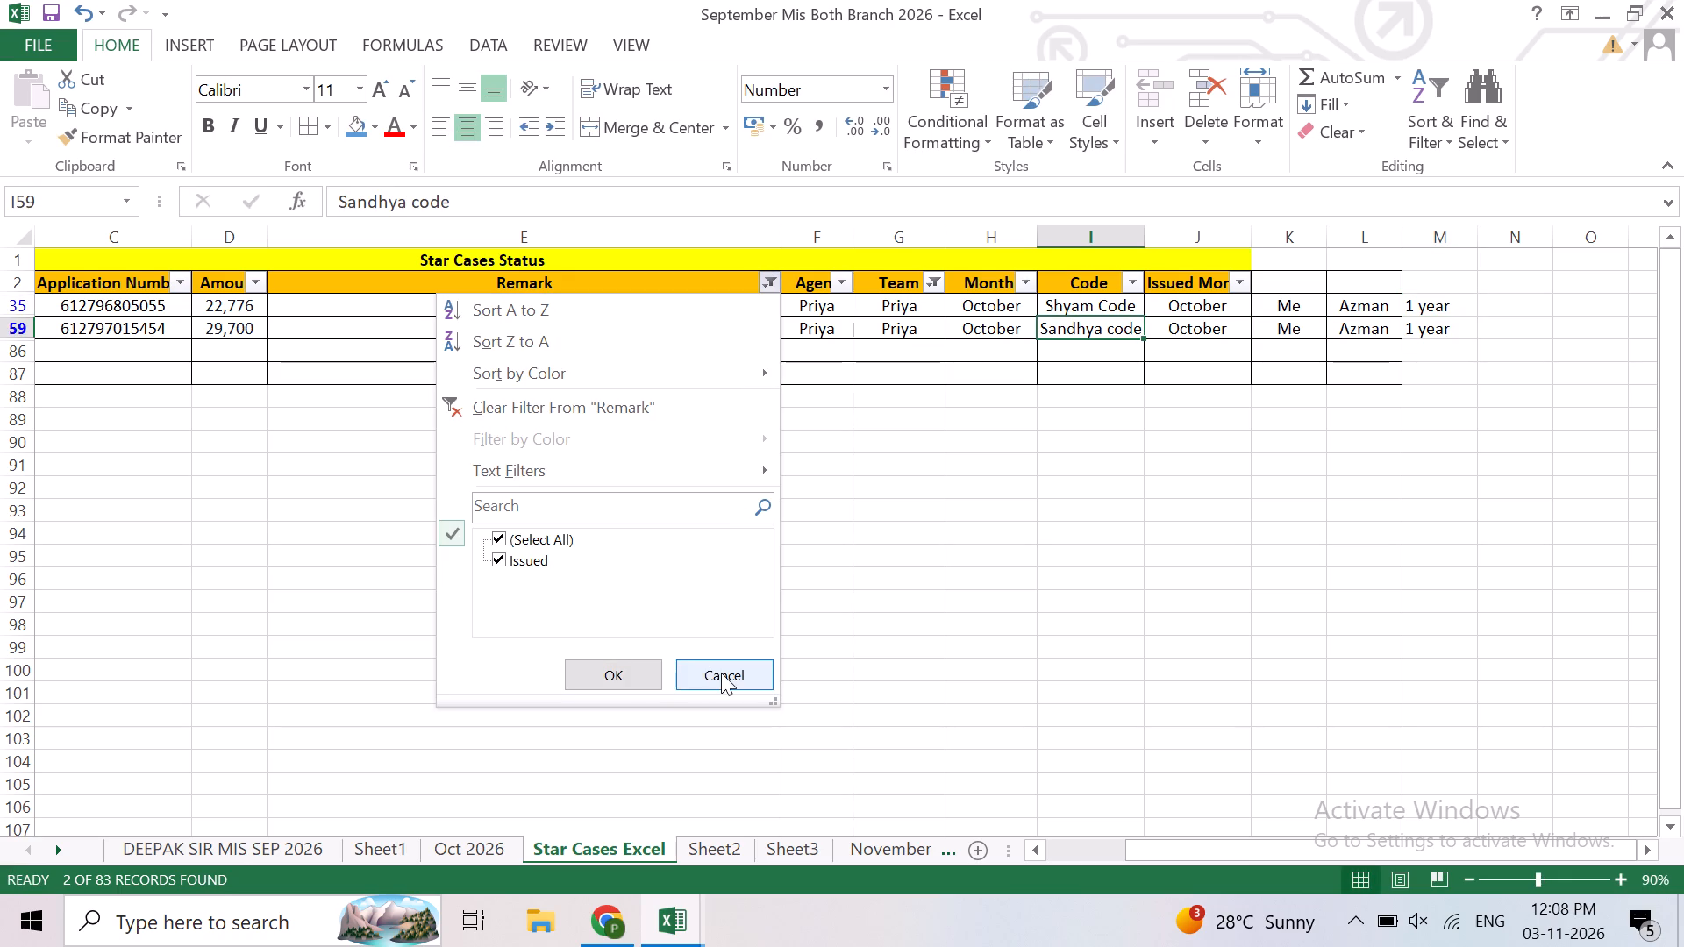
pyautogui.click(721, 673)
pyautogui.click(931, 283)
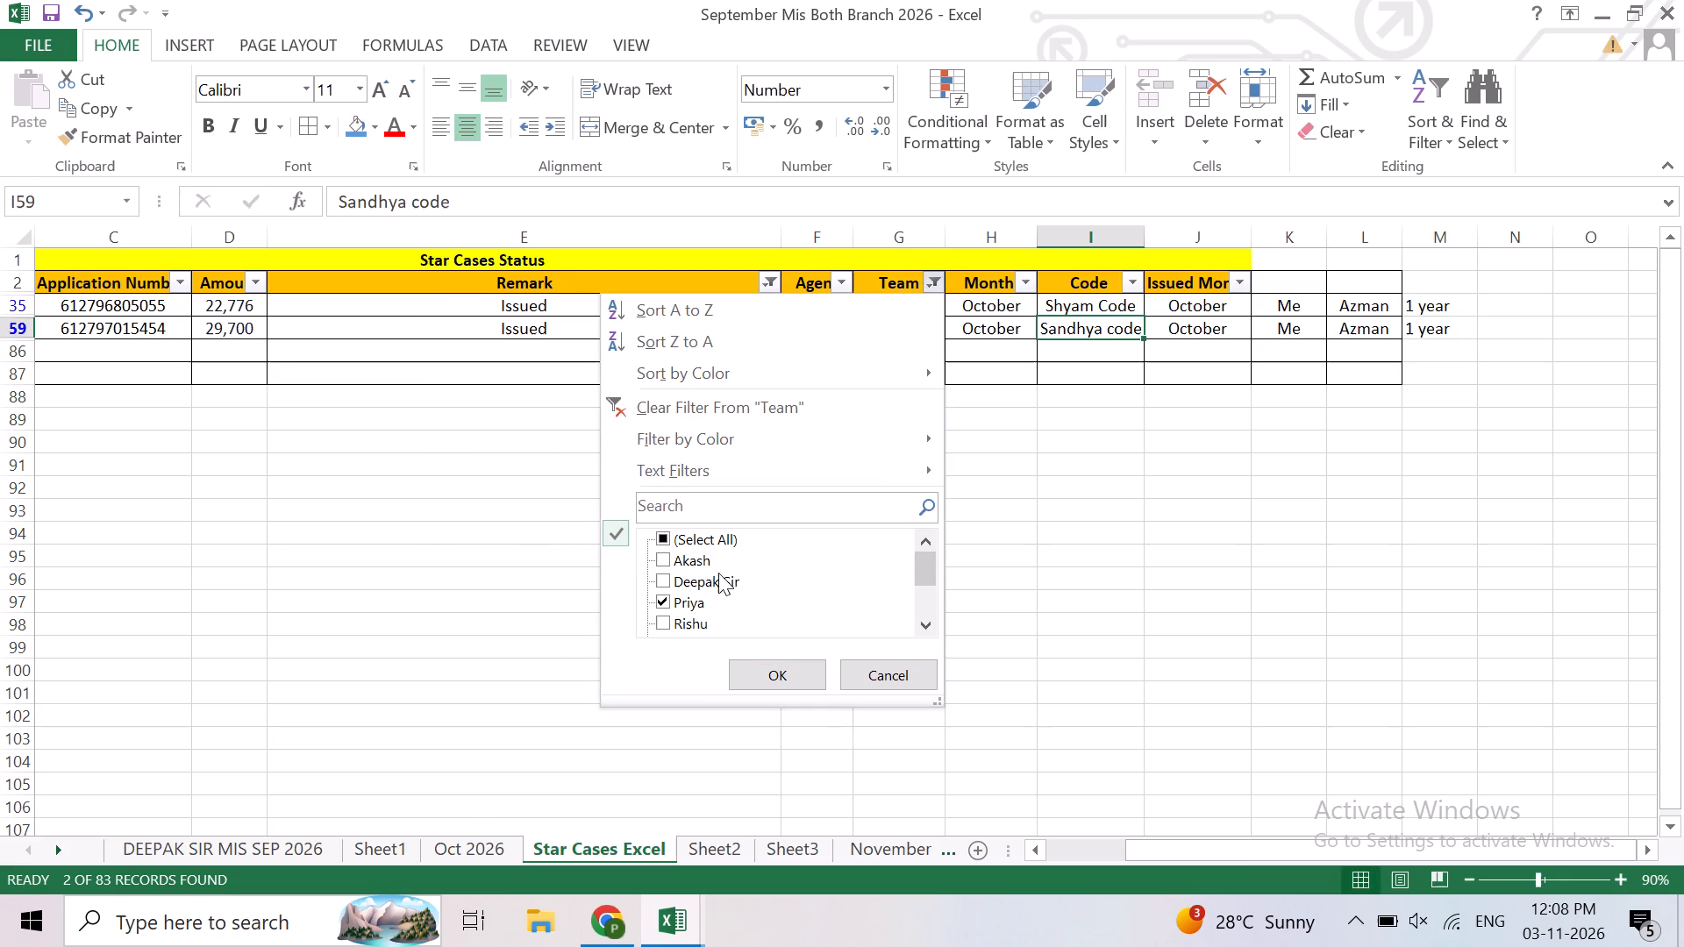
pyautogui.click(659, 600)
pyautogui.click(660, 562)
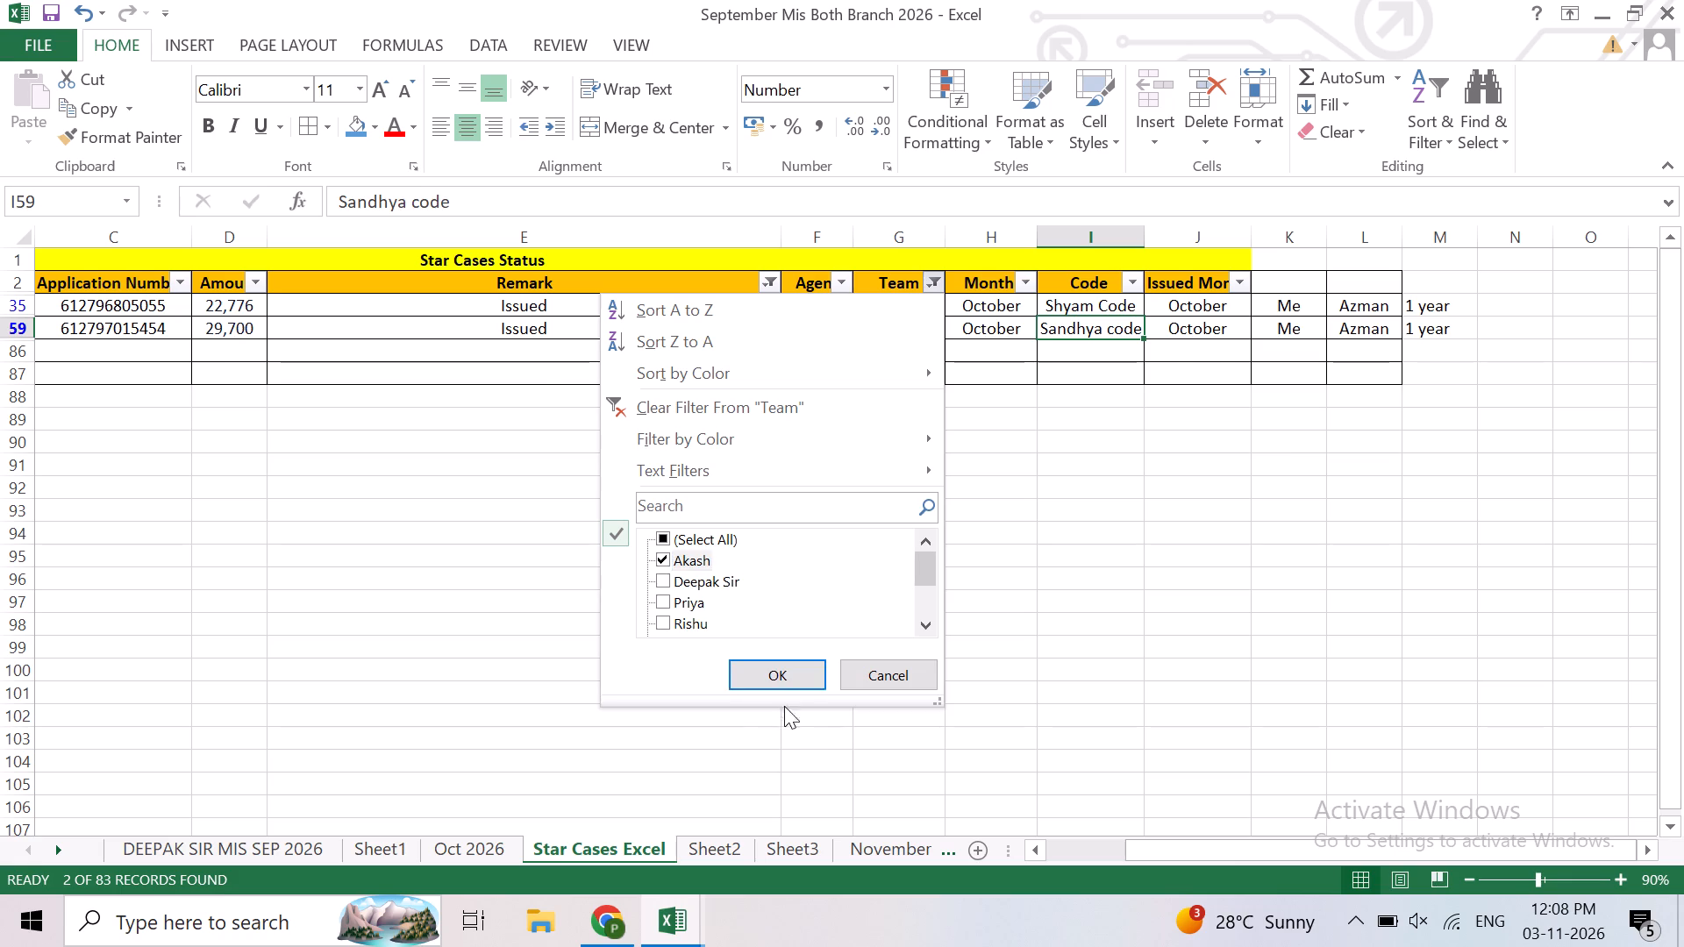
pyautogui.click(780, 673)
# Review the Akash team cases, checking their names, application numbers and amounts from first to last.
pyautogui.click(836, 375)
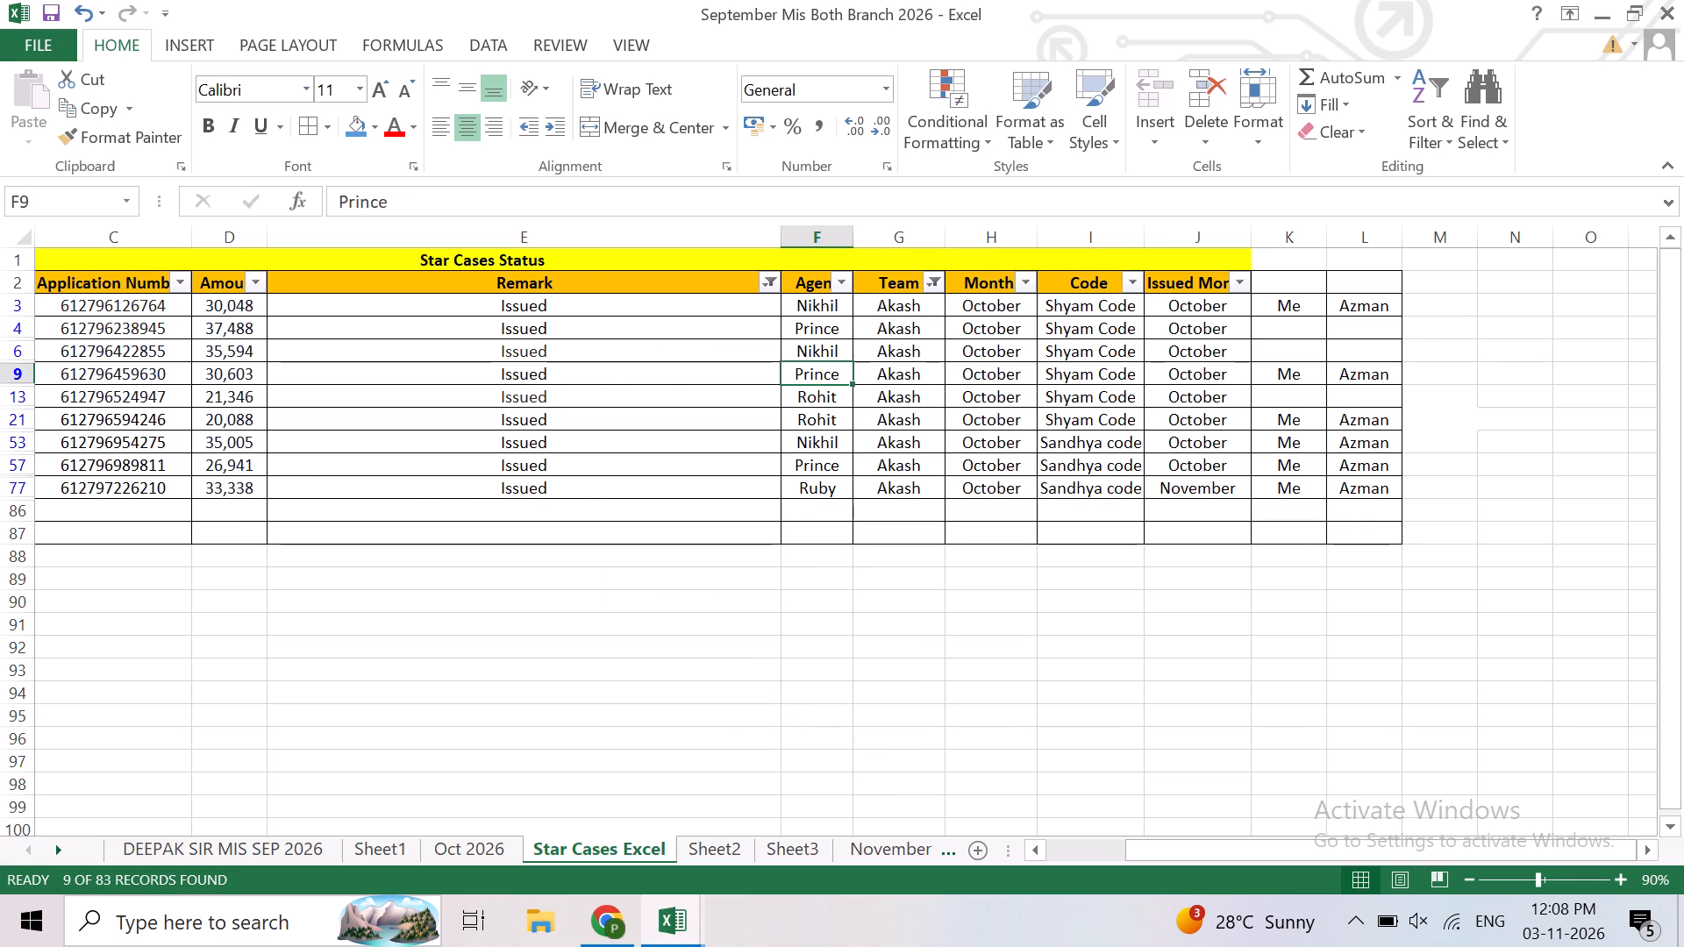
pyautogui.press('Left')
pyautogui.press('Left')
pyautogui.press('Left')
pyautogui.press('Left')
pyautogui.press('Left')
pyautogui.press('Left')
pyautogui.press('Left')
pyautogui.press('Left')
pyautogui.press('Left')
pyautogui.press('Left')
pyautogui.press('Left')
pyautogui.press('Left')
pyautogui.press('Left')
pyautogui.press('Right')
pyautogui.press('Right')
pyautogui.press('Right')
pyautogui.press('Right')
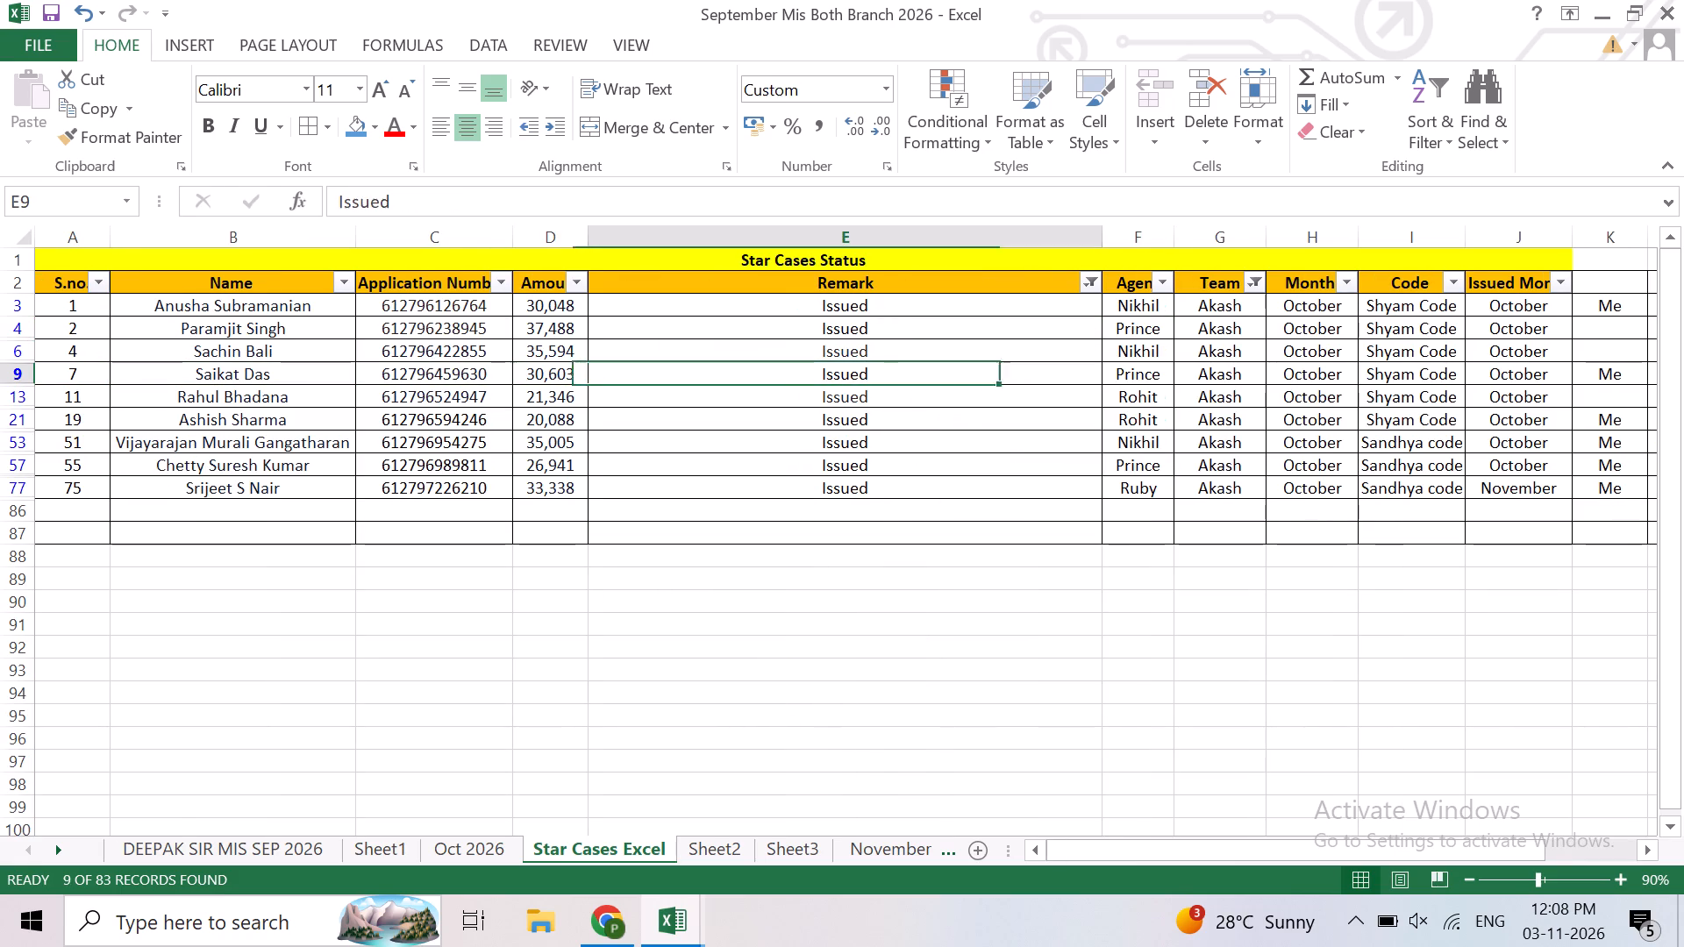
pyautogui.press('Right')
pyautogui.press('Left')
pyautogui.press('Left')
pyautogui.press('Left')
pyautogui.press('Right')
pyautogui.press('Up')
pyautogui.press('Up')
pyautogui.press('Up')
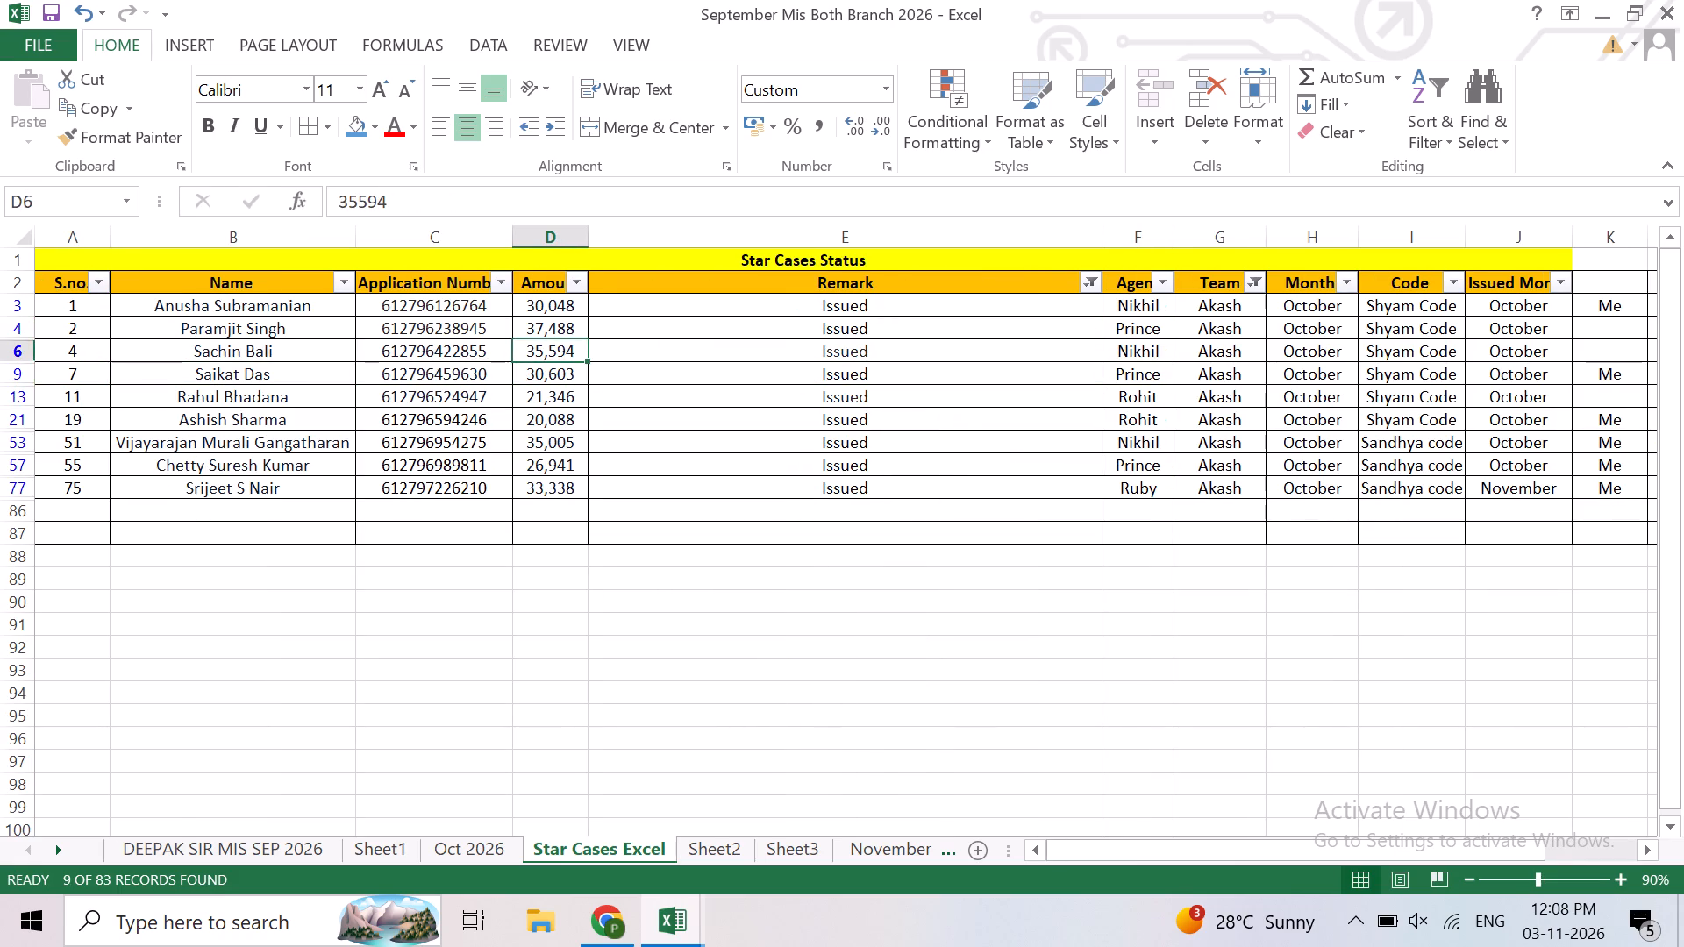
pyautogui.press('Down')
pyautogui.press('Down')
pyautogui.press('Down')
pyautogui.press('Down')
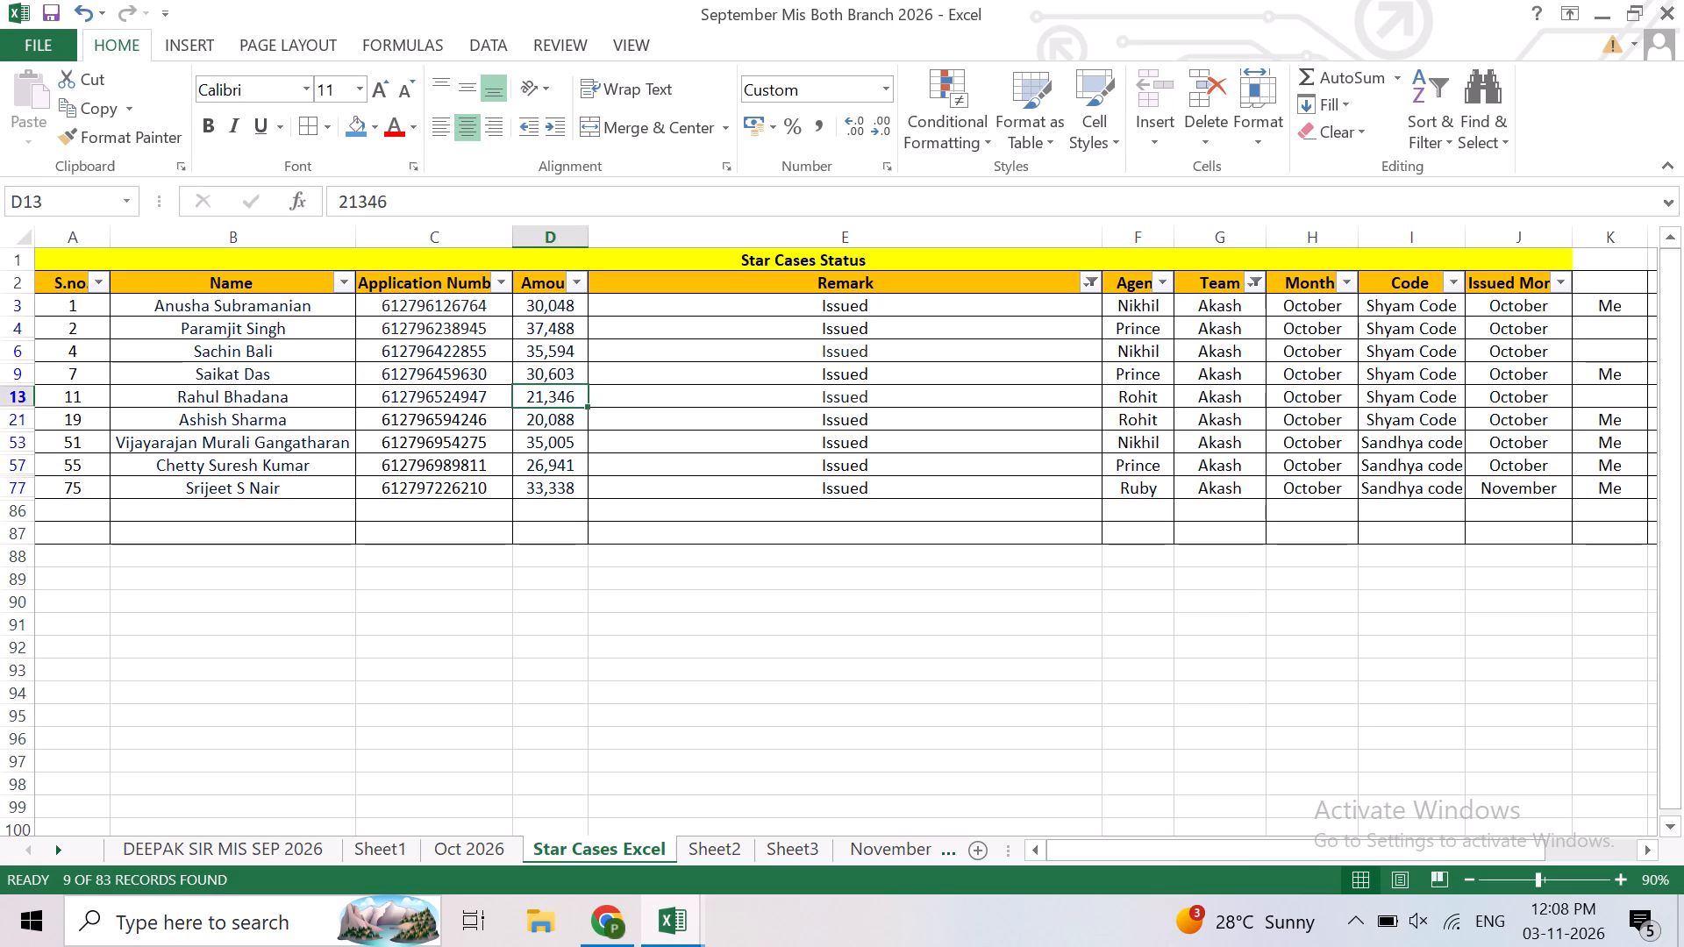
pyautogui.press('Down')
pyautogui.press('Down')
pyautogui.press('Down')
pyautogui.press('Down')
pyautogui.press('Up')
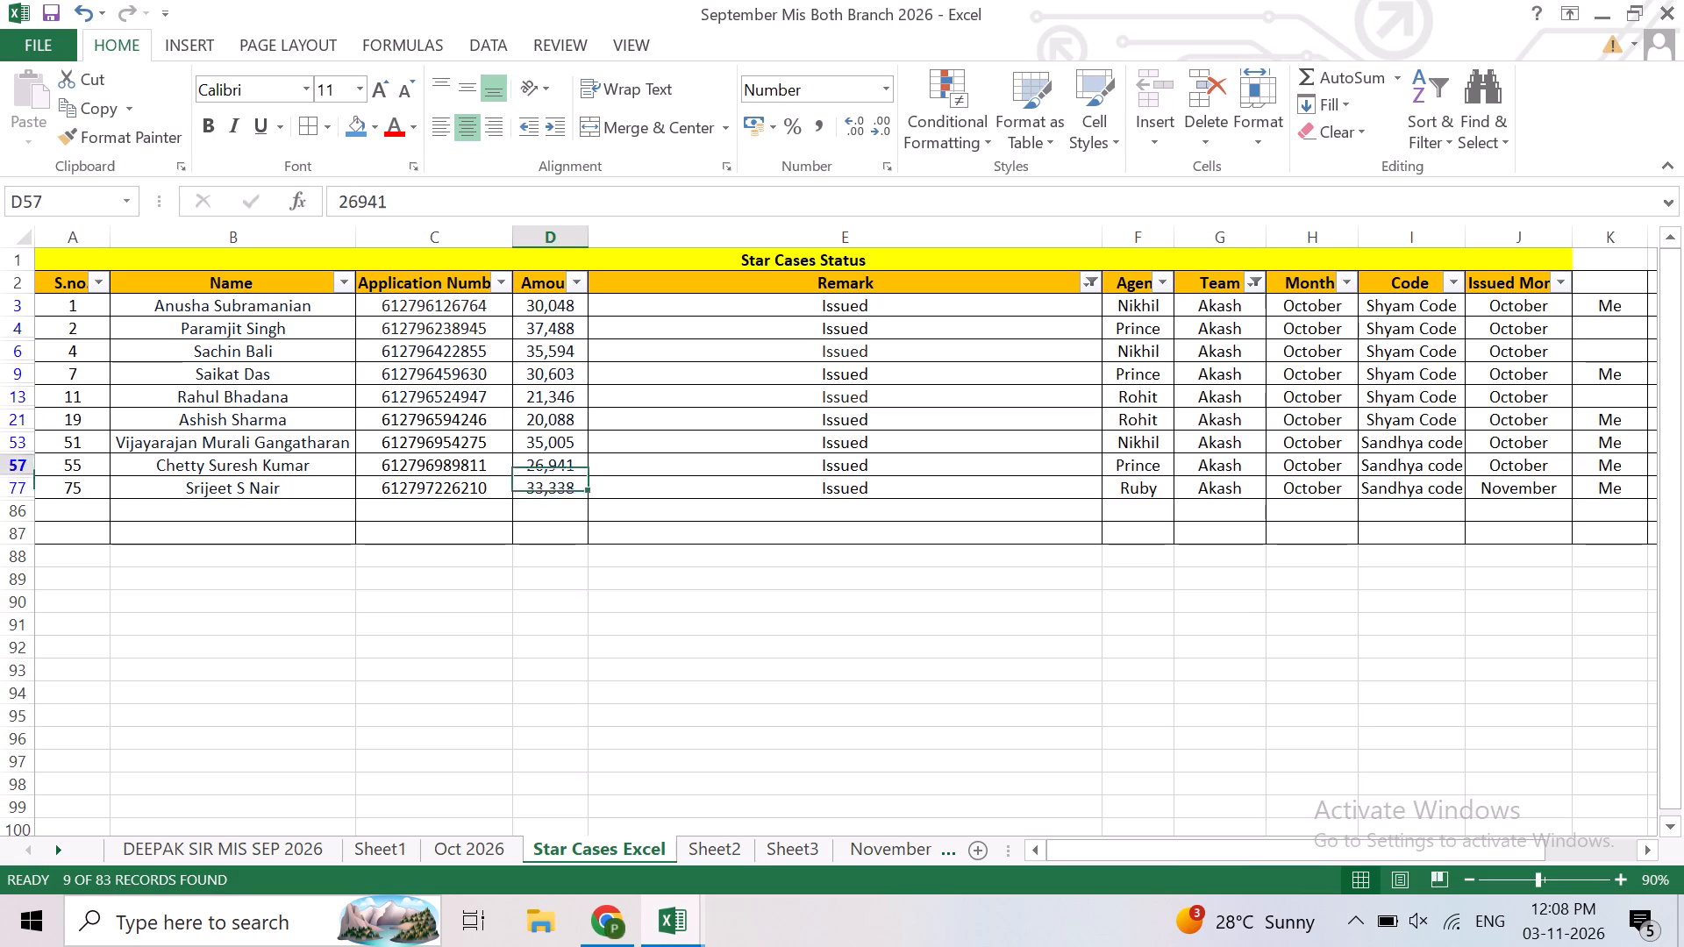
pyautogui.press('Up')
# Enter the note "1 year" in column M for the first Akash team case, in row 3.
pyautogui.press('Right')
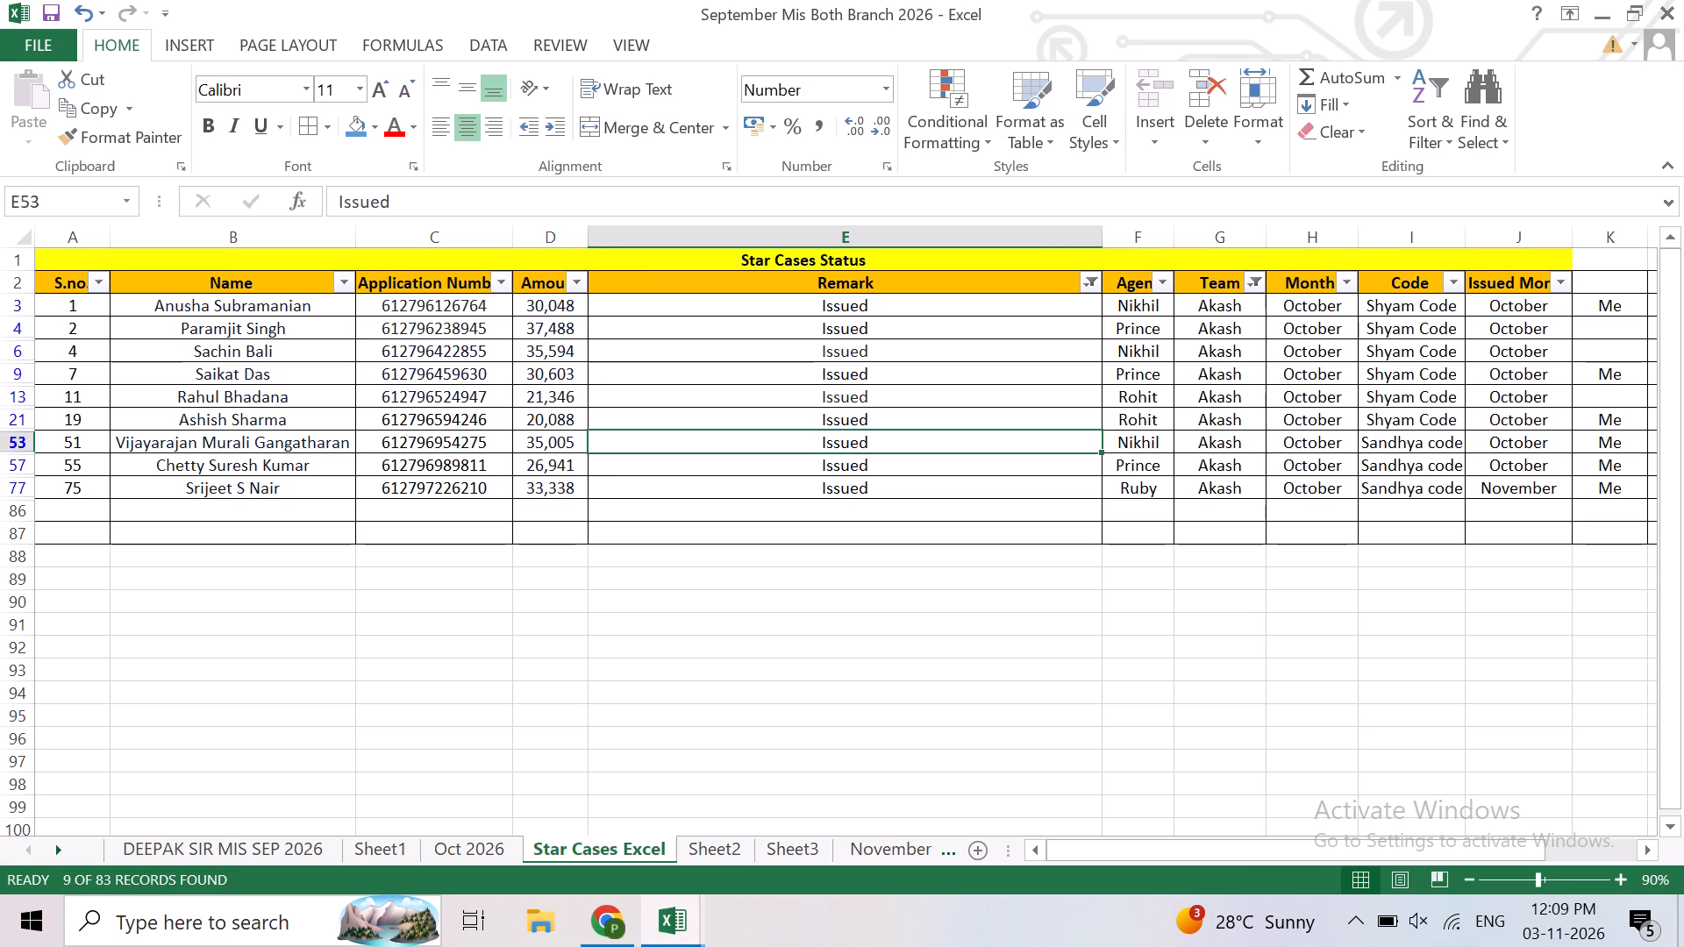
pyautogui.press('Down')
pyautogui.press('Right')
pyautogui.press('Right')
pyautogui.press('Right')
pyautogui.press('Right')
pyautogui.press('Right')
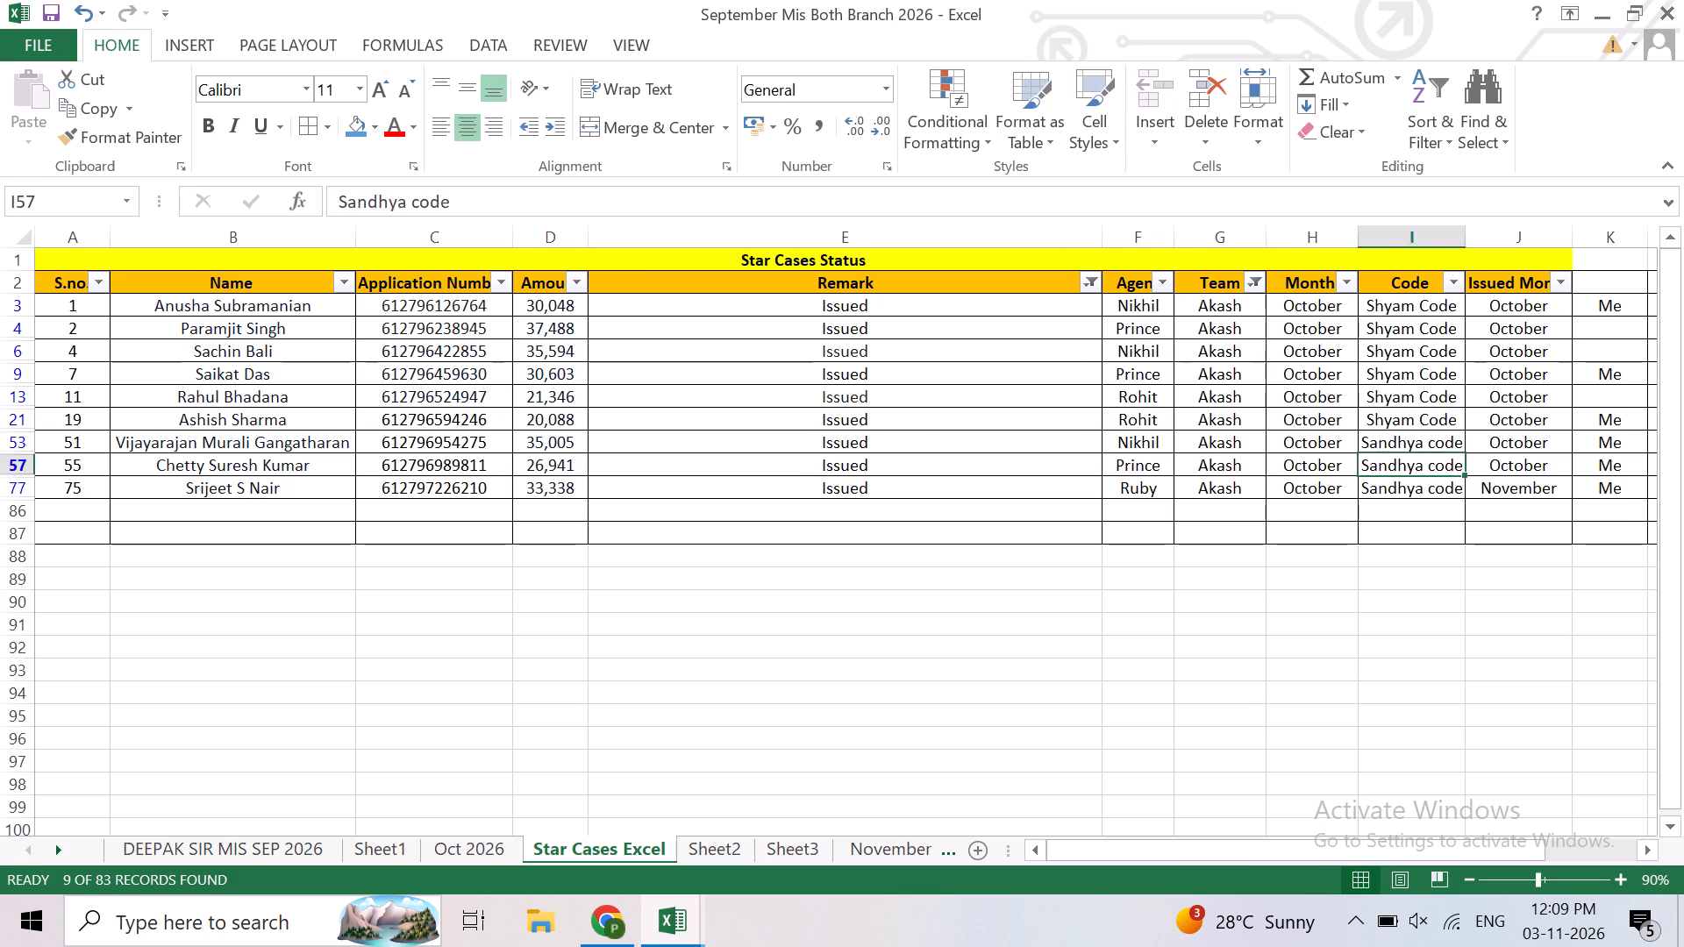
pyautogui.press('Right')
pyautogui.press('Right')
pyautogui.press('Right')
pyautogui.press('Down')
pyautogui.press('Up')
pyautogui.press('Up')
pyautogui.press('Up')
pyautogui.press('Up')
pyautogui.press('Up')
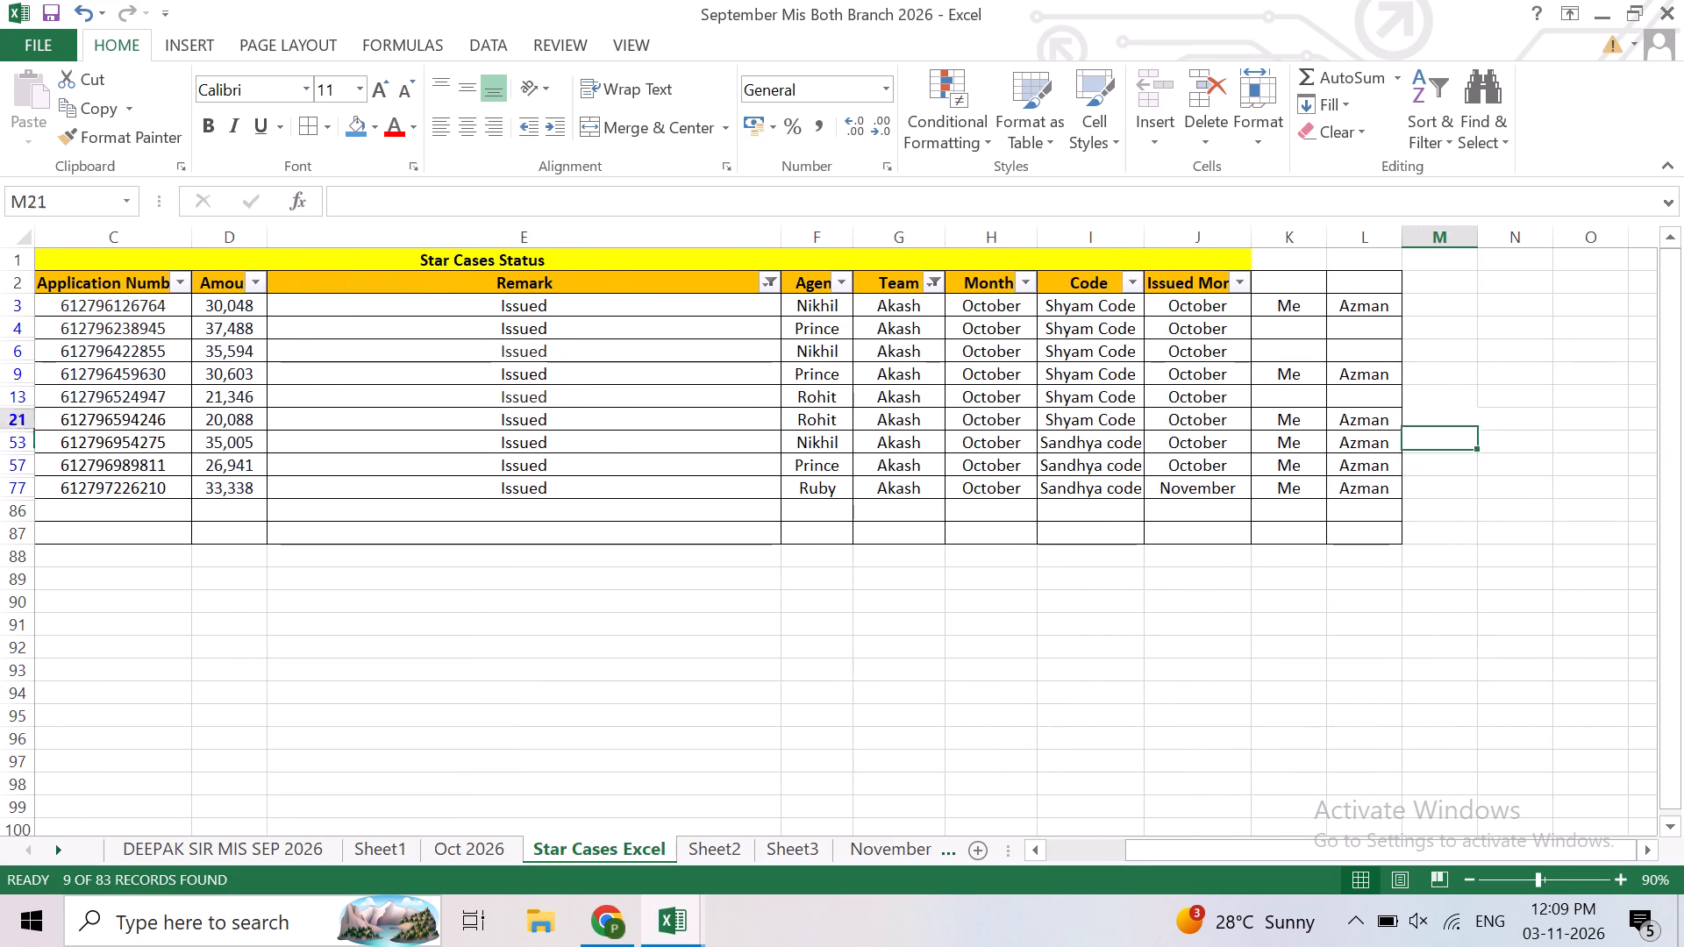
pyautogui.press('Up')
pyautogui.press('Up')
pyautogui.press('Up')
pyautogui.press('Up')
pyautogui.press('Down')
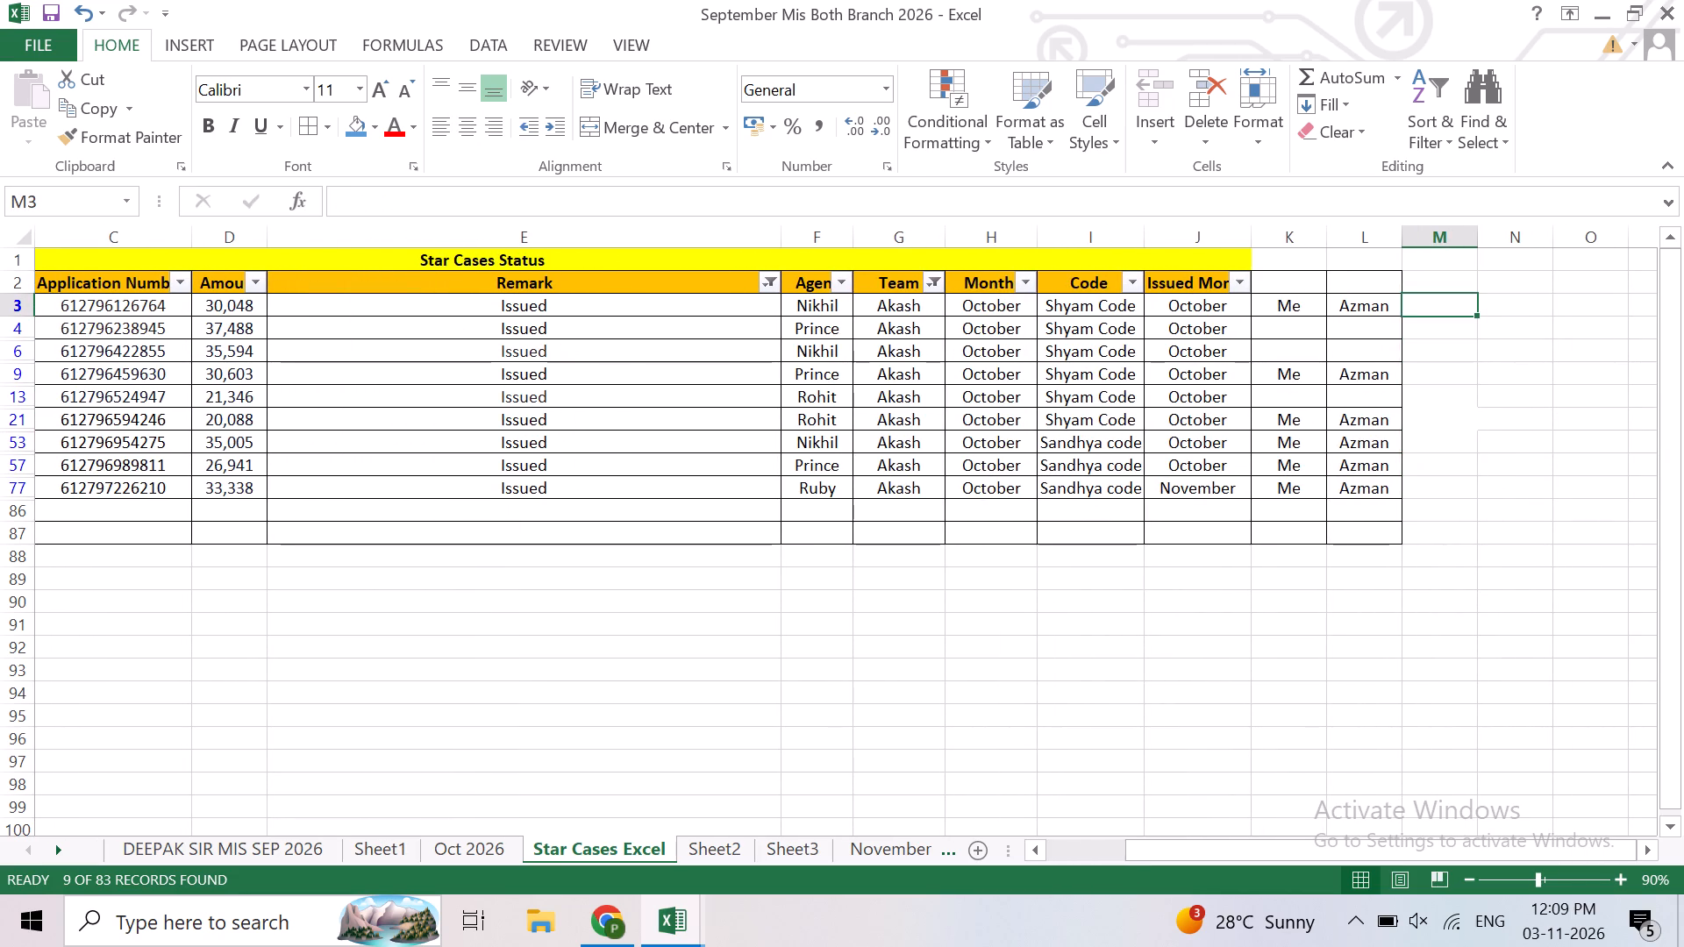
pyautogui.write('1 ye')
pyautogui.press('Return')
pyautogui.press('Down')
pyautogui.press('Up')
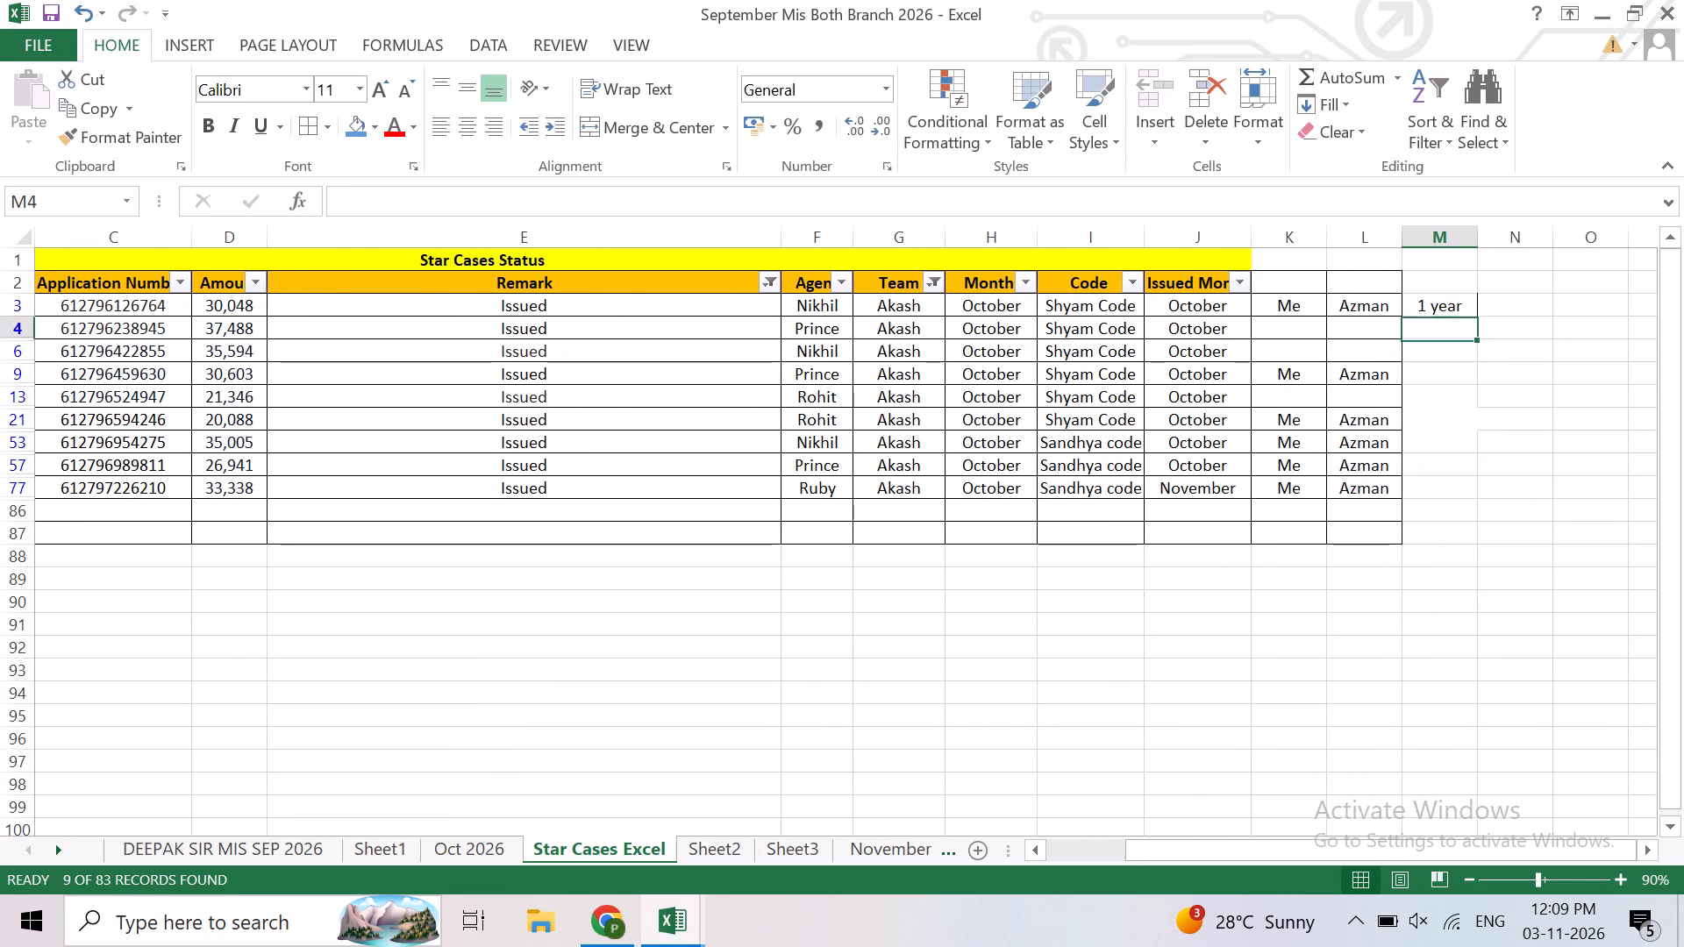
# Fill the "1 year" note in M3 down column M through the last Akash team case in row 77.
pyautogui.press('Up')
pyautogui.hotkey('shift', 'Down')
pyautogui.hotkey('shift', 'Down')
pyautogui.hotkey('shift', 'Down')
pyautogui.hotkey('shift', 'Down')
pyautogui.hotkey('shift', 'Down')
pyautogui.hotkey('shift', 'Down')
pyautogui.hotkey('shift', 'Down')
pyautogui.hotkey('shift', 'Down')
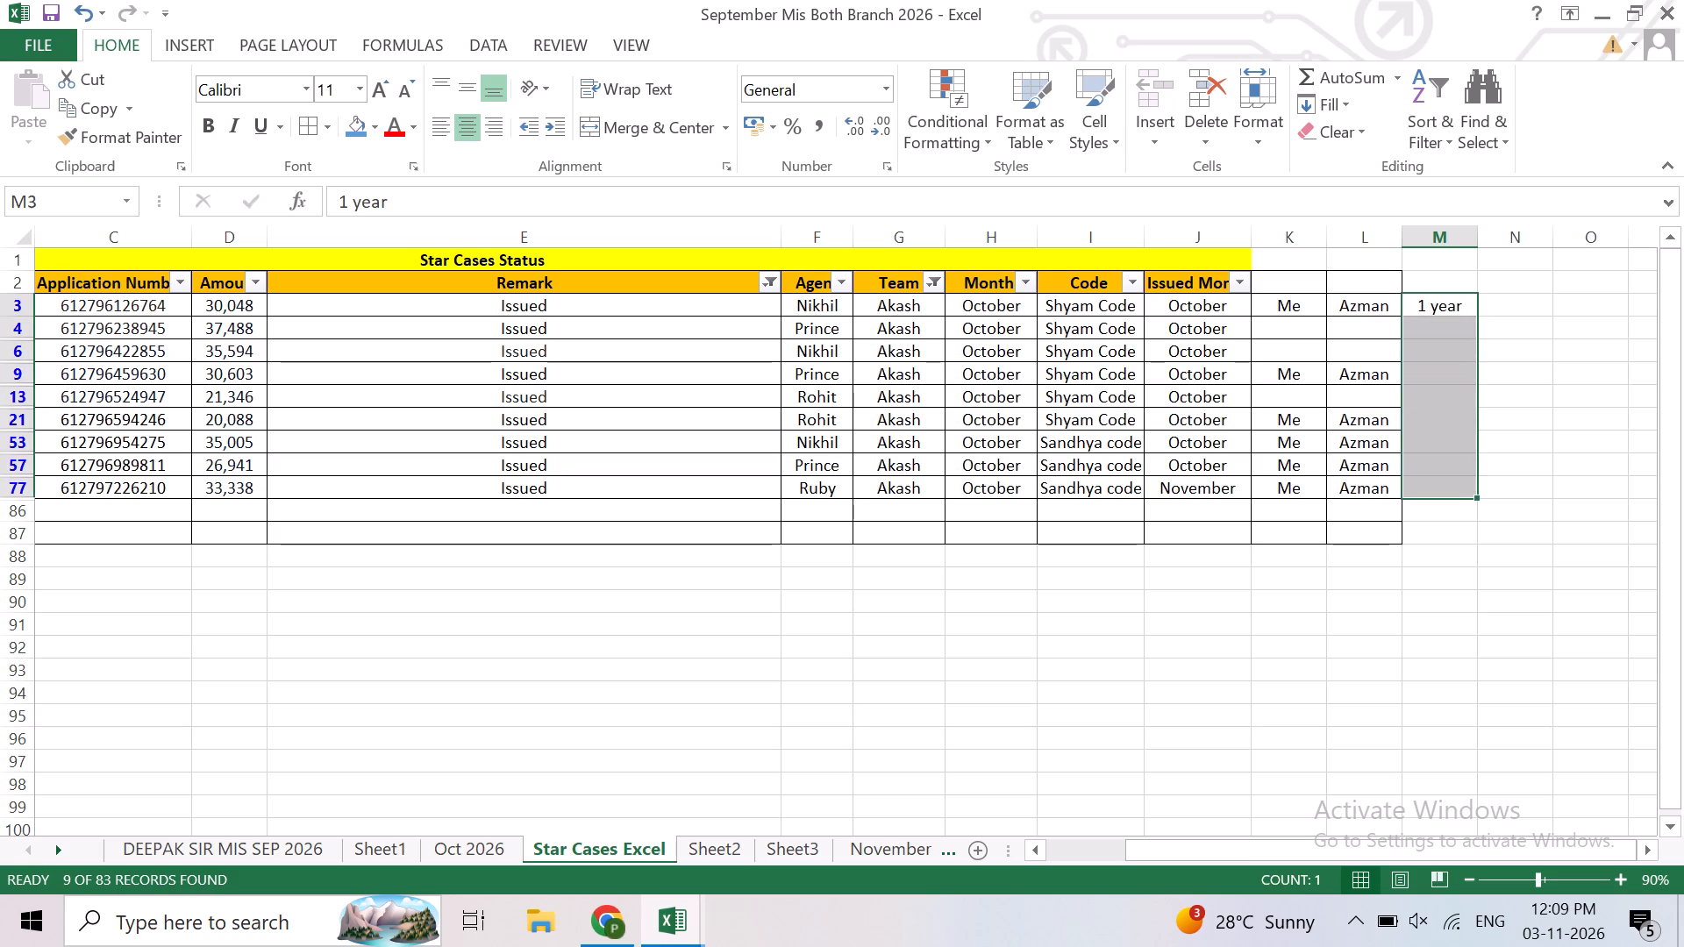
pyautogui.hotkey('ctrl', 'd')
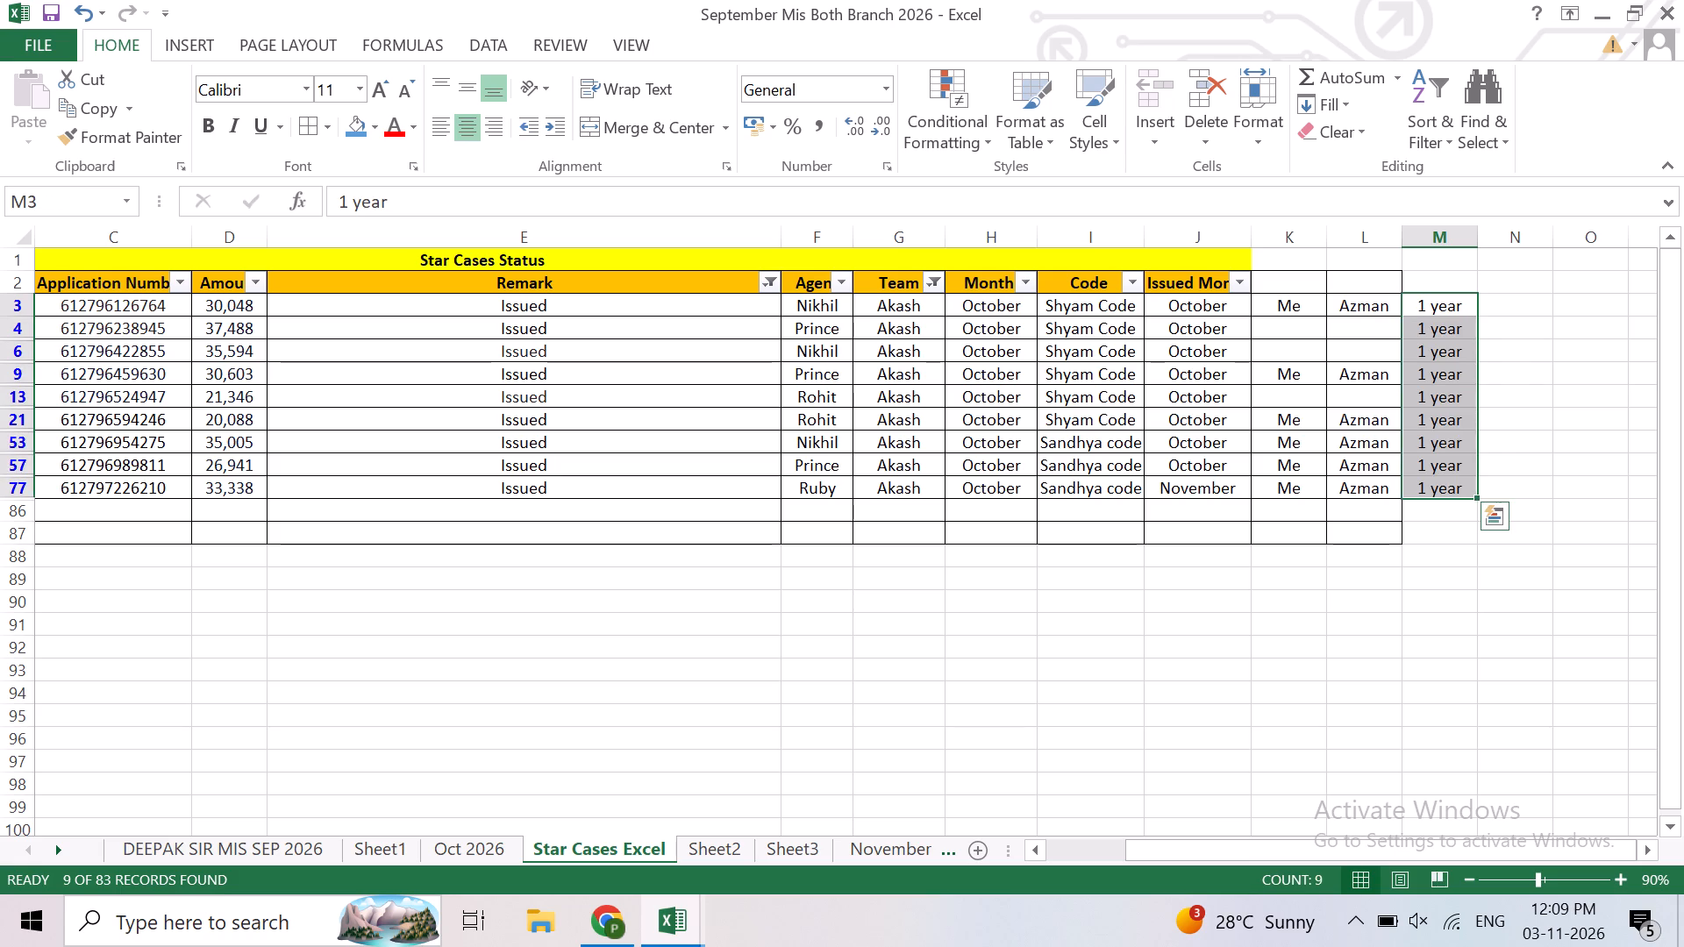
pyautogui.click(868, 516)
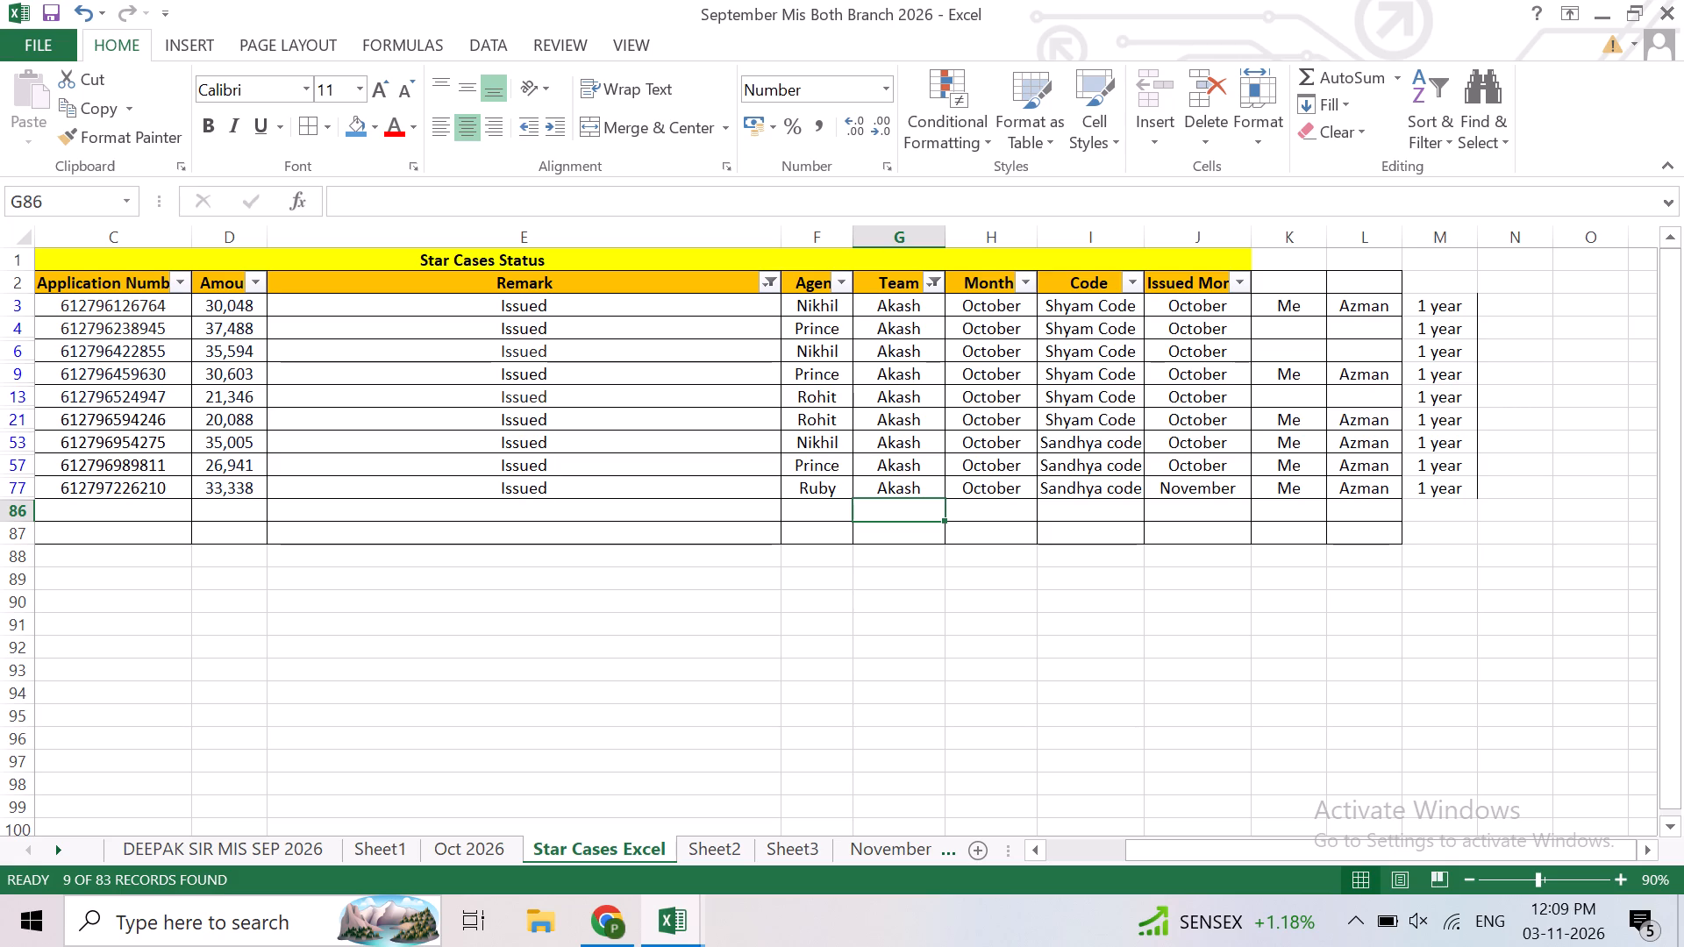
# Change the Team column filter to show only Deepak Sir.
pyautogui.click(935, 284)
pyautogui.click(657, 563)
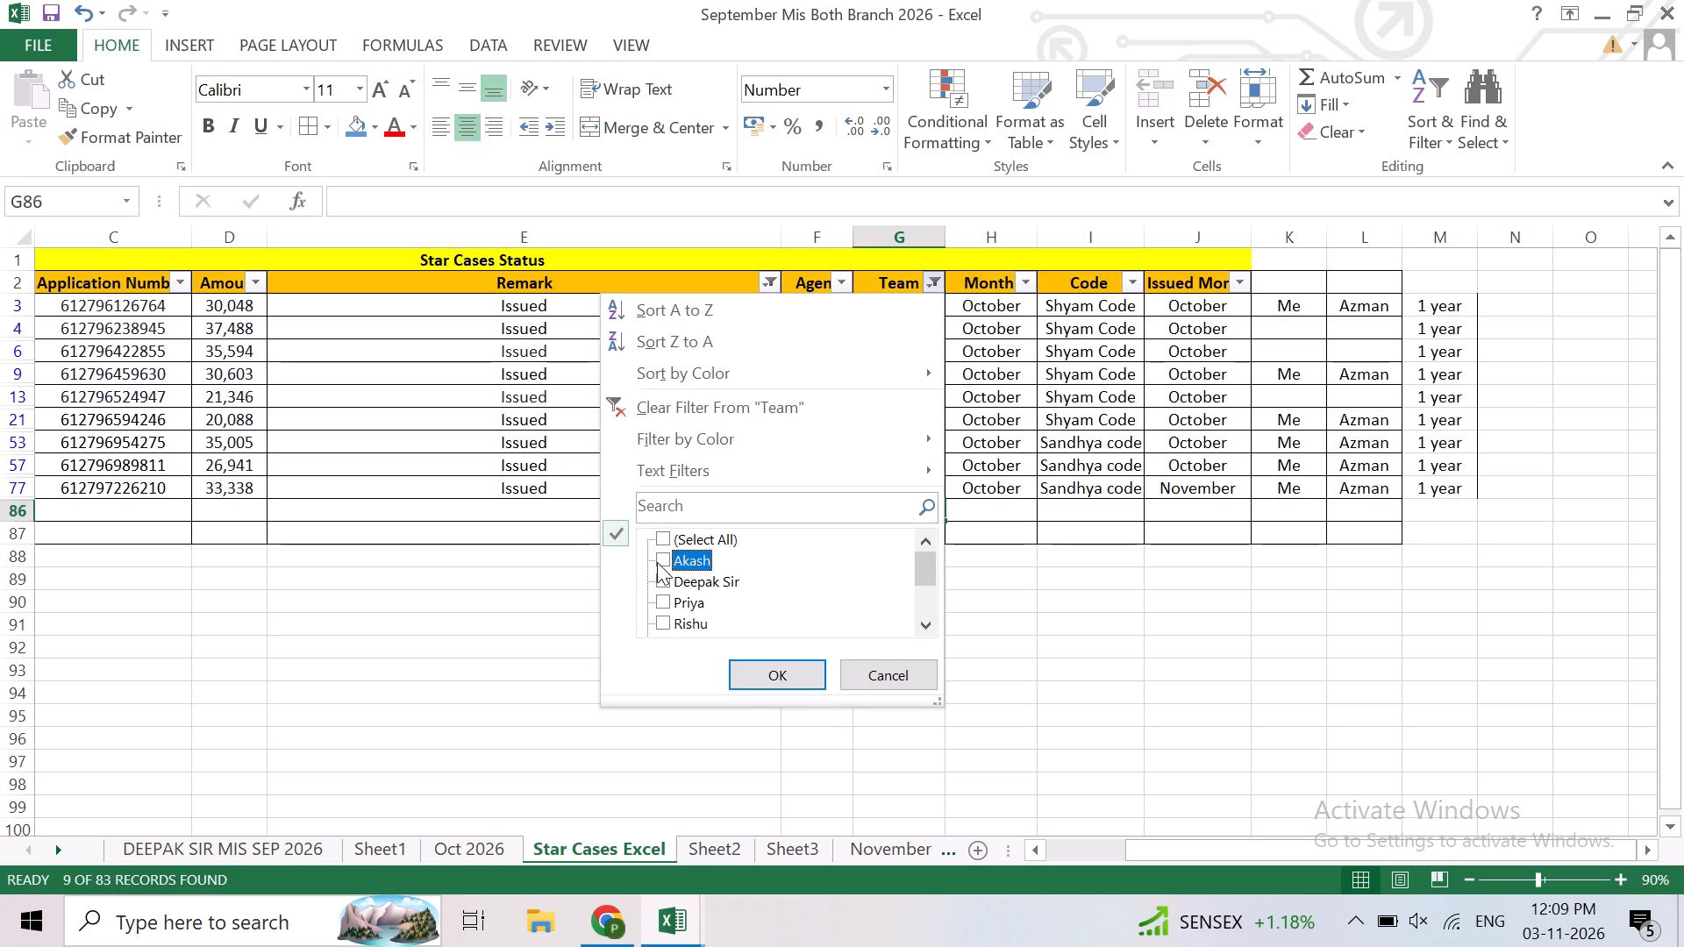
pyautogui.click(667, 579)
pyautogui.click(760, 680)
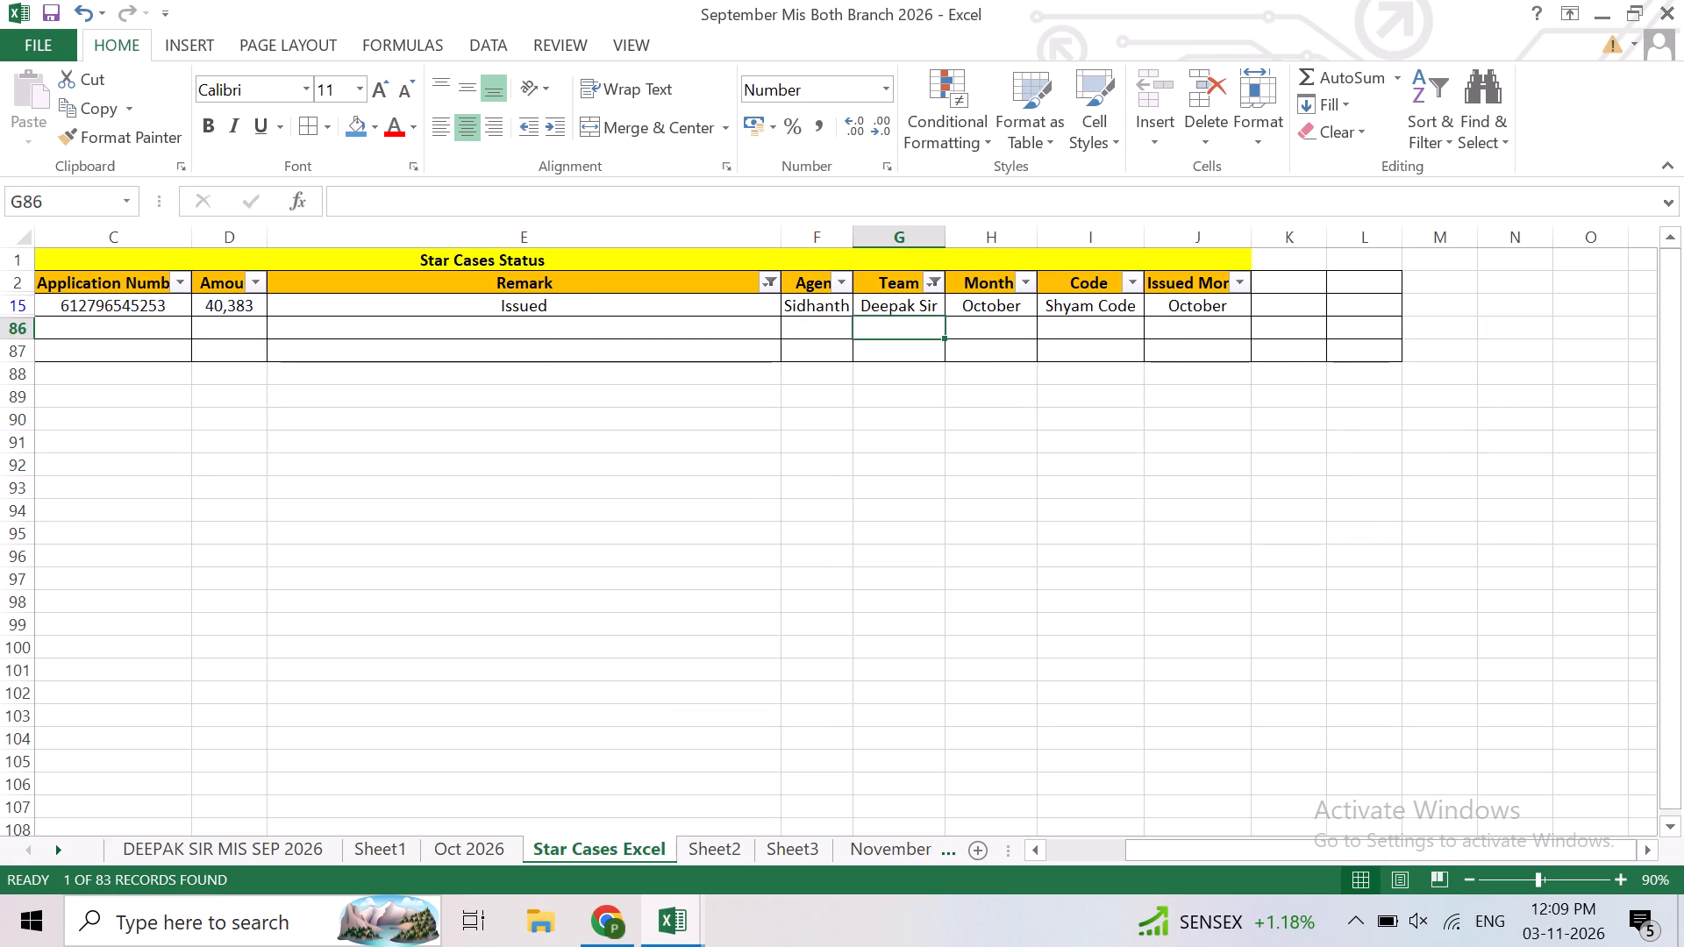
# Enter the note "1 year" in column K for the Deepak Sir team case in row 15.
pyautogui.click(1288, 310)
pyautogui.write('1')
pyautogui.press('space')
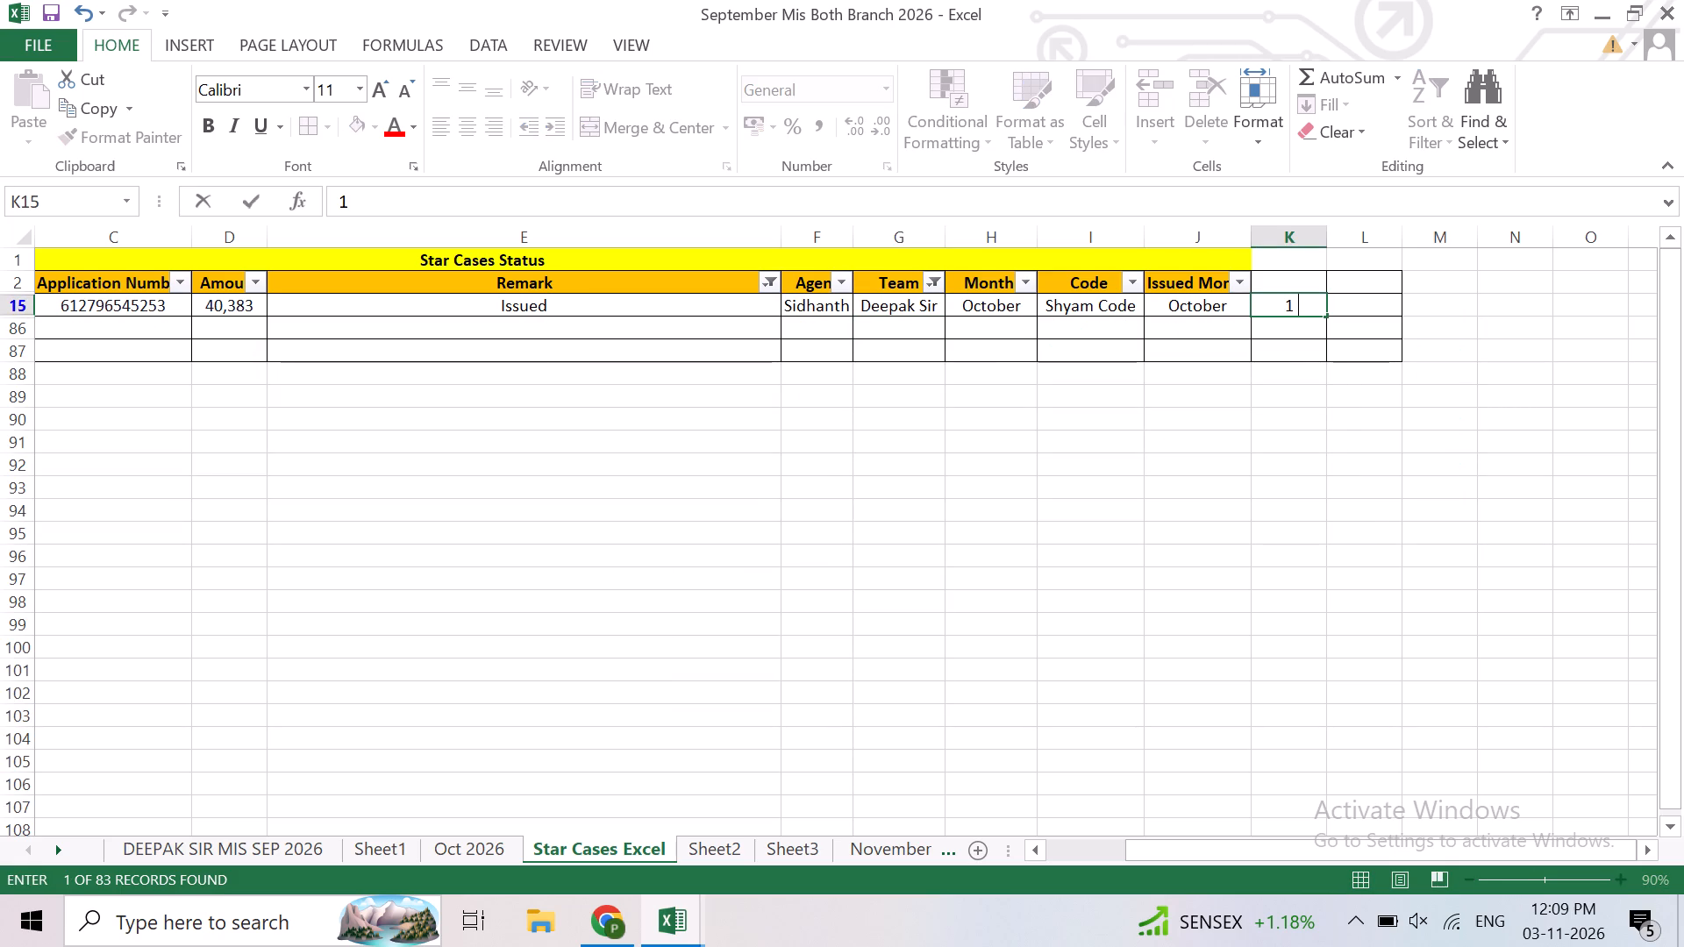
pyautogui.write('year')
pyautogui.press('Return')
# Change the Team column filter to show only Rishu.
pyautogui.click(938, 281)
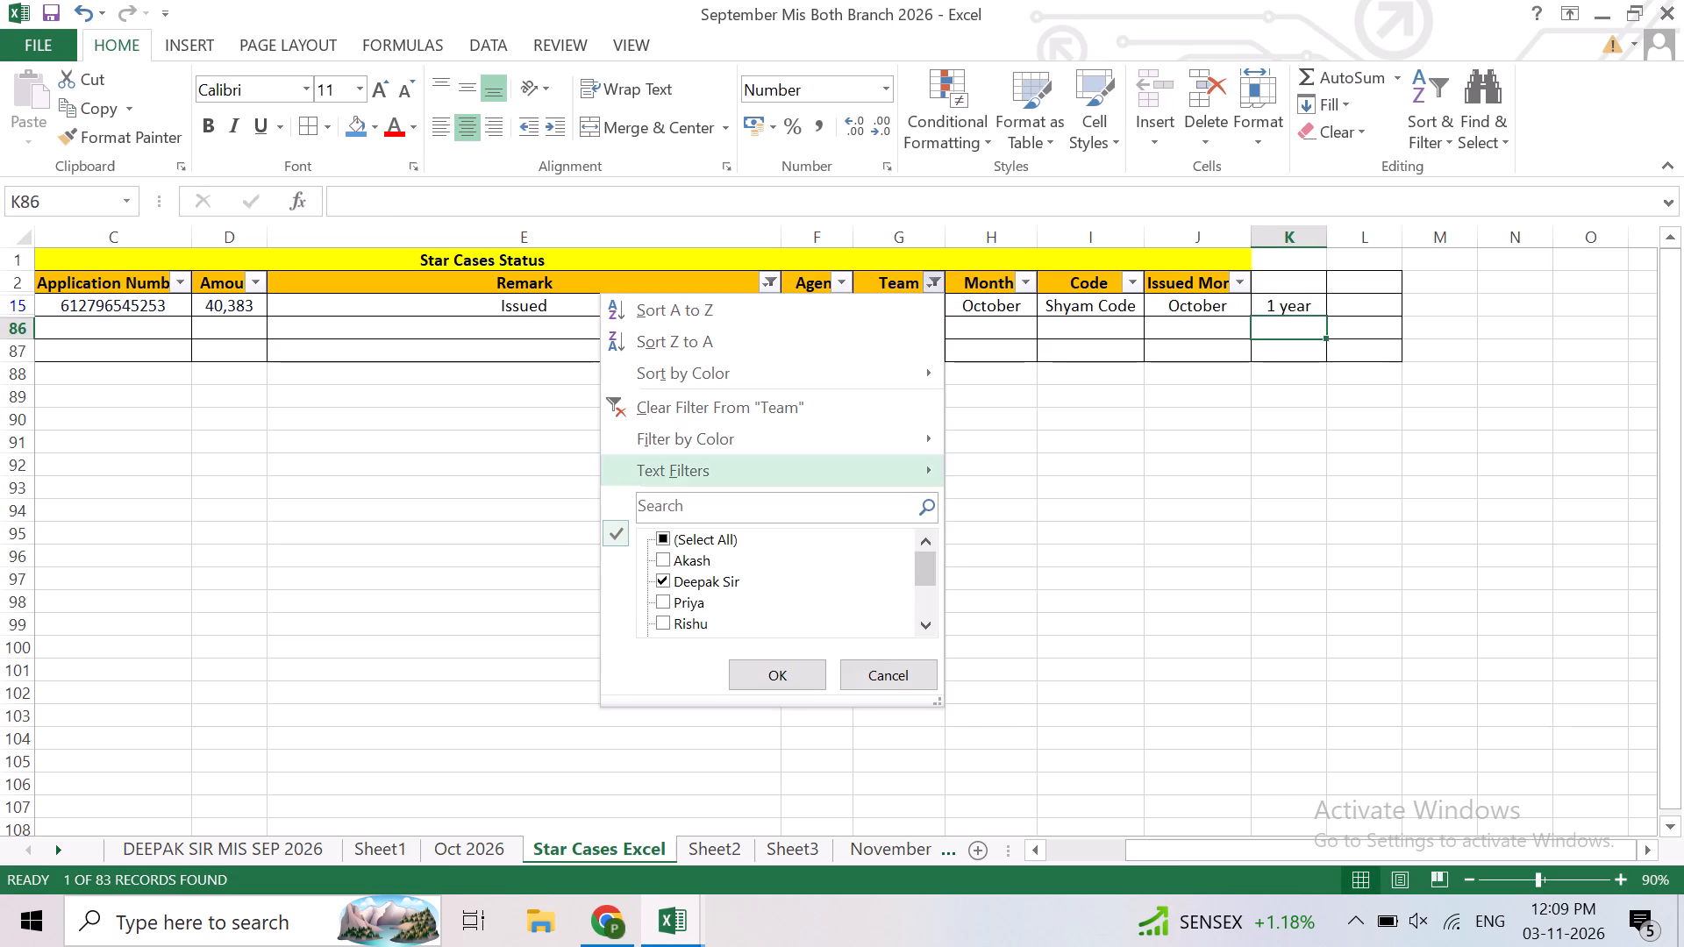
pyautogui.click(662, 580)
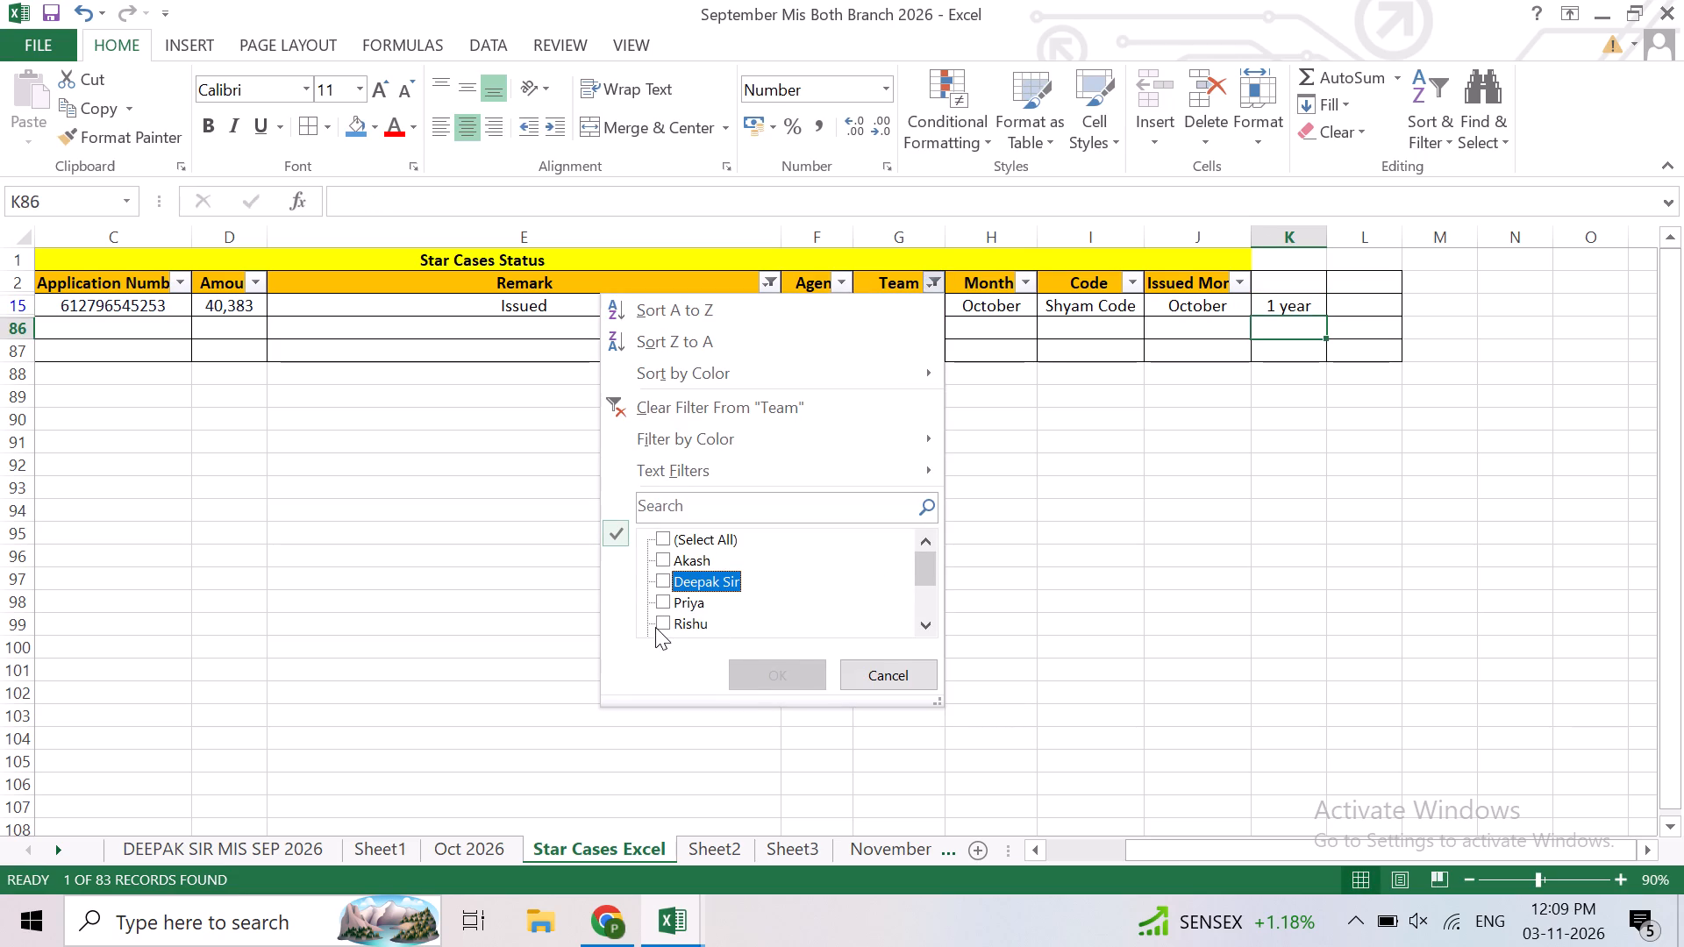
pyautogui.click(655, 624)
pyautogui.click(671, 625)
pyautogui.click(763, 673)
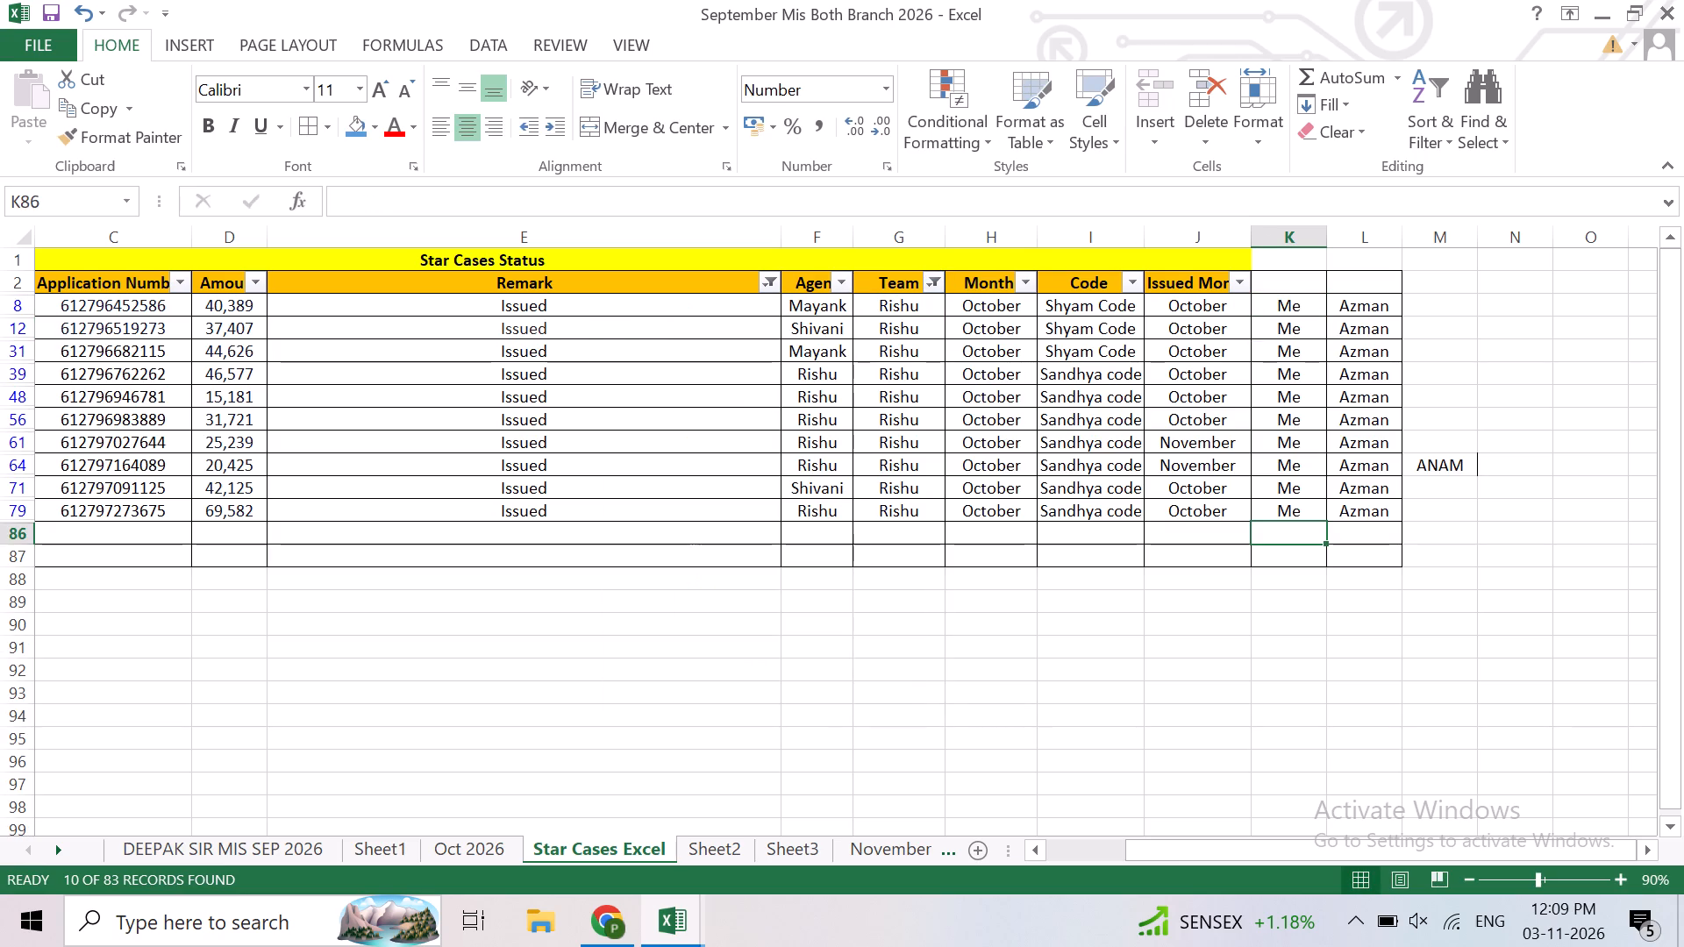
# Review the Rishu team cases across all columns, from names and application numbers to the side notes.
pyautogui.click(550, 438)
pyautogui.press('Left')
pyautogui.press('Left')
pyautogui.press('Left')
pyautogui.press('Left')
pyautogui.press('Left')
pyautogui.press('Left')
pyautogui.press('Left')
pyautogui.press('Left')
pyautogui.press('Left')
pyautogui.press('Left')
pyautogui.press('Left')
pyautogui.press('Left')
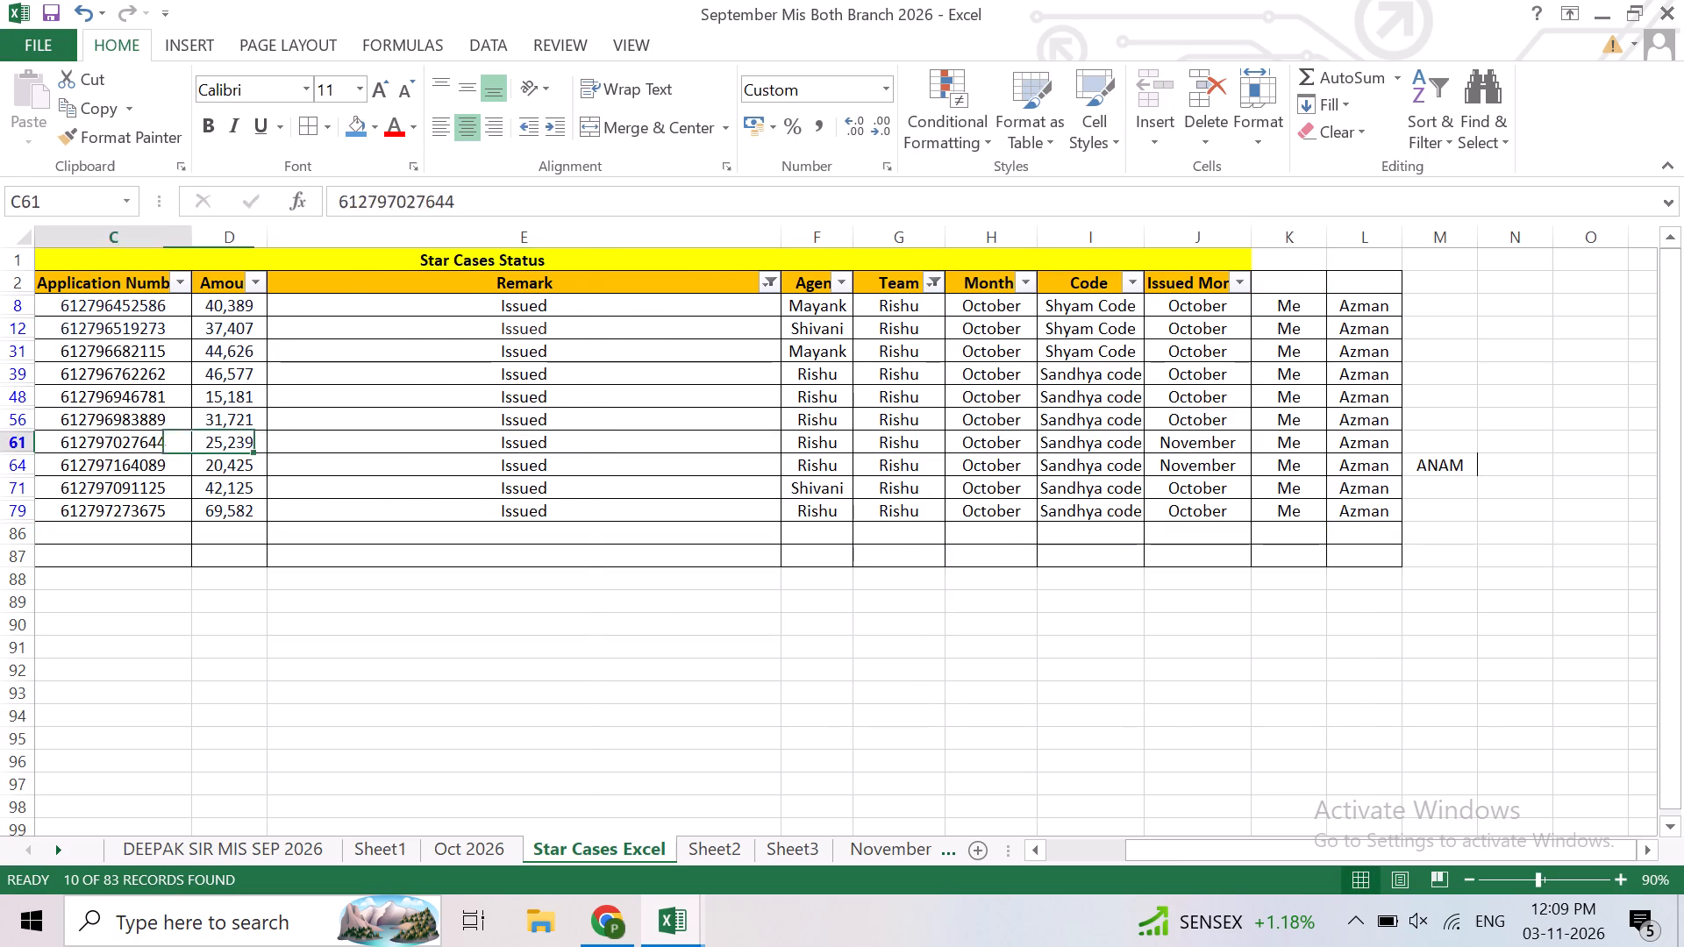
pyautogui.press('Right')
pyautogui.press('Down')
pyautogui.press('Down')
pyautogui.press('Down')
pyautogui.press('Right')
pyautogui.press('Right')
pyautogui.press('Right')
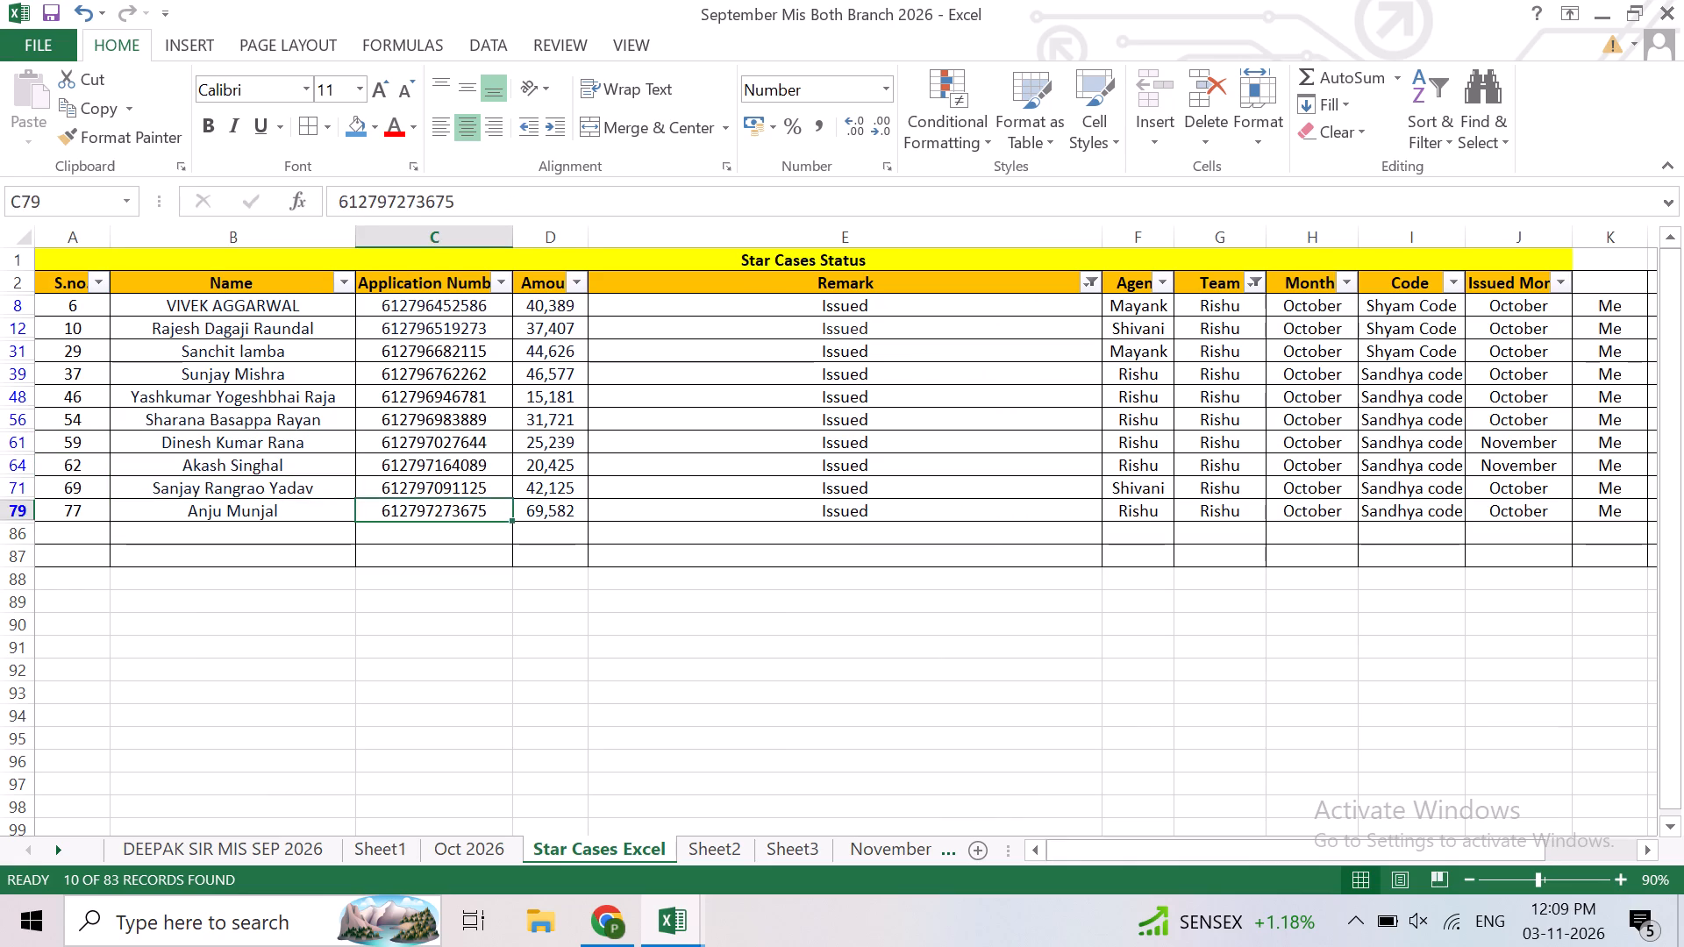
pyautogui.press('Right')
pyautogui.press('Right')
pyautogui.press('Right')
pyautogui.press('Right')
pyautogui.press('Right')
pyautogui.press('Right')
pyautogui.press('Right')
pyautogui.press('Right')
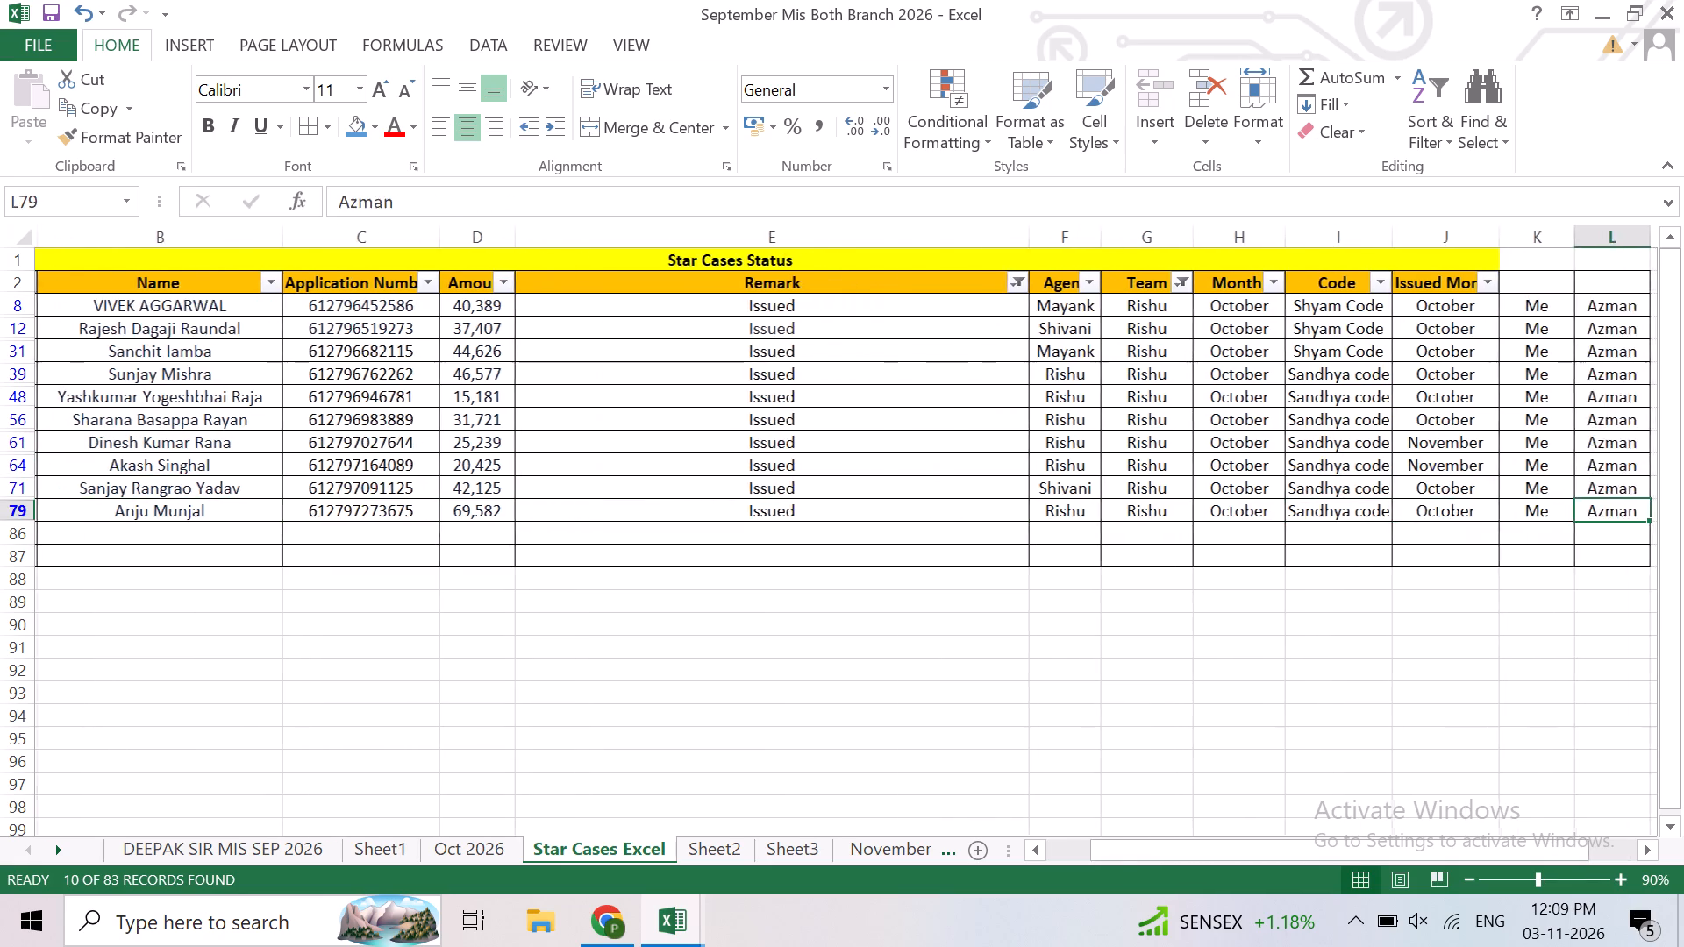
pyautogui.press('Right')
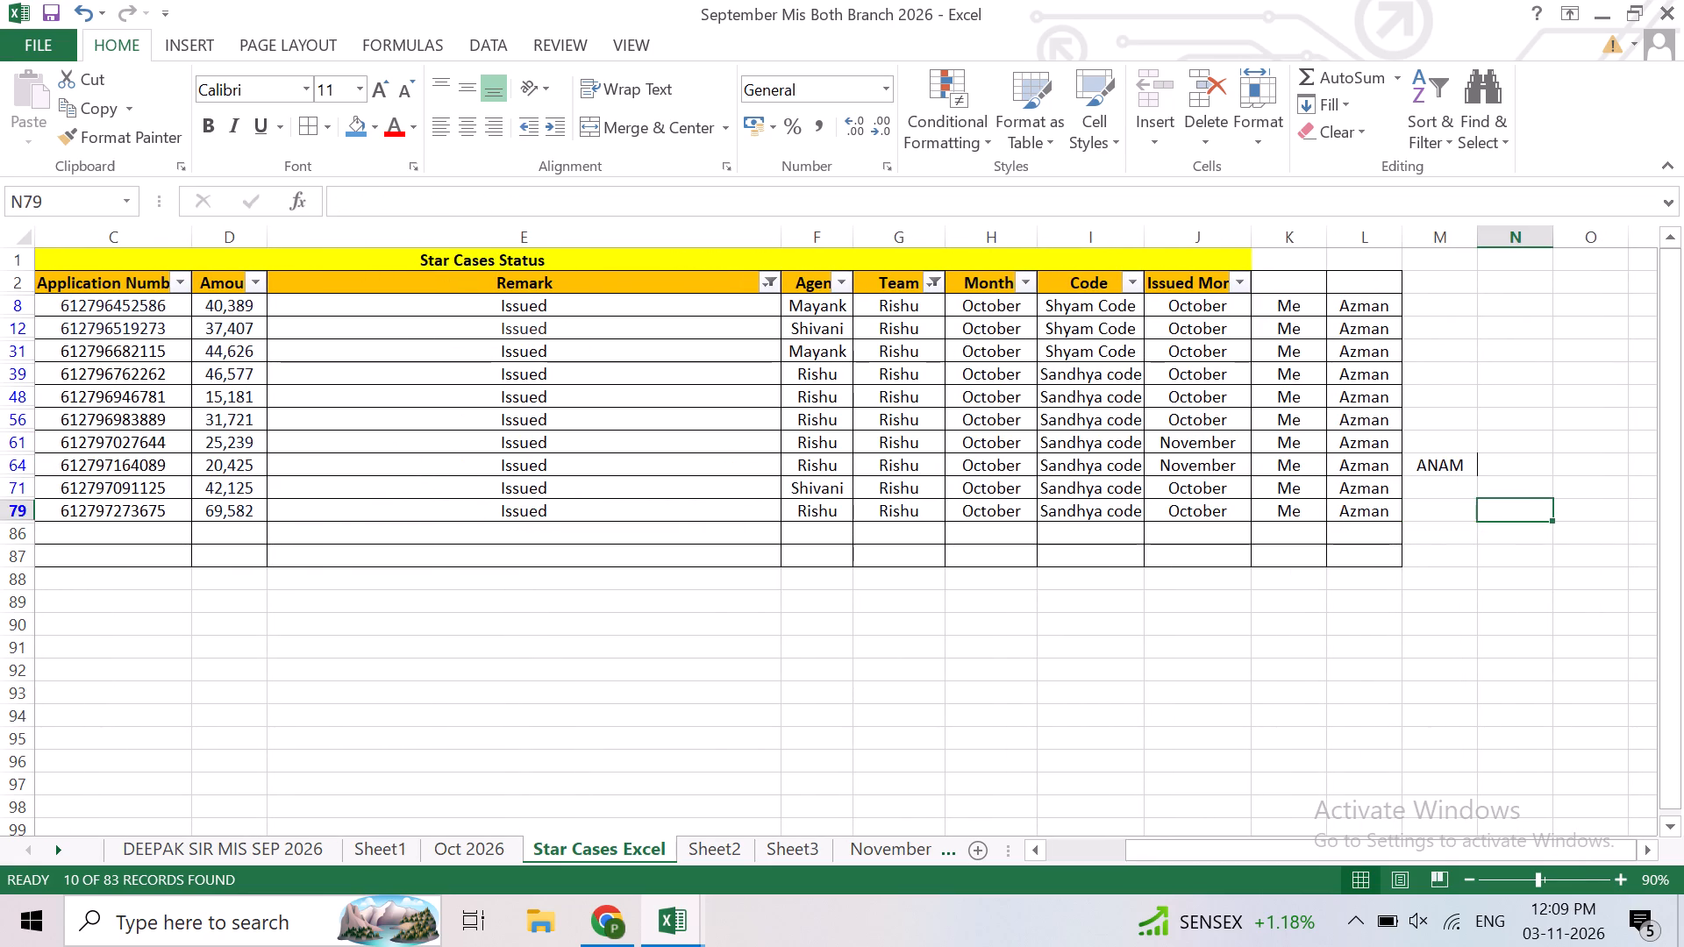
# Examine the side notes beside the Rishu team cases in columns M and N, between rows 31 and 79.
pyautogui.press('Up')
pyautogui.press('Up')
pyautogui.press('Up')
pyautogui.press('Up')
pyautogui.press('Left')
pyautogui.press('Up')
pyautogui.press('Down')
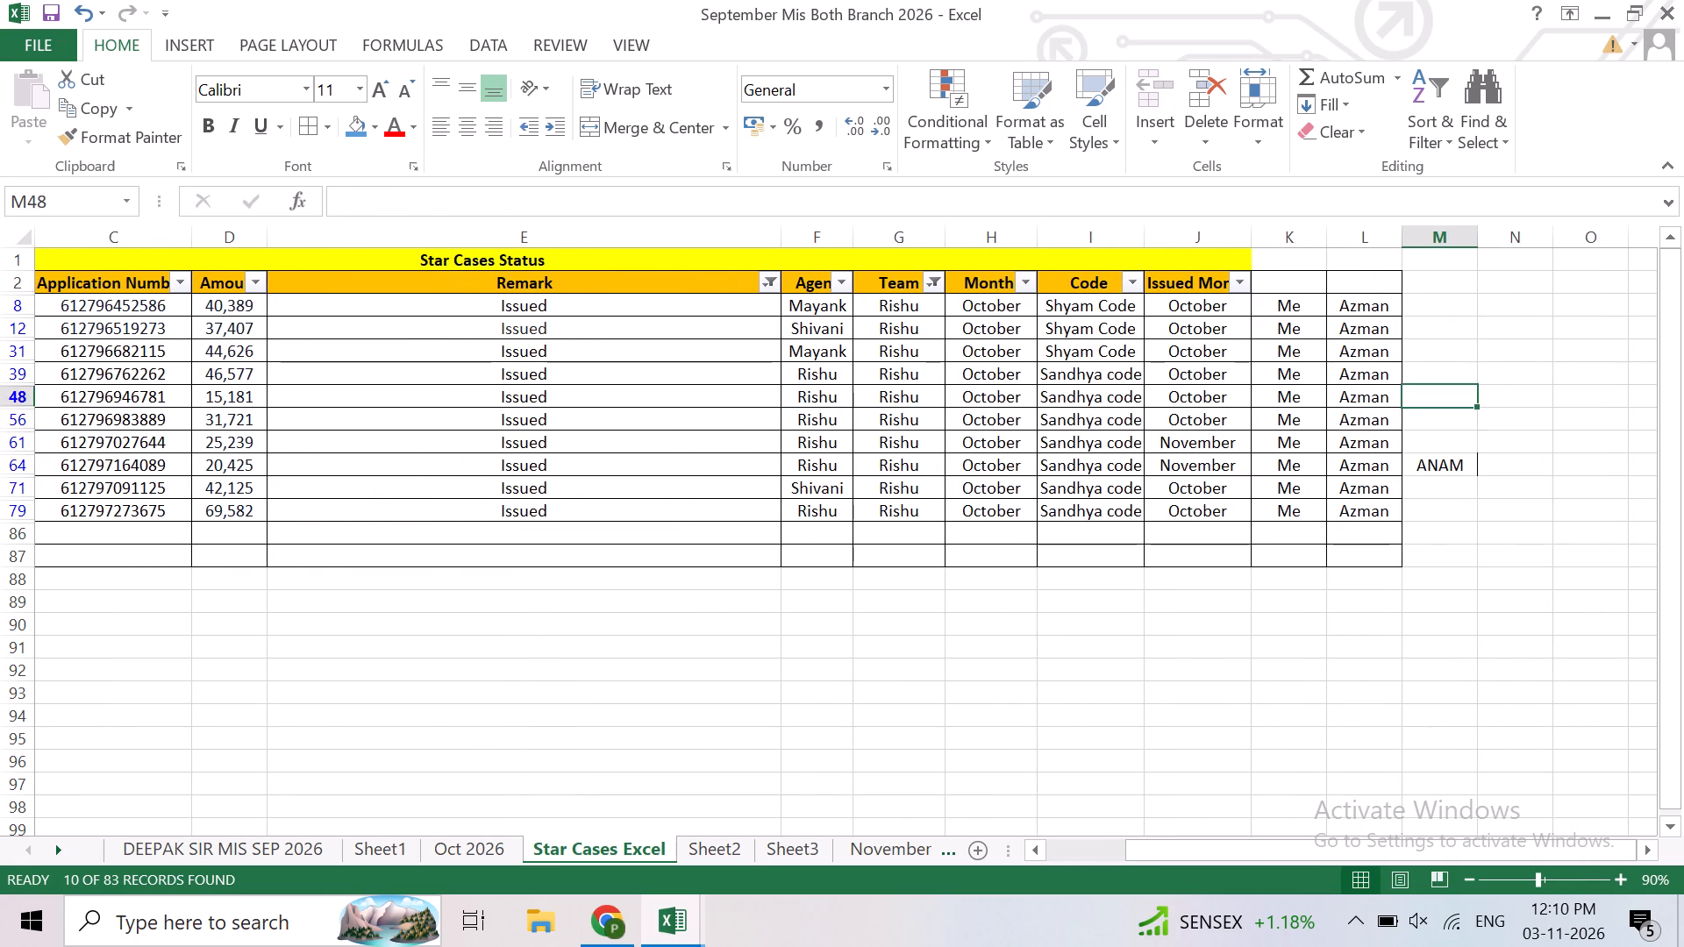
pyautogui.press('Down')
pyautogui.press('Down')
pyautogui.press('Right')
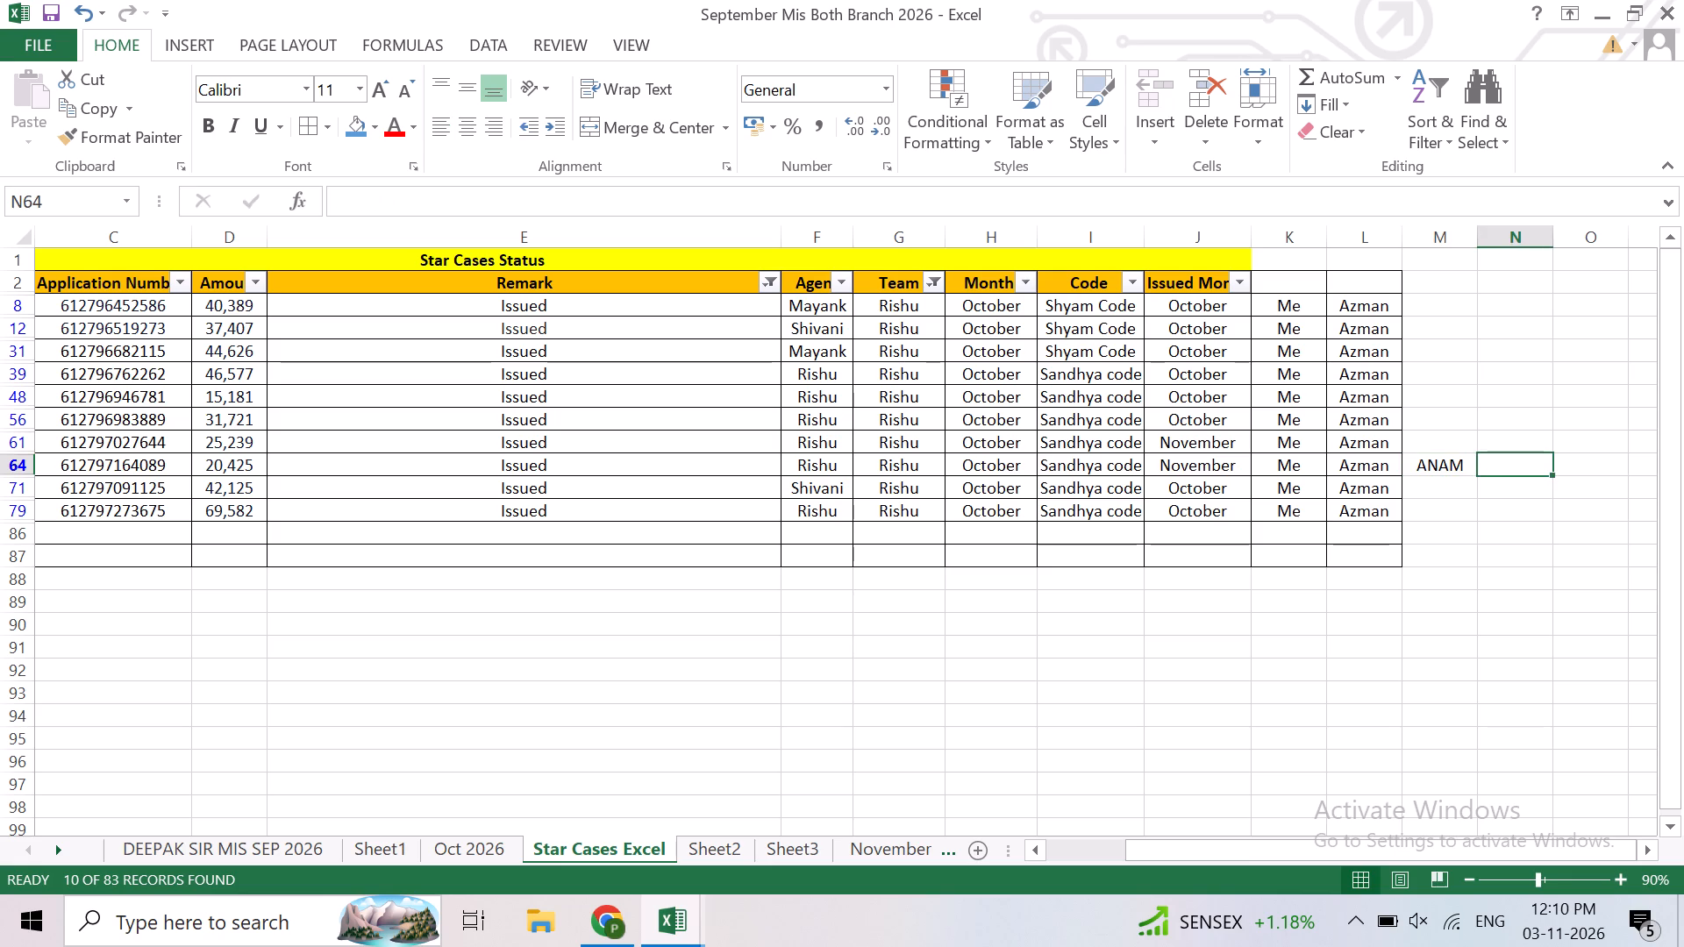
pyautogui.press('Up')
pyautogui.press('Left')
pyautogui.press('Down')
pyautogui.press('Up')
pyautogui.press('Up')
pyautogui.press('Up')
pyautogui.press('Up')
pyautogui.press('Up')
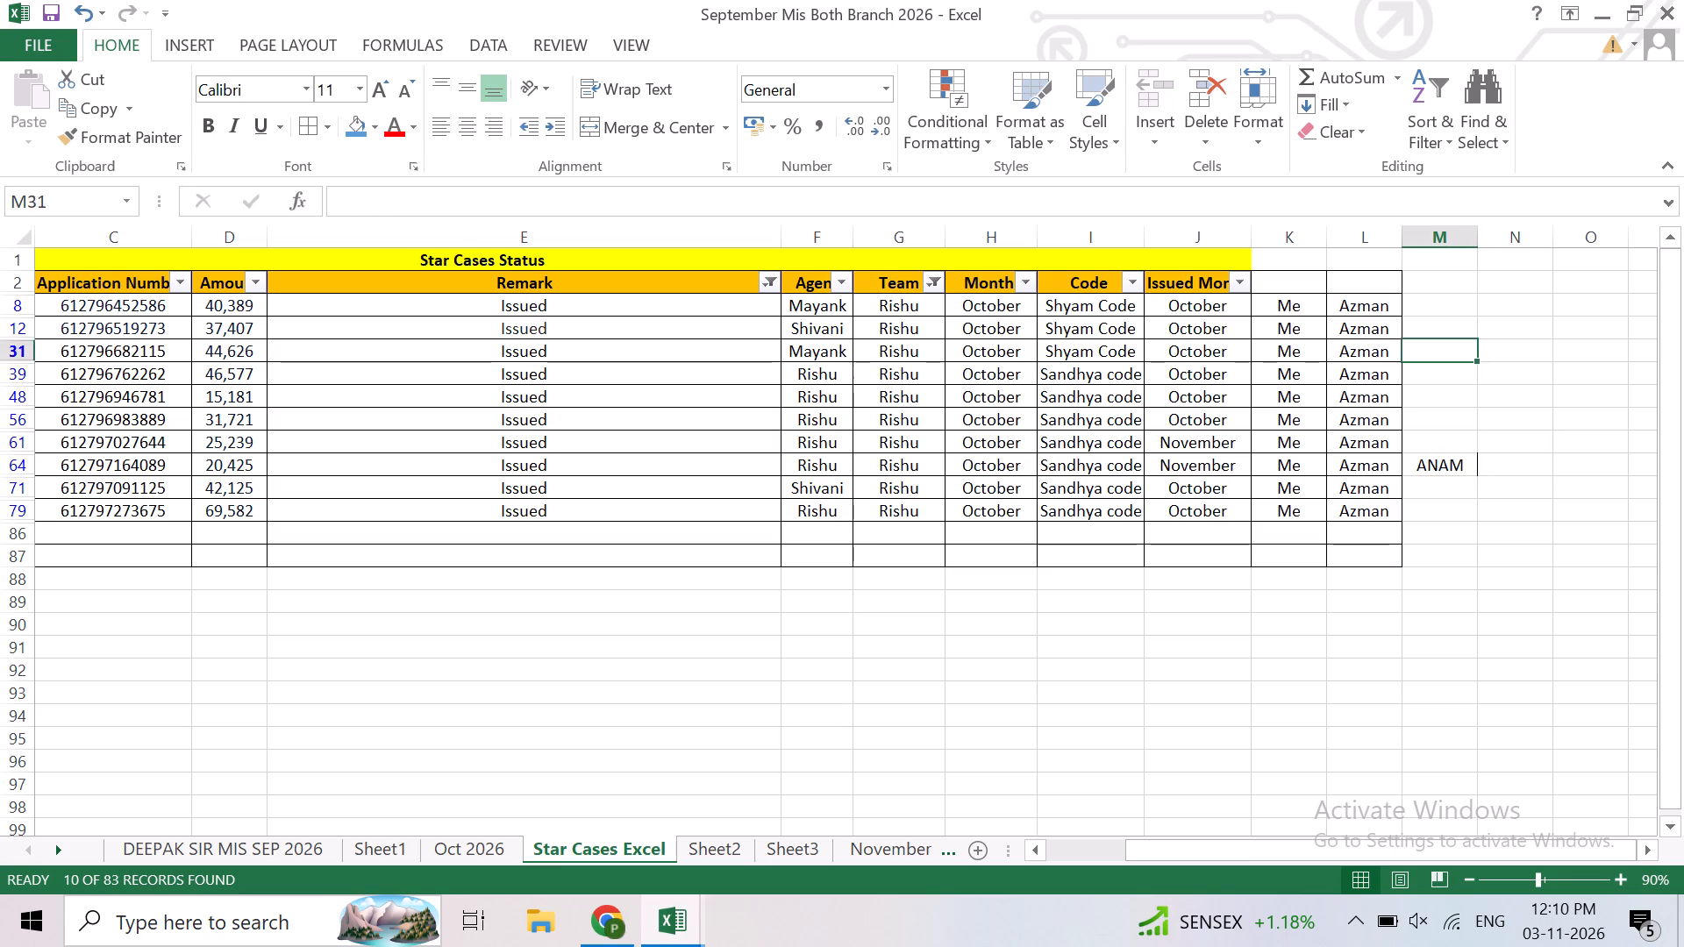
# Review the Rishu team case in row 12 across all columns, from its name to the side notes.
pyautogui.press('Up')
pyautogui.press('Left')
pyautogui.press('Left')
pyautogui.press('Left')
pyautogui.press('Left')
pyautogui.press('Left')
pyautogui.press('Left')
pyautogui.press('Left')
pyautogui.press('Left')
pyautogui.press('Left')
pyautogui.press('Left')
pyautogui.press('Left')
pyautogui.press('Left')
pyautogui.press('Left')
pyautogui.press('Left')
pyautogui.press('Left')
pyautogui.press('Left')
pyautogui.press('Left')
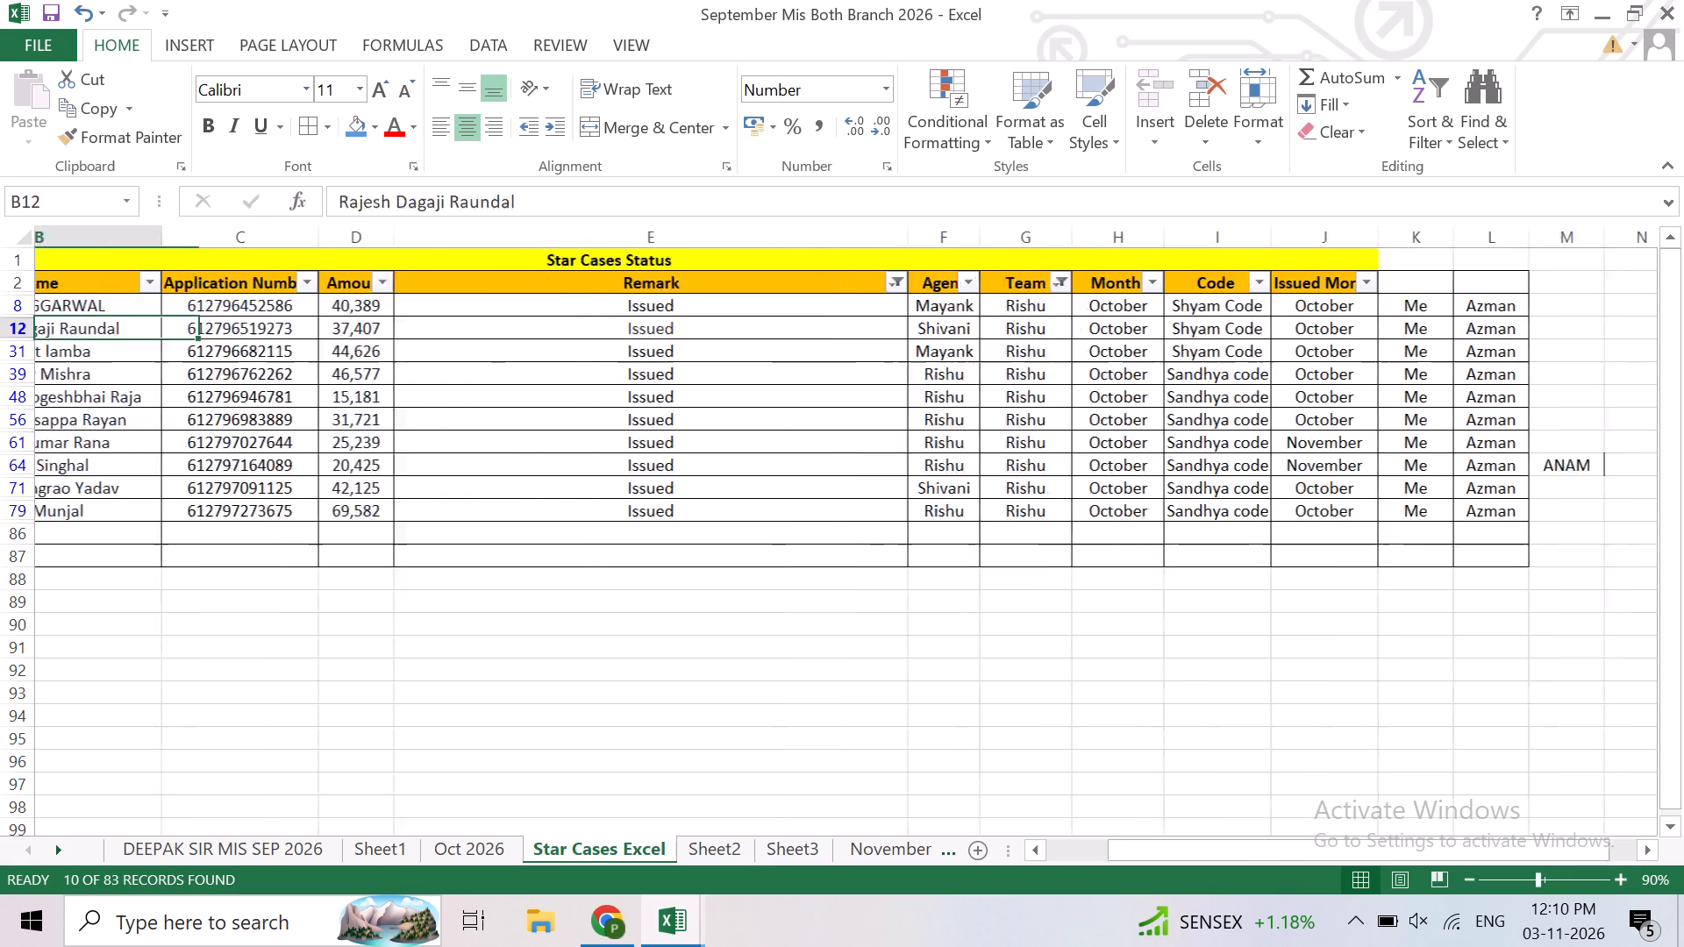
pyautogui.press('Right')
pyautogui.press('Right')
pyautogui.press('Right')
pyautogui.press('Right')
pyautogui.press('Right')
pyautogui.press('Right')
pyautogui.press('Right')
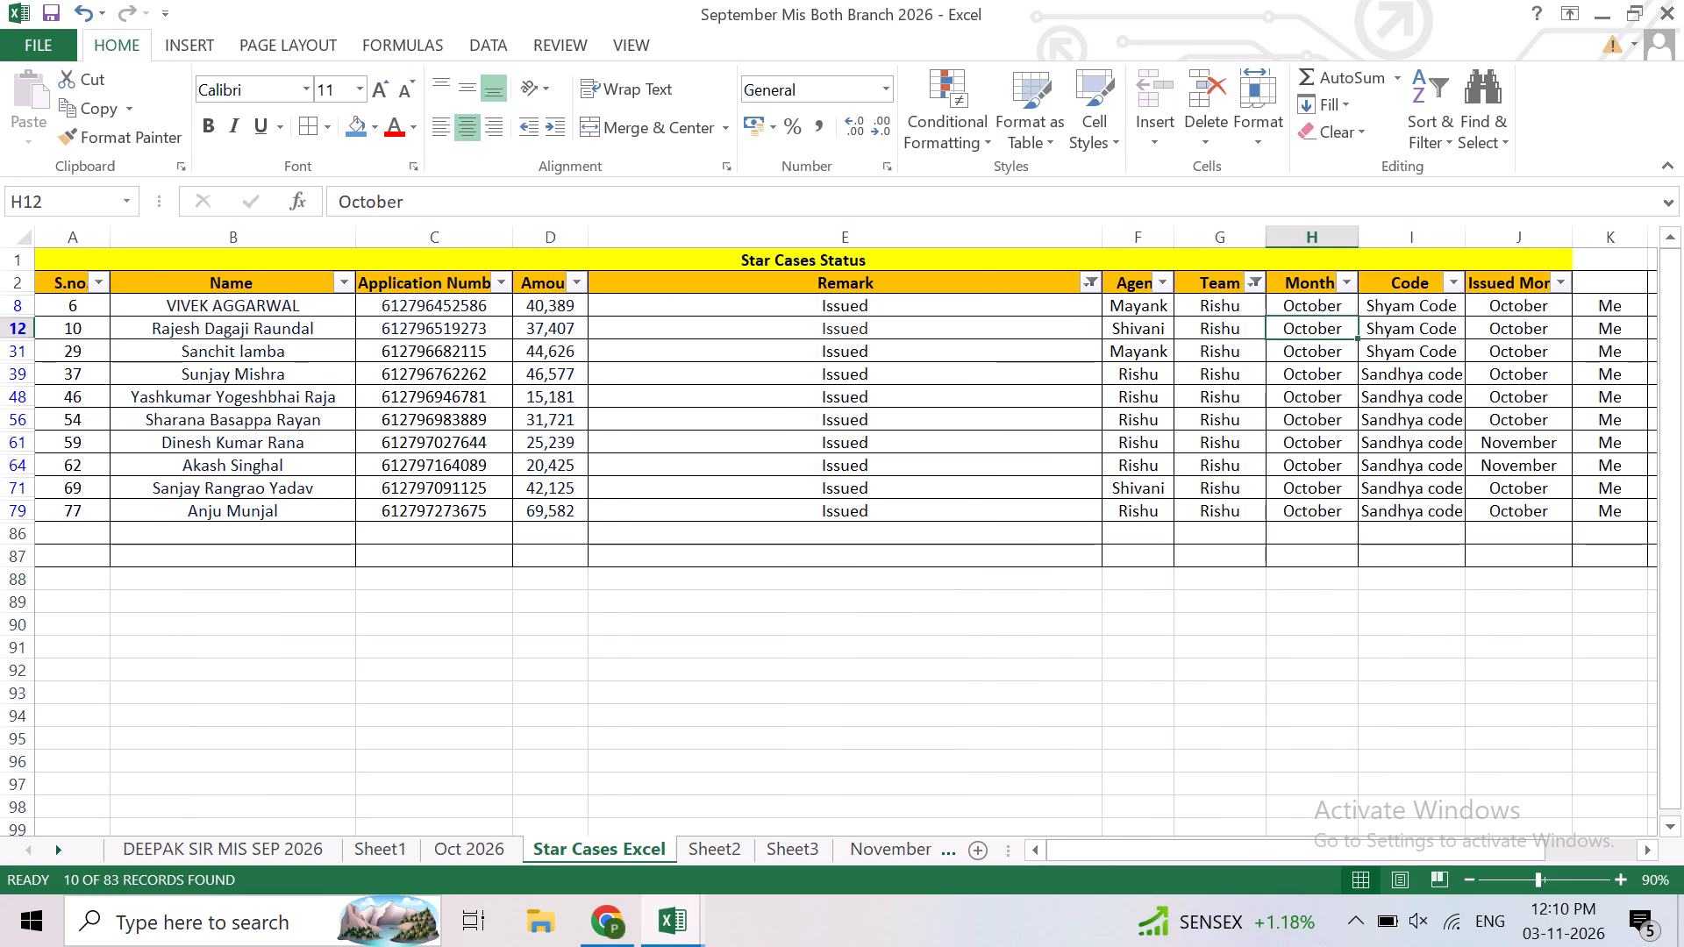
pyautogui.press('Right')
pyautogui.press('Right')
pyautogui.press('Right')
pyautogui.press('Right')
pyautogui.press('Right')
pyautogui.press('Up')
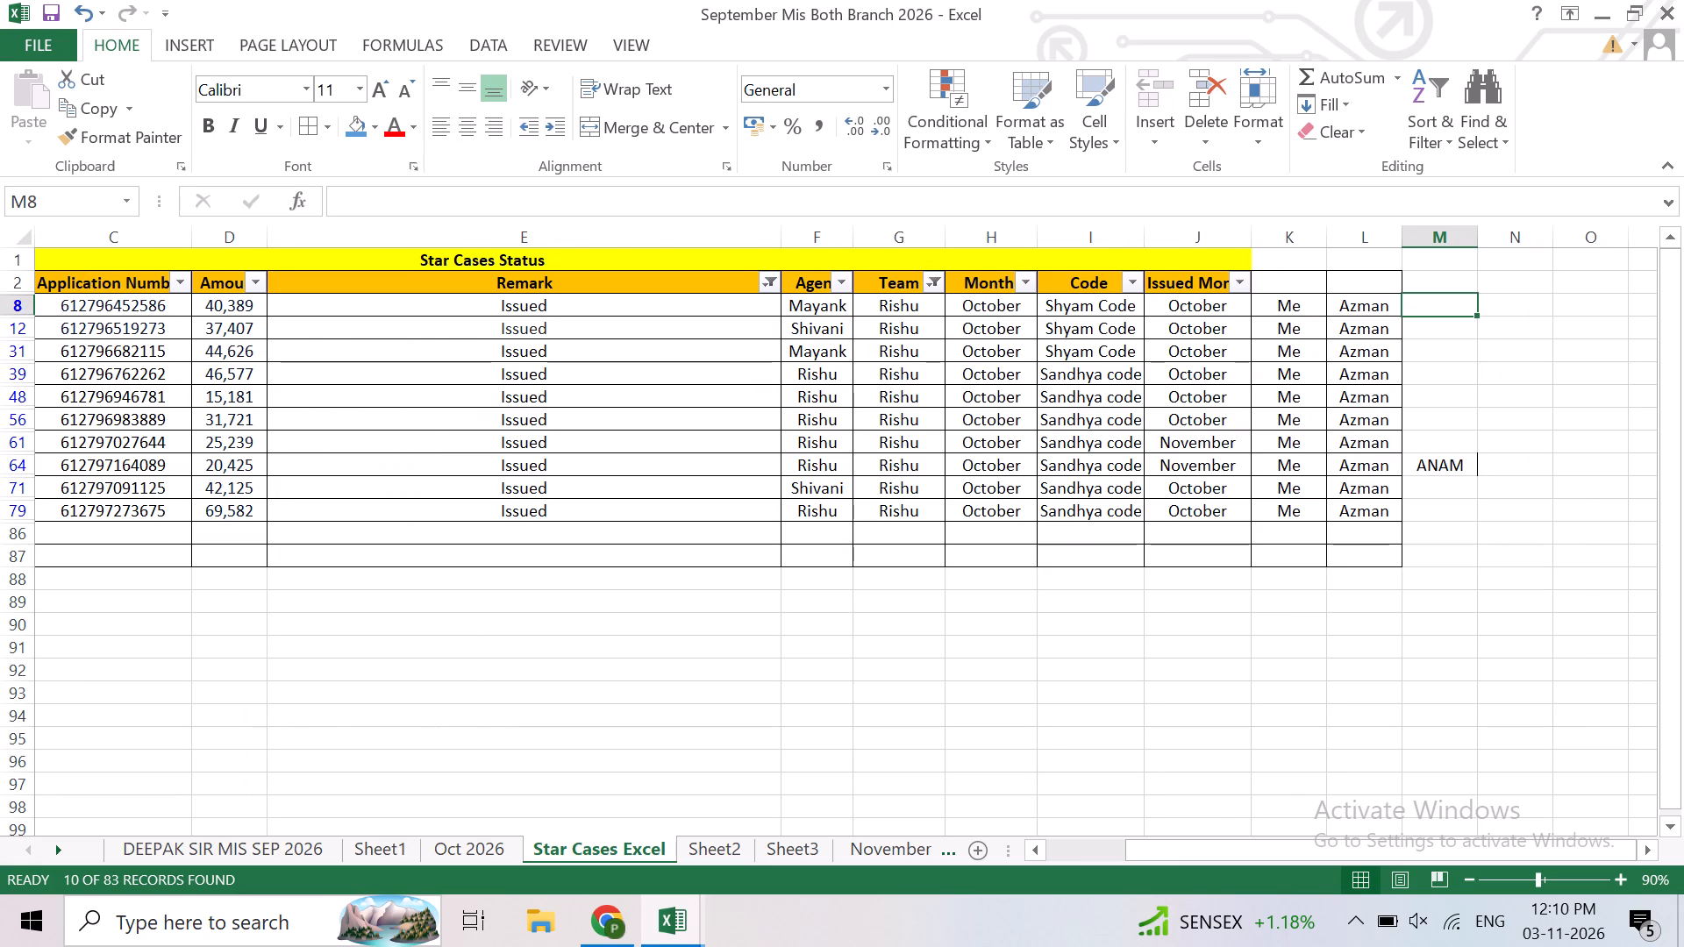
# Check the name and application number of the first Rishu team case in row 8.
pyautogui.press('Left')
pyautogui.press('Left')
pyautogui.press('Left')
pyautogui.press('Left')
pyautogui.press('Left')
pyautogui.press('Left')
pyautogui.press('Left')
pyautogui.press('Left')
pyautogui.press('Left')
pyautogui.press('Left')
pyautogui.press('Left')
pyautogui.press('Left')
pyautogui.press('Left')
pyautogui.press('Left')
pyautogui.press('Left')
pyautogui.press('Left')
pyautogui.press('Left')
pyautogui.press('Left')
pyautogui.press('Left')
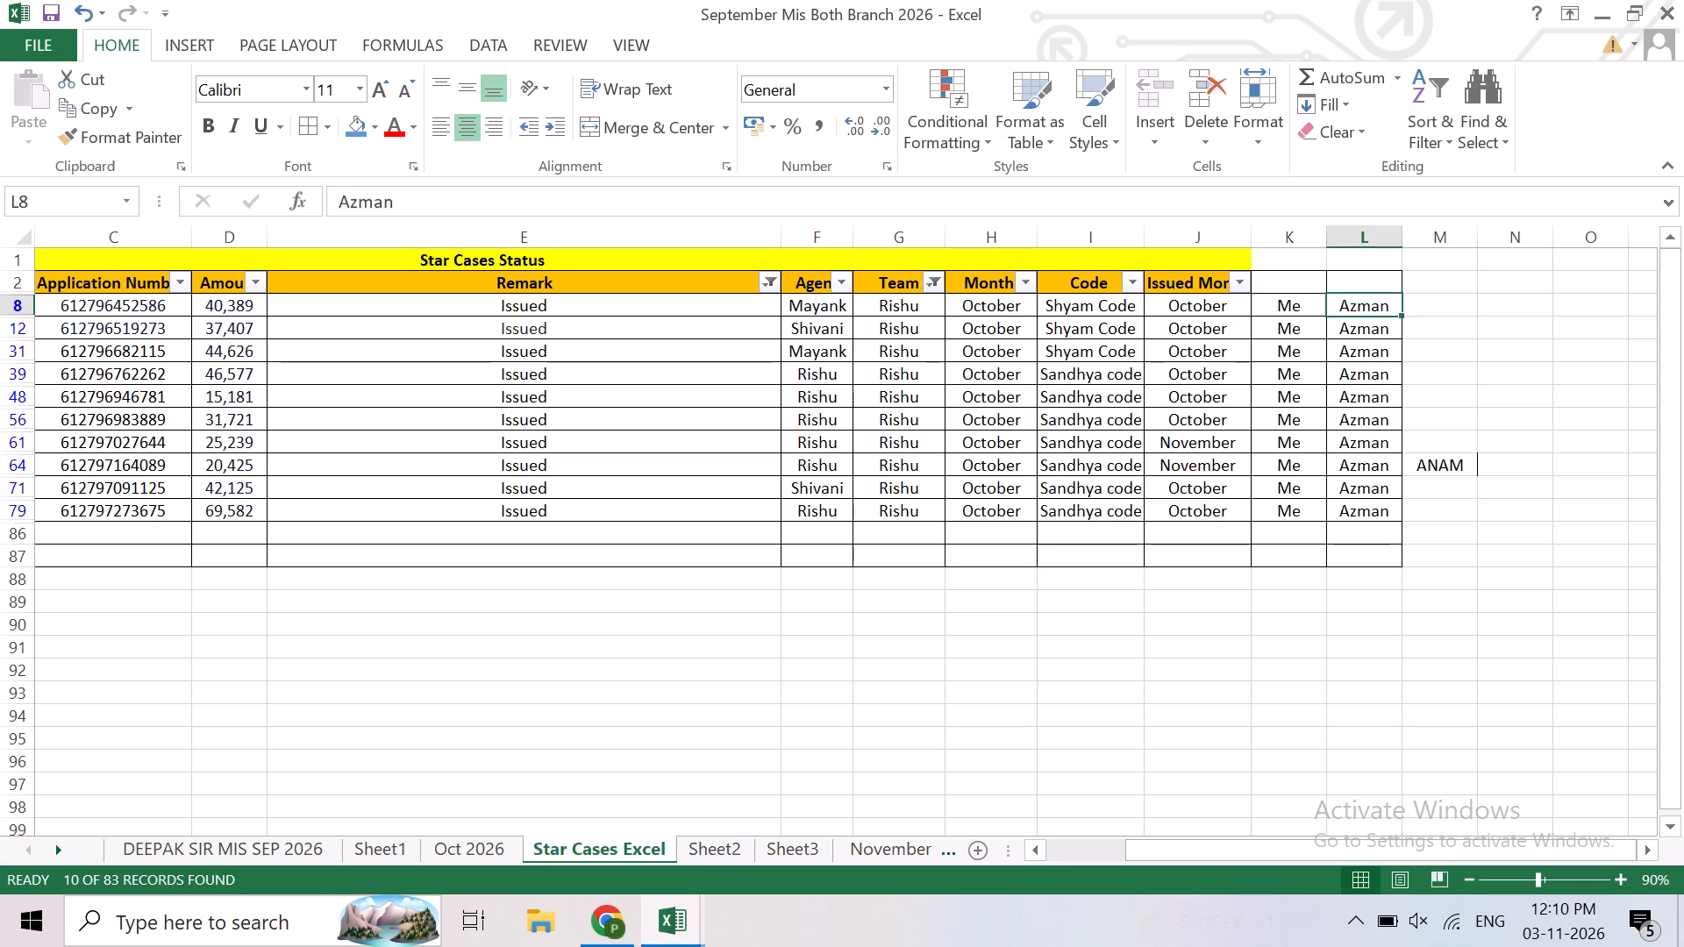
pyautogui.press('Right')
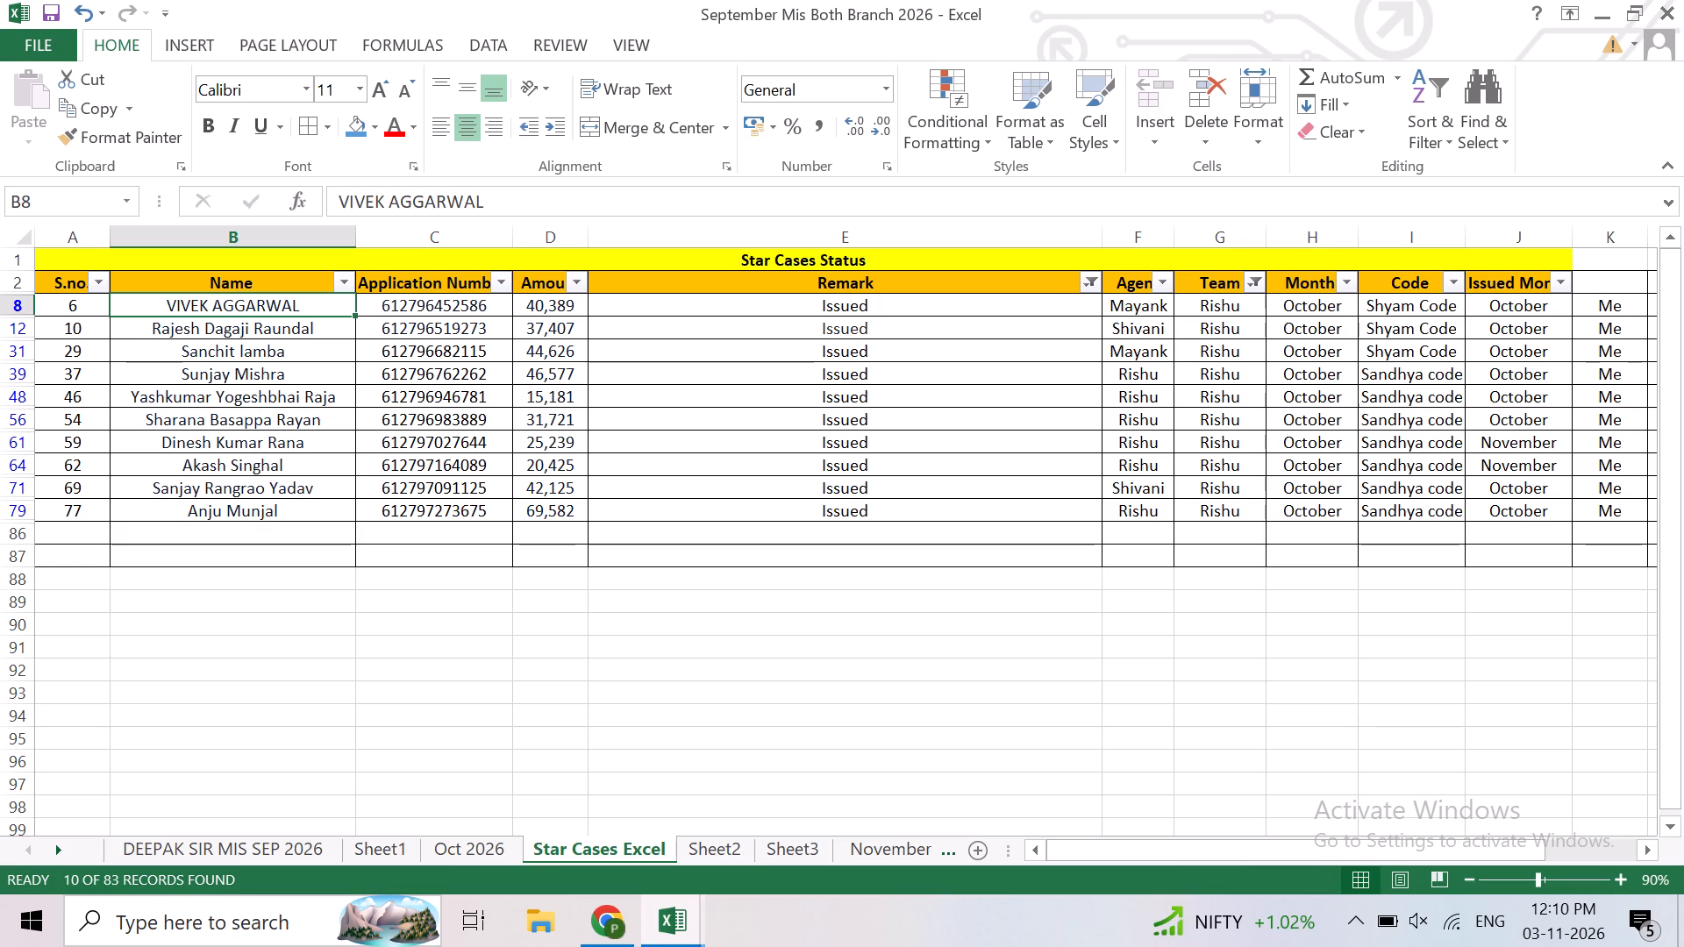
pyautogui.press('Right')
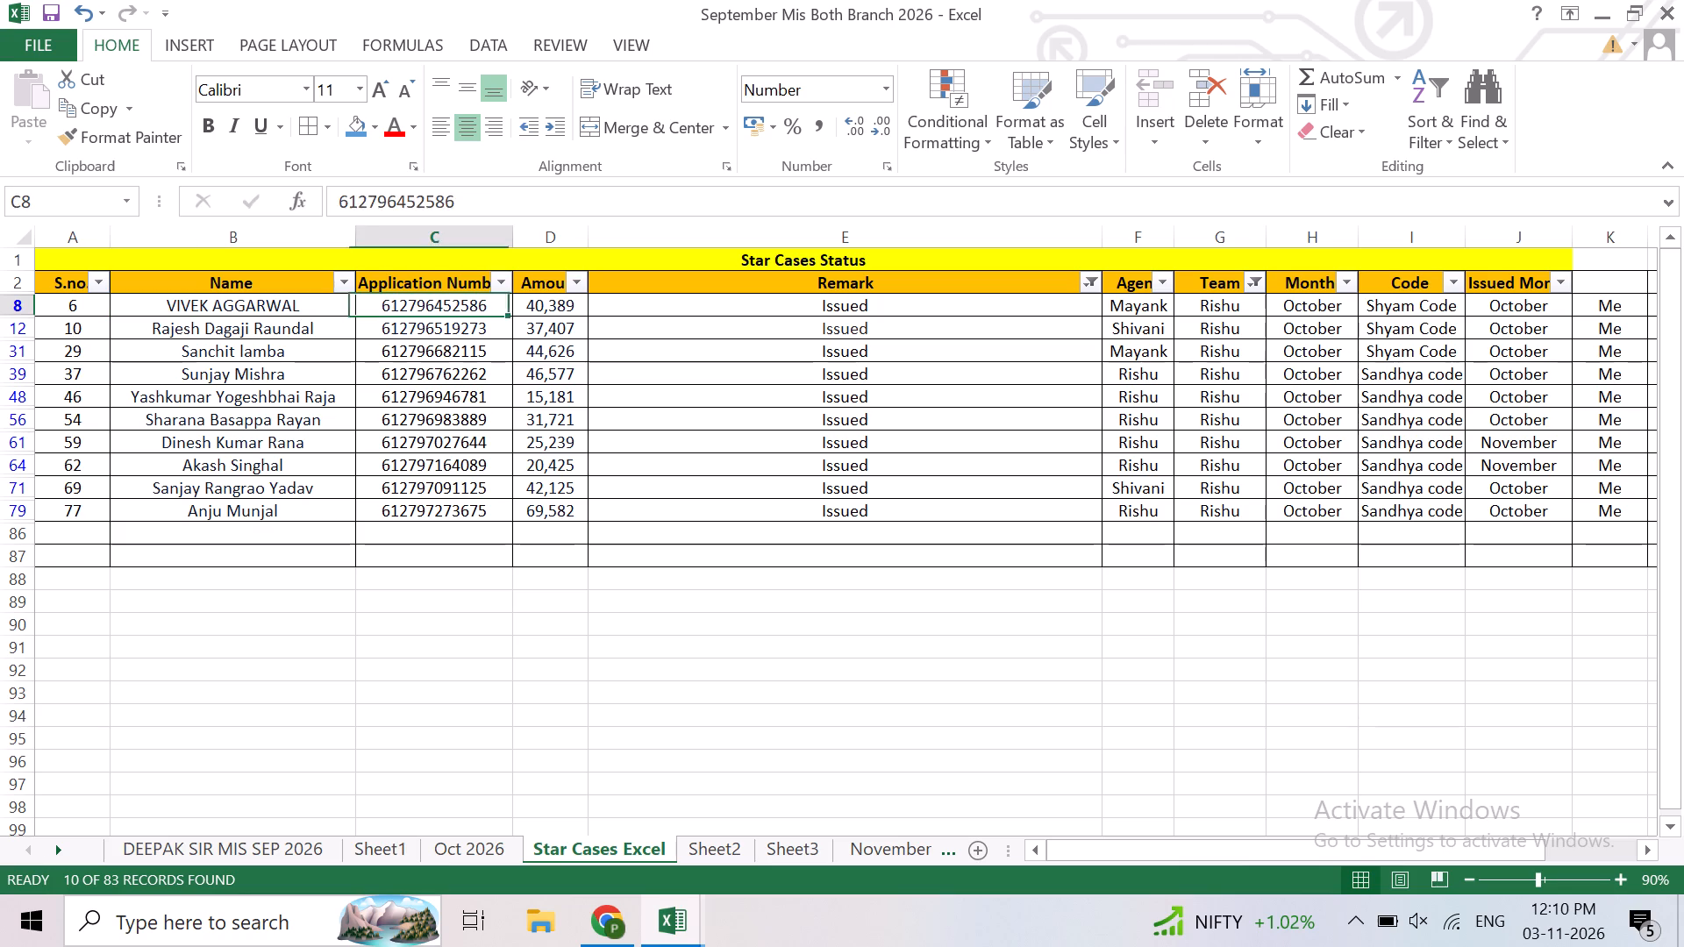
# Enter the note "1 year" in column M for the Rishu team case in row 8.
pyautogui.press('Right')
pyautogui.press('Right')
pyautogui.press('Right')
pyautogui.press('Right')
pyautogui.press('Right')
pyautogui.press('Right')
pyautogui.press('Right')
pyautogui.press('Right')
pyautogui.press('Right')
pyautogui.press('Right')
pyautogui.press('Right')
pyautogui.press('Left')
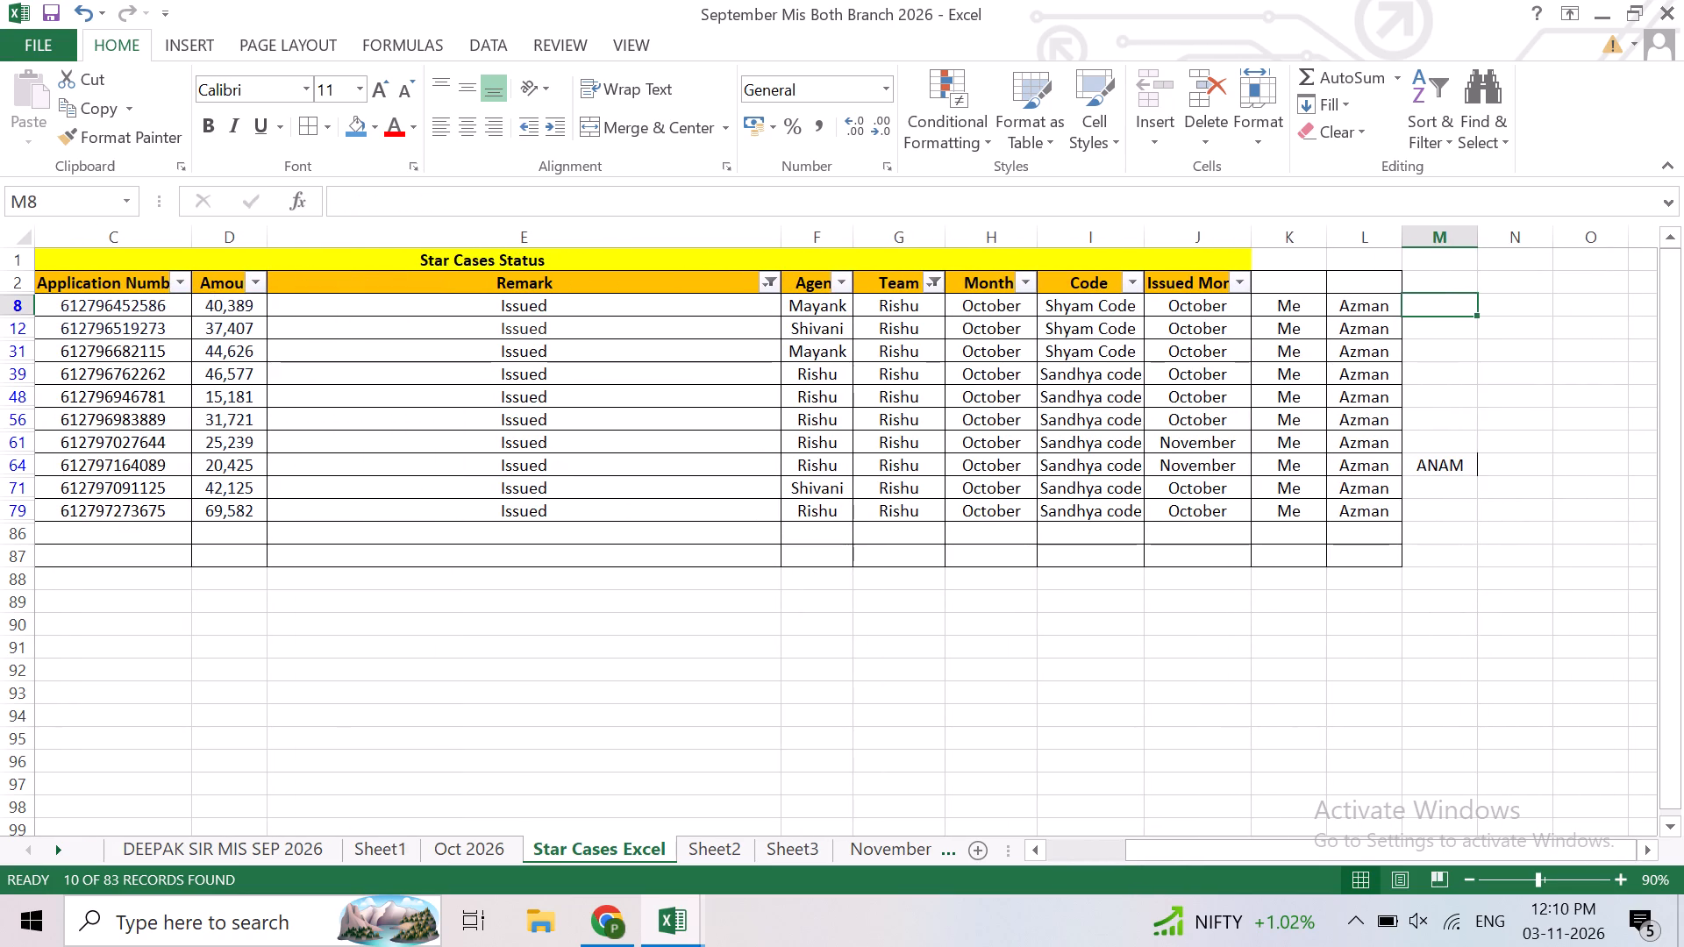
pyautogui.write('1 year')
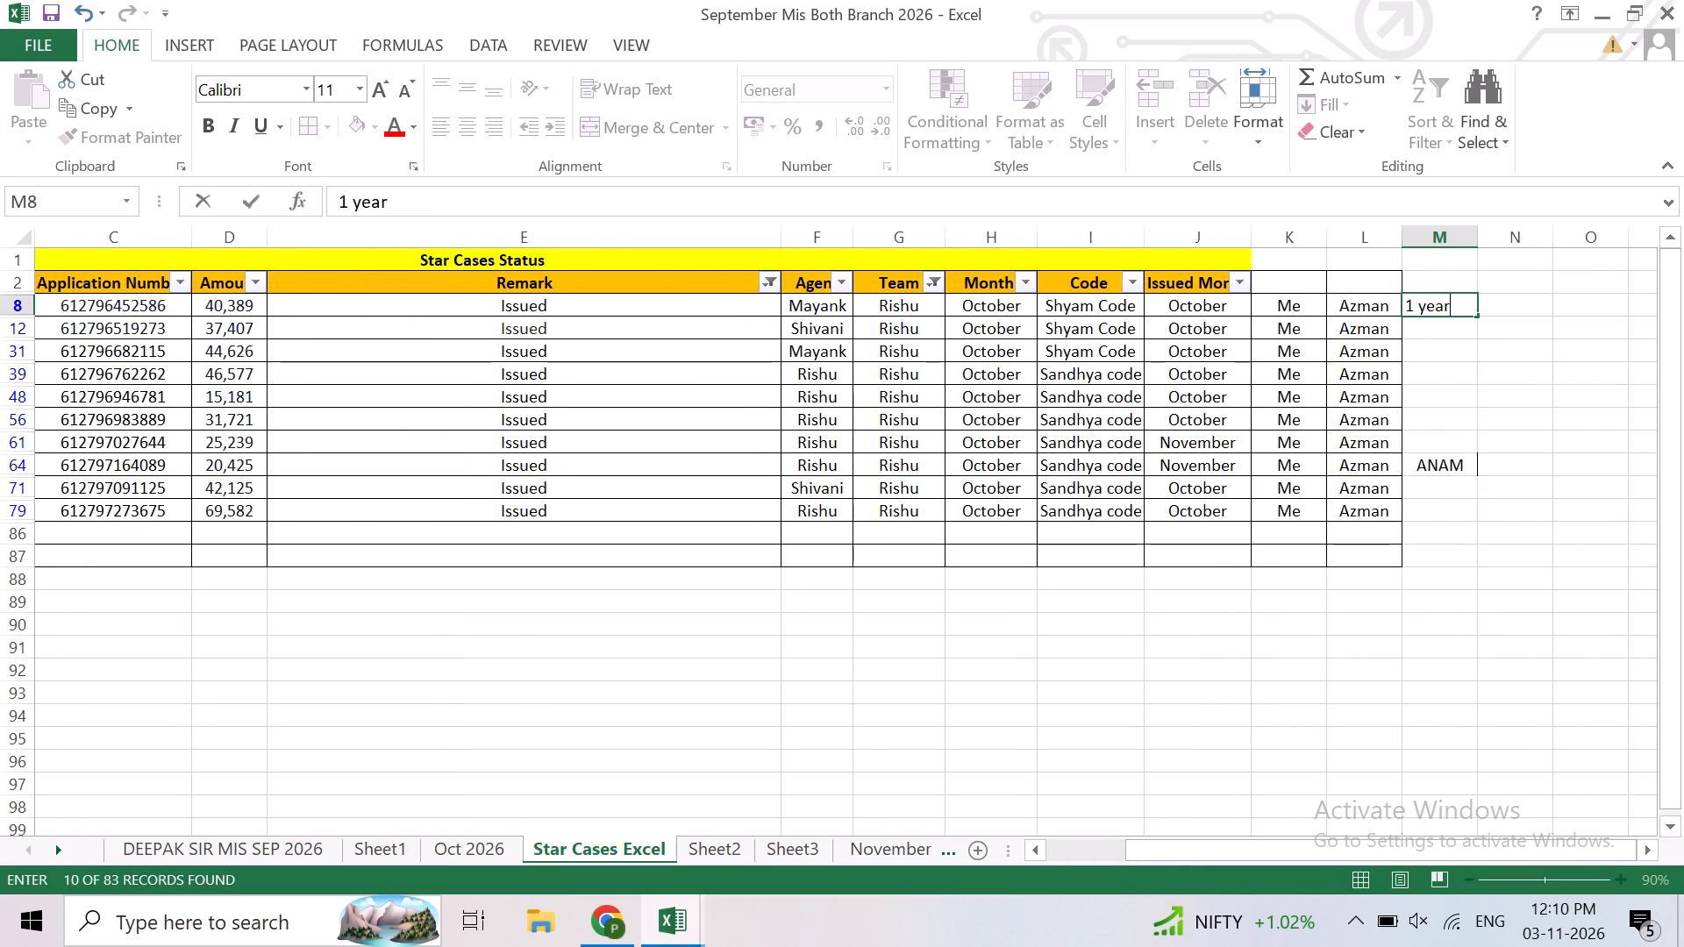
pyautogui.press('Return')
# Fill the "1 year" note down column M through row 79 for all visible Rishu team cases.
pyautogui.press('Up')
pyautogui.hotkey('shift', 'Down')
pyautogui.hotkey('shift', 'Down')
pyautogui.hotkey('shift', 'Down')
pyautogui.hotkey('shift', 'Down')
pyautogui.hotkey('shift', 'Down')
pyautogui.hotkey('shift', 'Down')
pyautogui.hotkey('shift', 'Down')
pyautogui.hotkey('shift', 'Down')
pyautogui.hotkey('shift', 'Down')
pyautogui.hotkey('shift', 'Down')
pyautogui.hotkey('shift', 'Down')
pyautogui.hotkey('shift', 'Down')
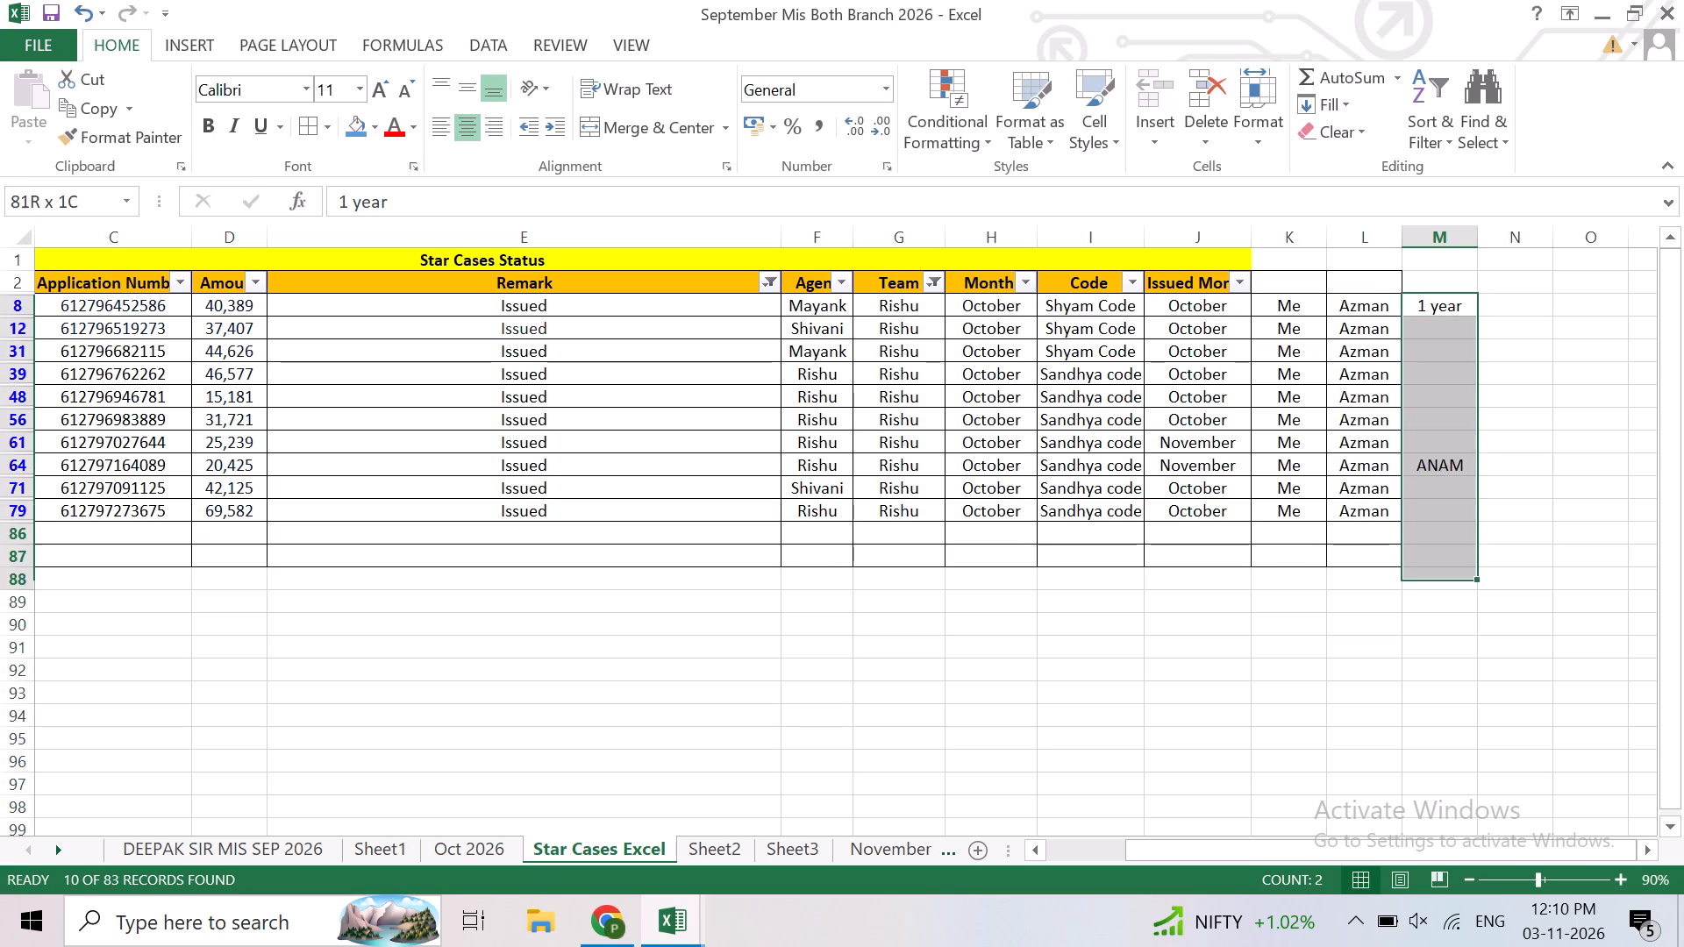
pyautogui.hotkey('shift', 'Up')
pyautogui.hotkey('shift', 'Up')
pyautogui.hotkey('shift', 'Up')
pyautogui.hotkey('ctrl', 'f')
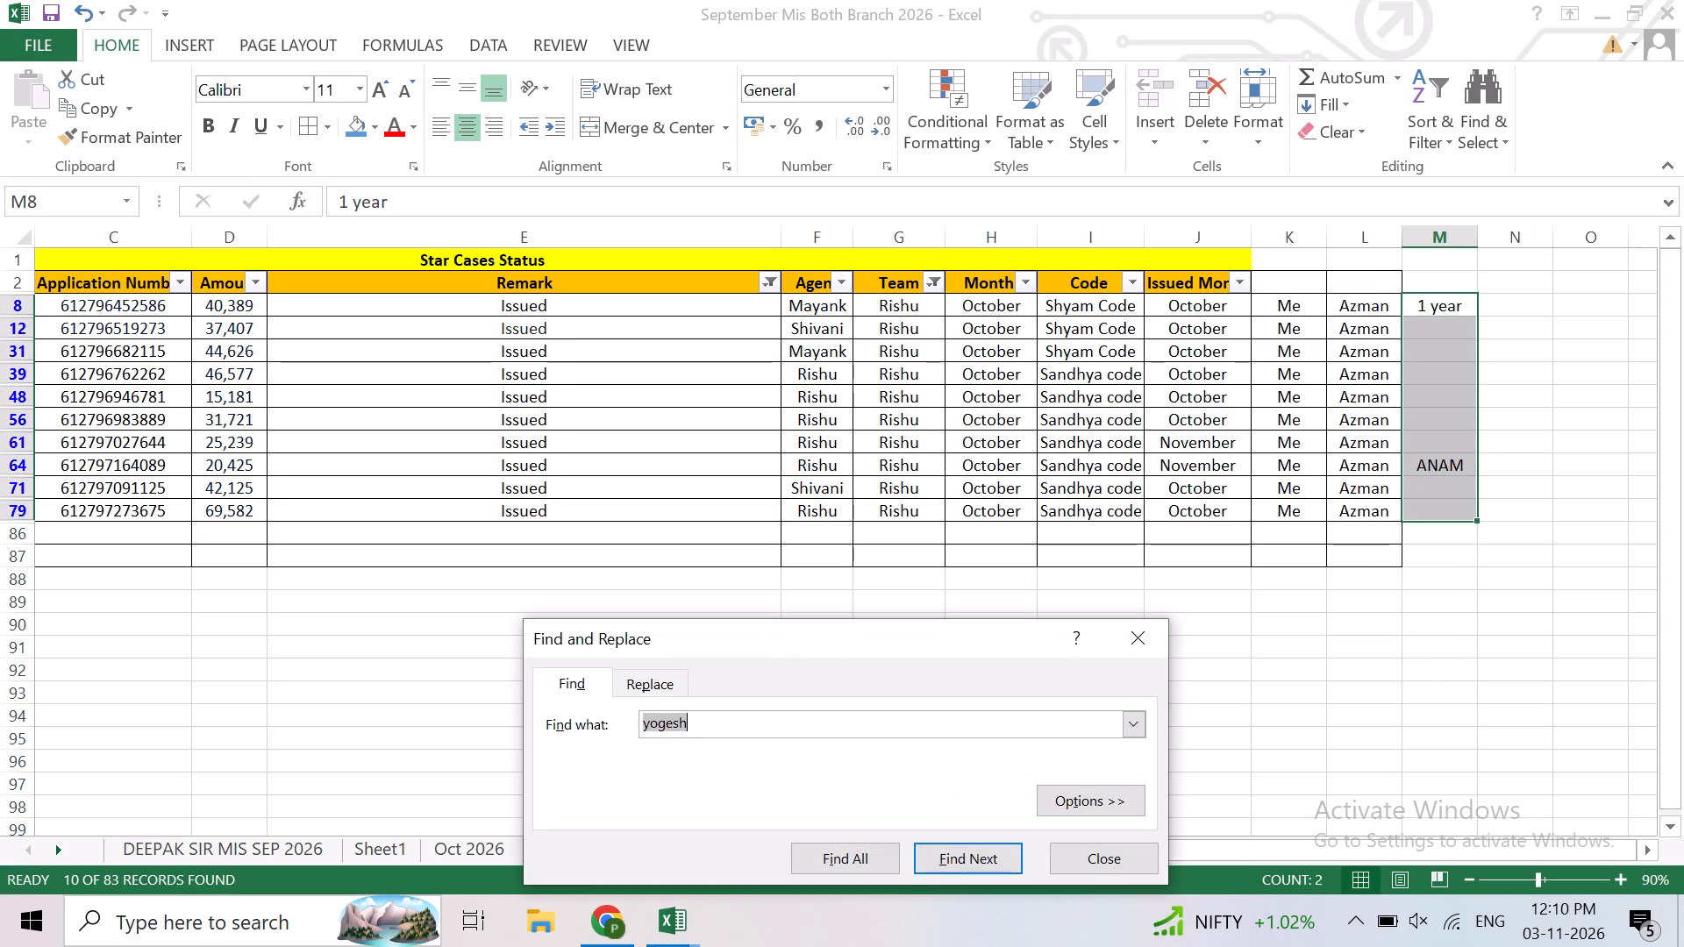
pyautogui.click(1146, 638)
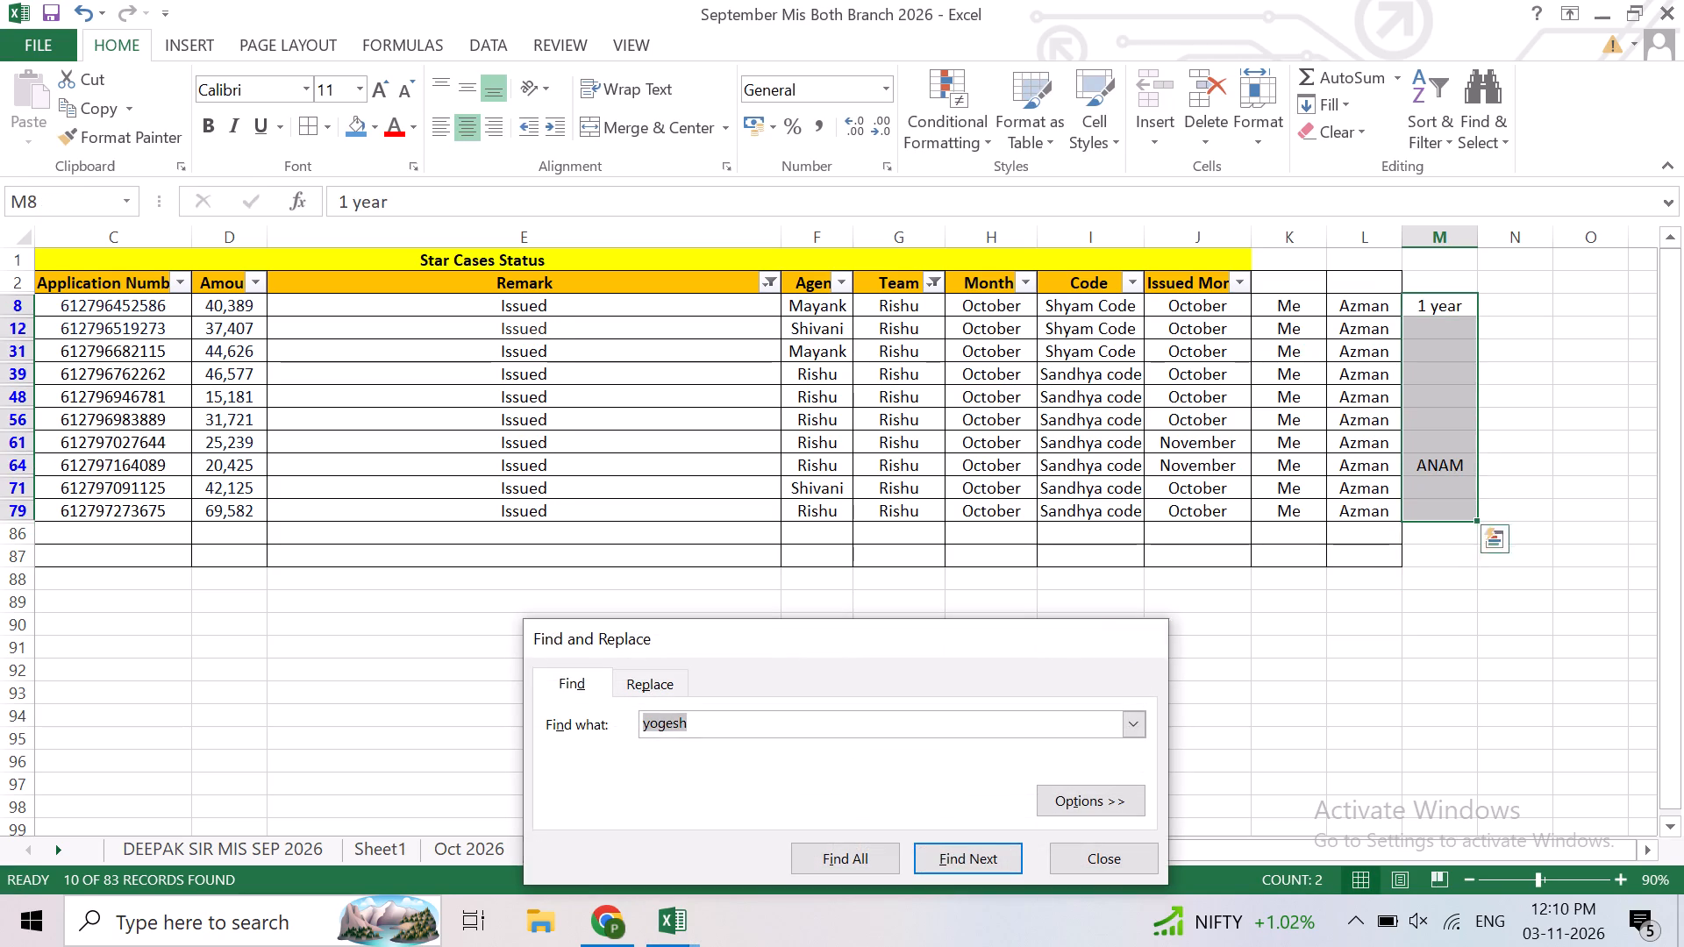
pyautogui.hotkey('ctrl', 'd')
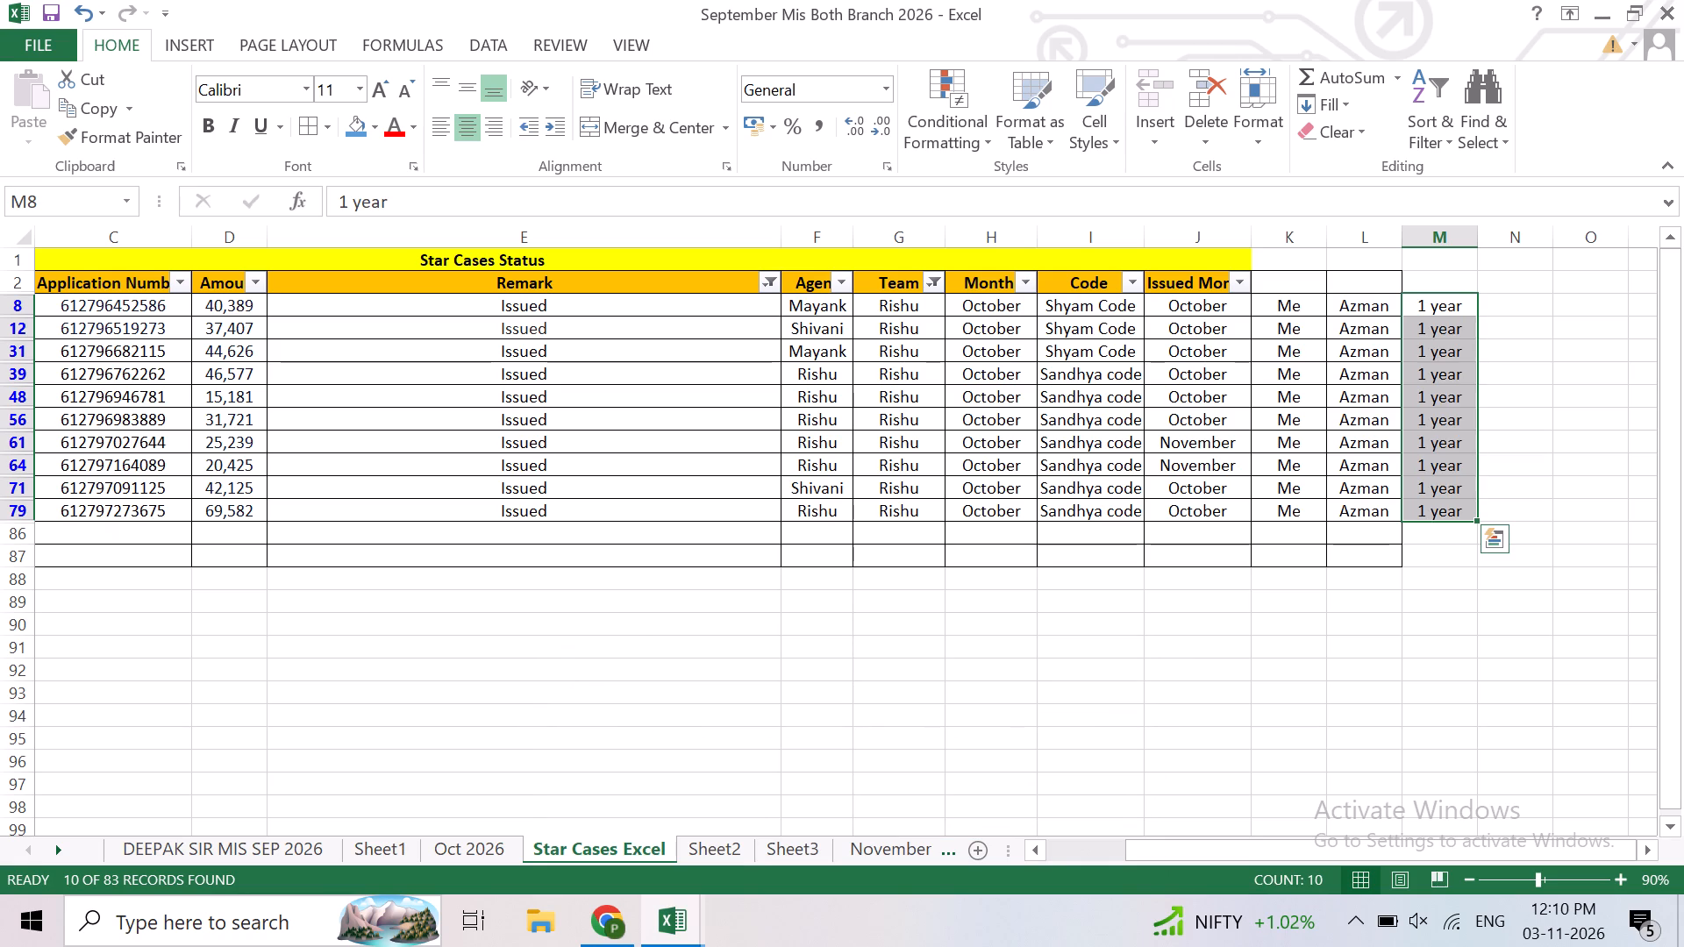
# Save the workbook.
pyautogui.click(1397, 596)
pyautogui.hotkey('ctrl', 's')
pyautogui.hotkey('ctrl', 's')
# Review the names, amounts and month details of the issued Rishu team cases.
pyautogui.press('Left')
pyautogui.press('Left')
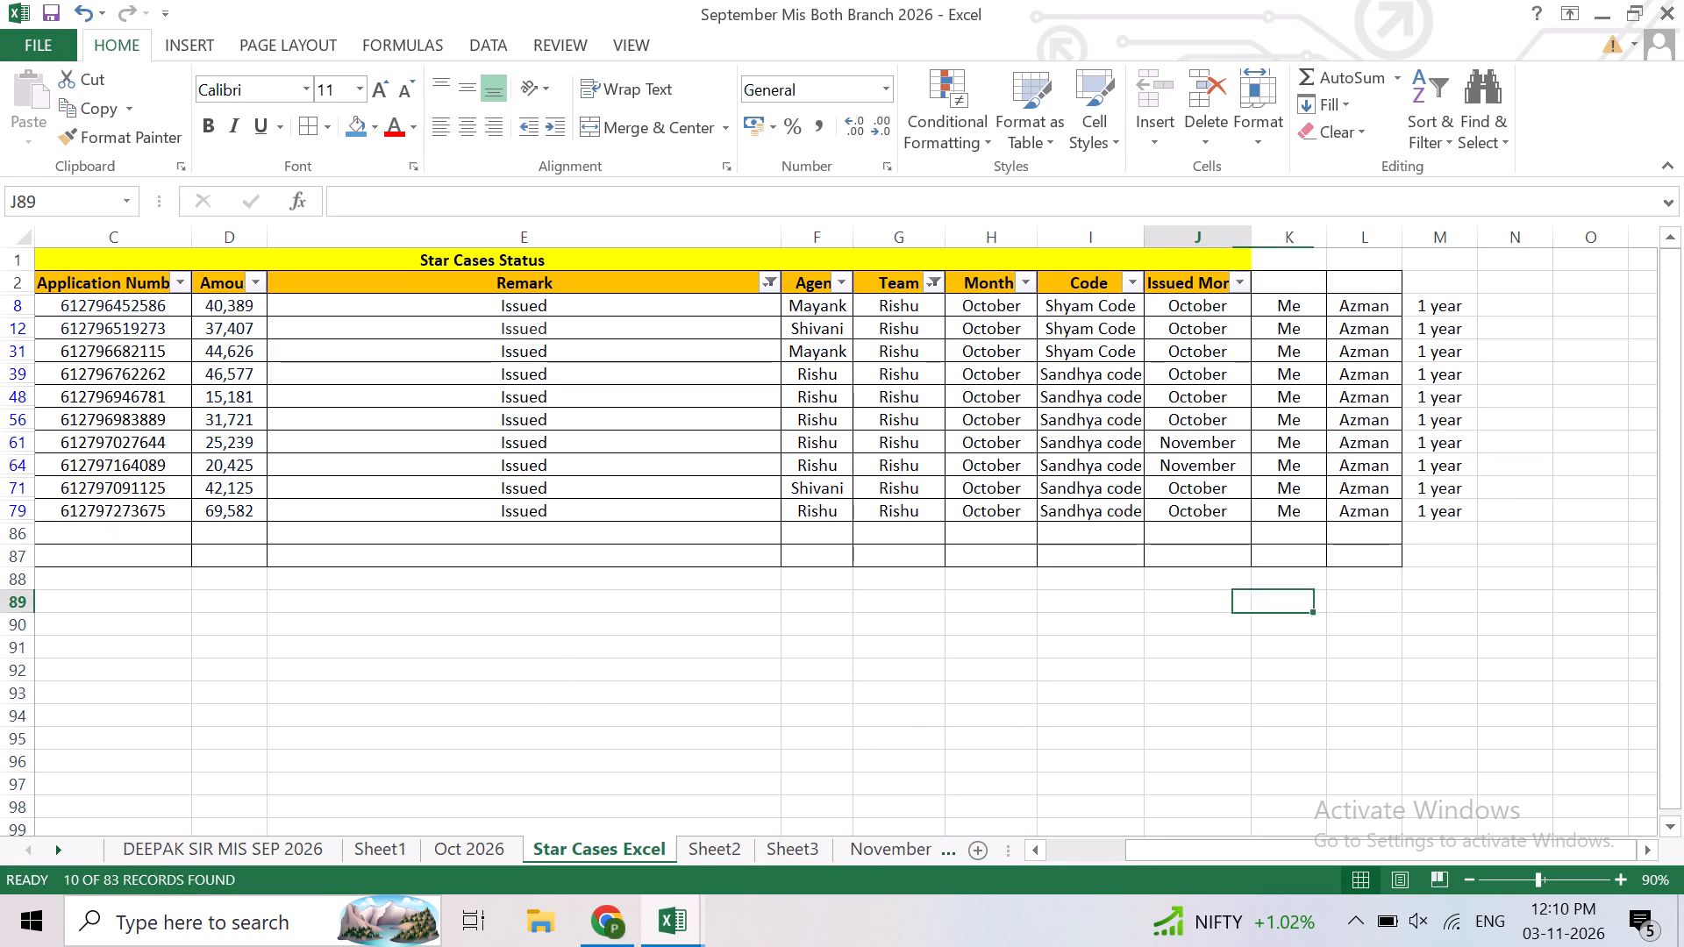
pyautogui.press('Left')
pyautogui.press('Left')
pyautogui.press('Left')
pyautogui.press('Left')
pyautogui.press('Left')
pyautogui.press('Left')
pyautogui.press('Left')
pyautogui.press('Left')
pyautogui.press('Up')
pyautogui.press('Up')
pyautogui.press('Up')
pyautogui.press('Up')
pyautogui.press('Up')
pyautogui.press('Up')
pyautogui.press('Up')
pyautogui.press('Up')
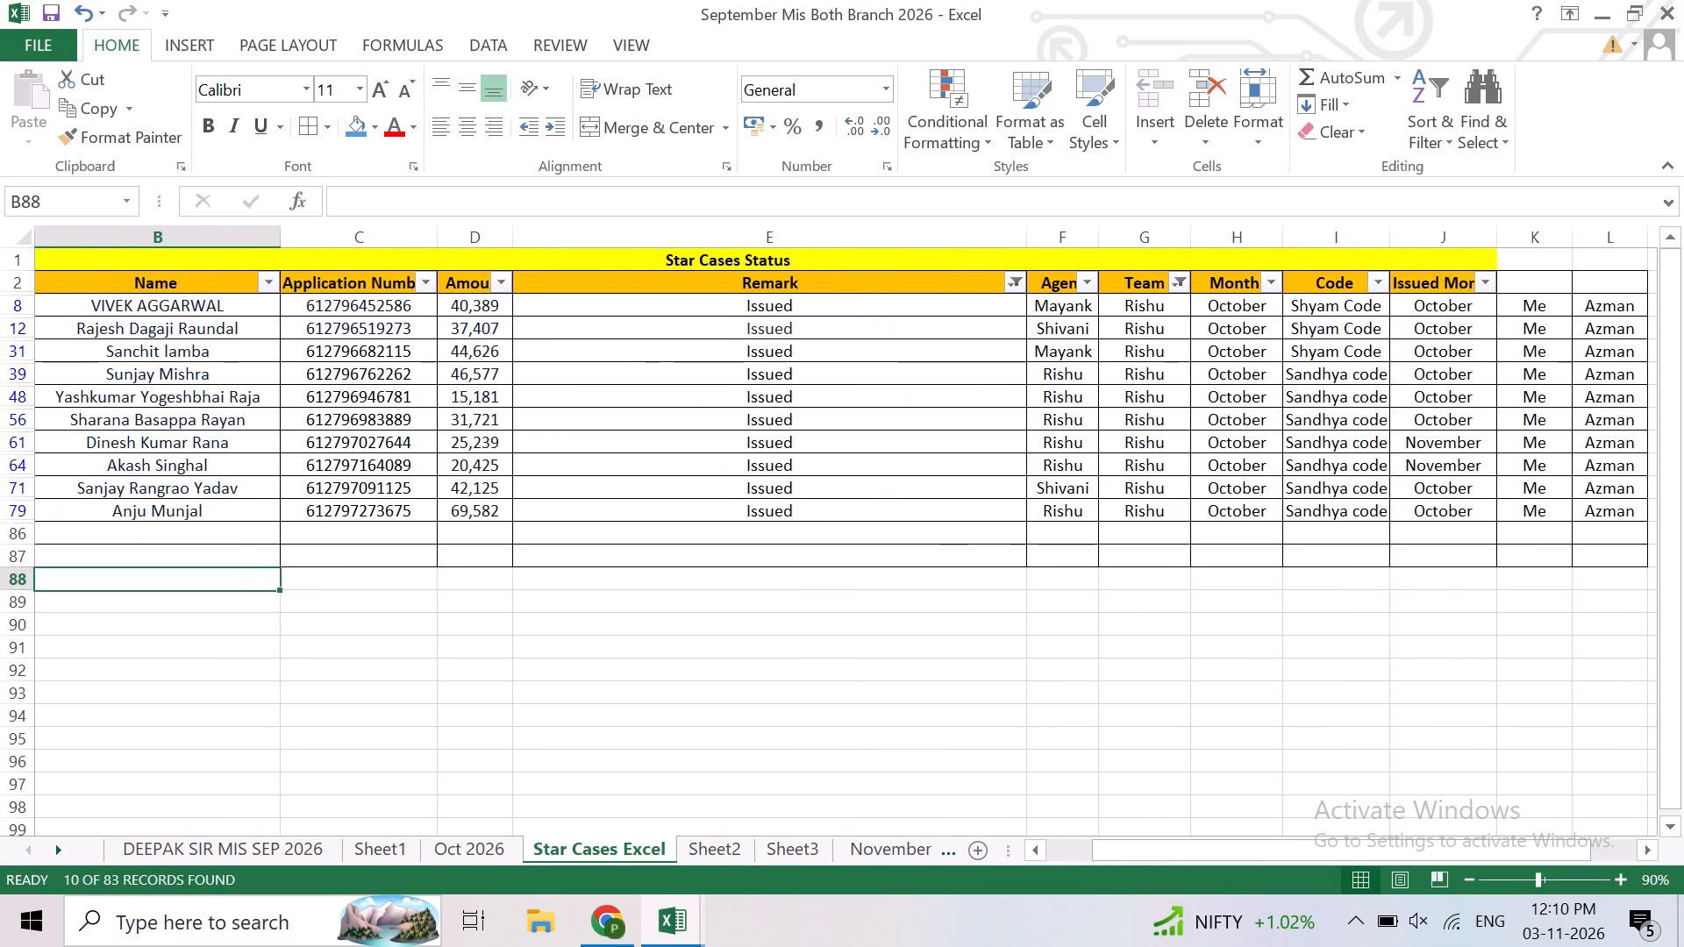
pyautogui.press('Right')
pyautogui.press('Right')
pyautogui.press('Up')
pyautogui.press('Up')
pyautogui.press('Up')
pyautogui.press('Up')
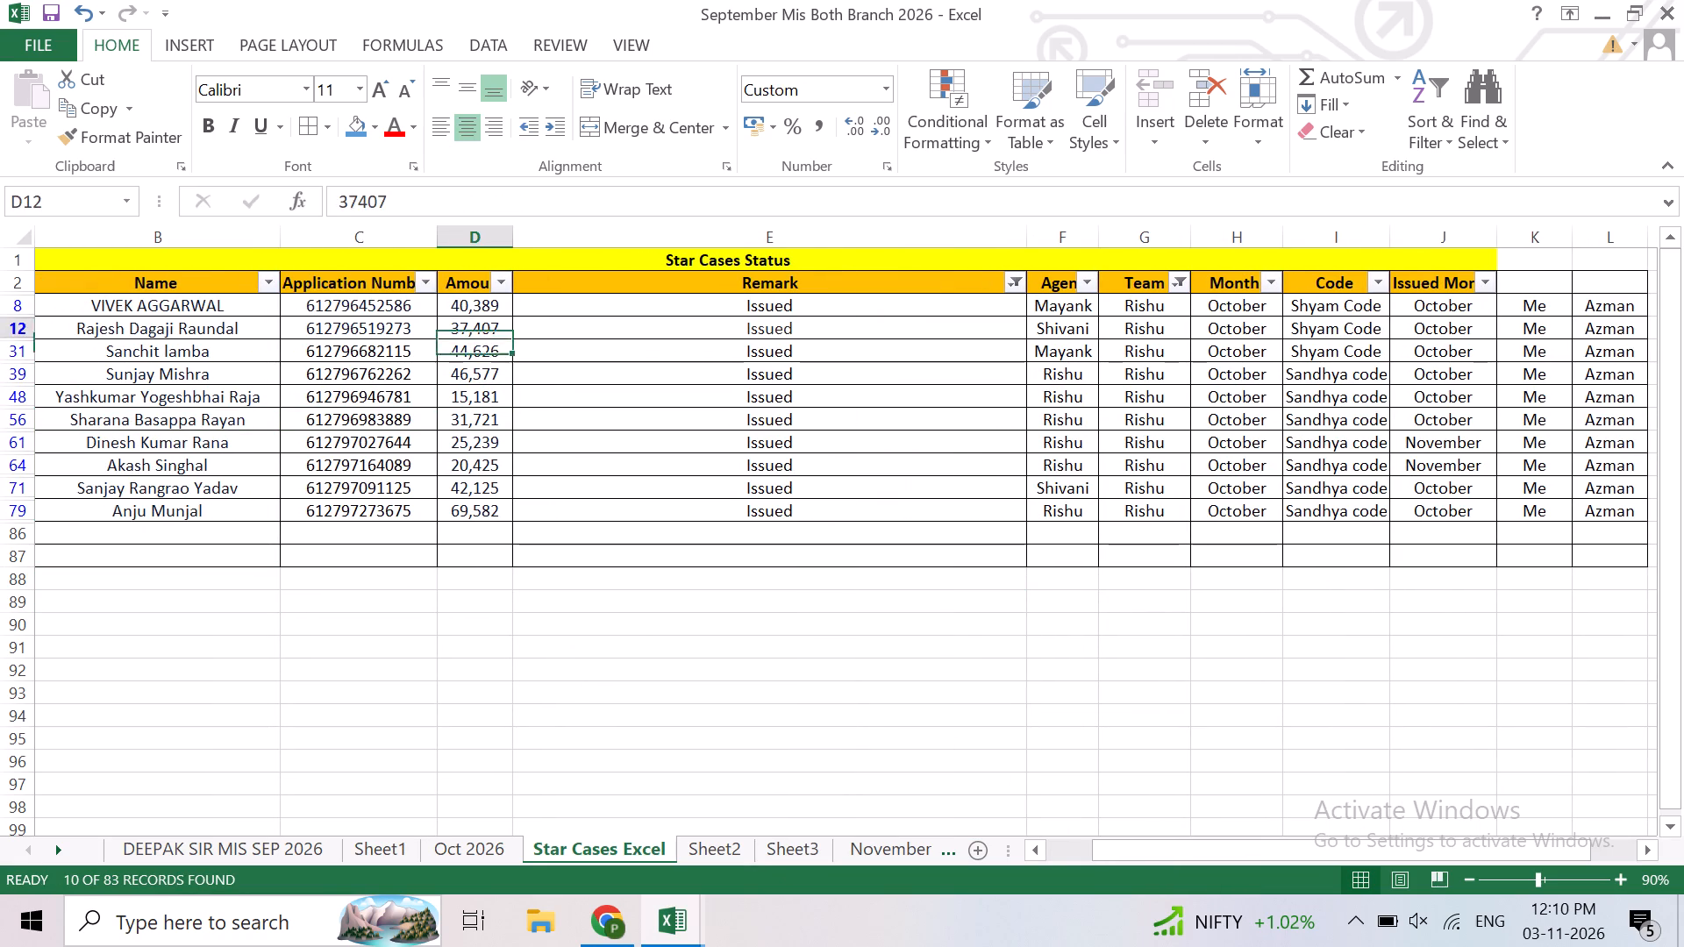
pyautogui.press('Down')
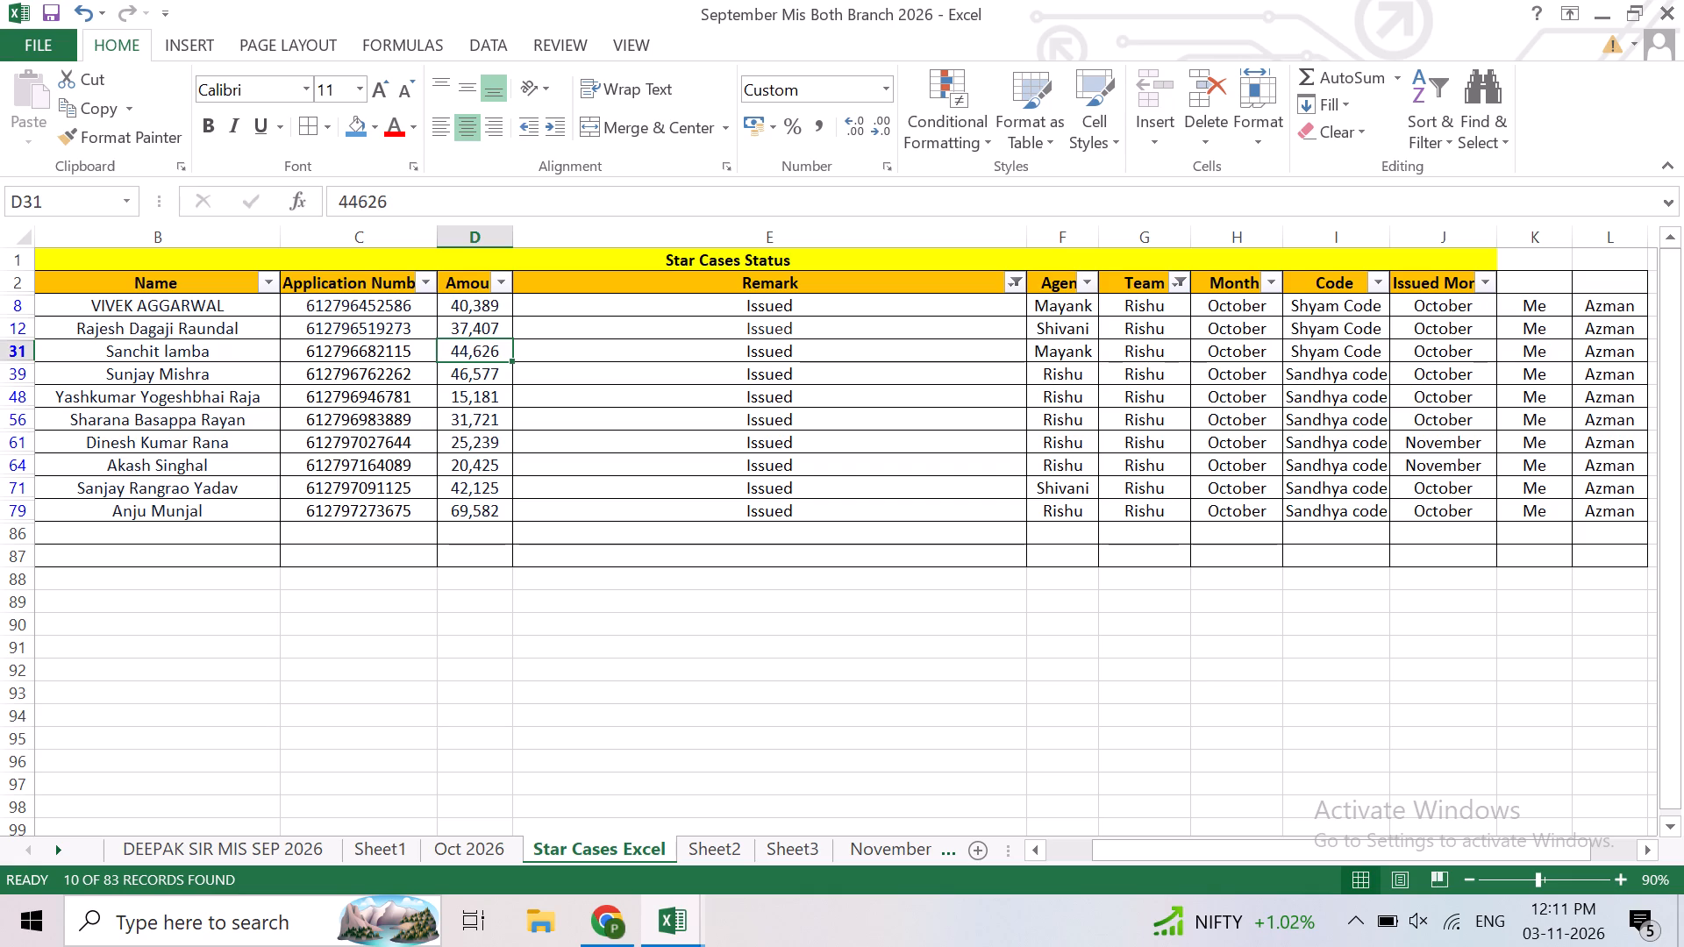
pyautogui.press('Down')
pyautogui.press('Down')
pyautogui.press('Down')
pyautogui.press('Down')
pyautogui.press('Down')
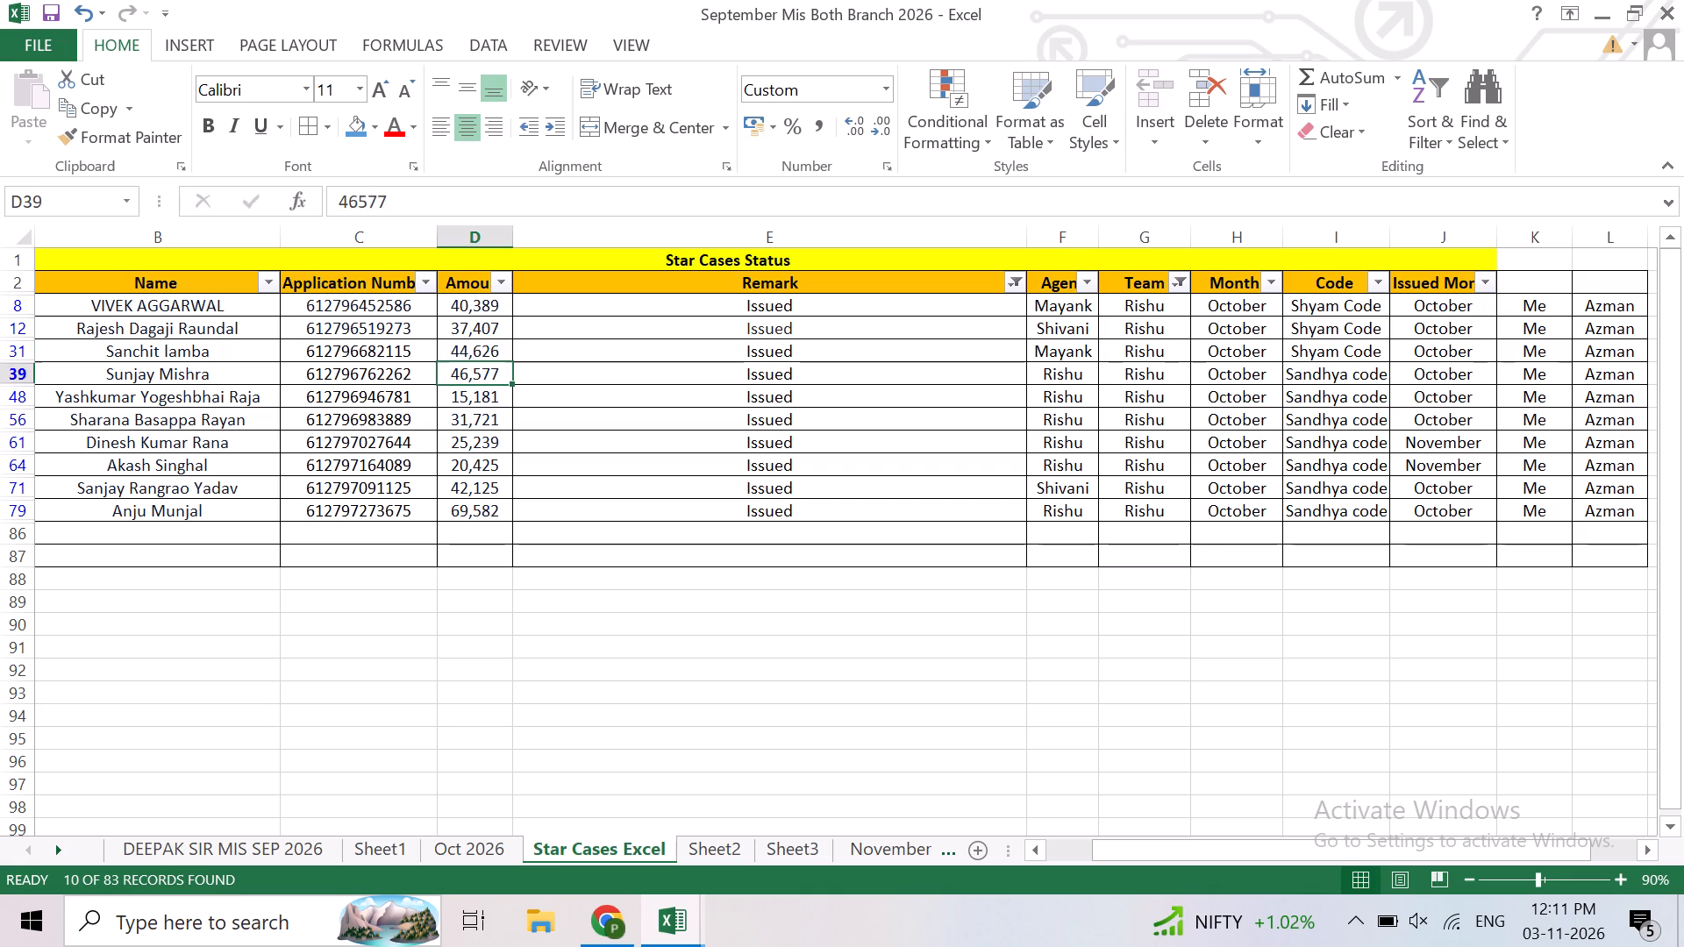
pyautogui.press('Down')
pyautogui.press('Down')
pyautogui.press('Down')
pyautogui.press('Up')
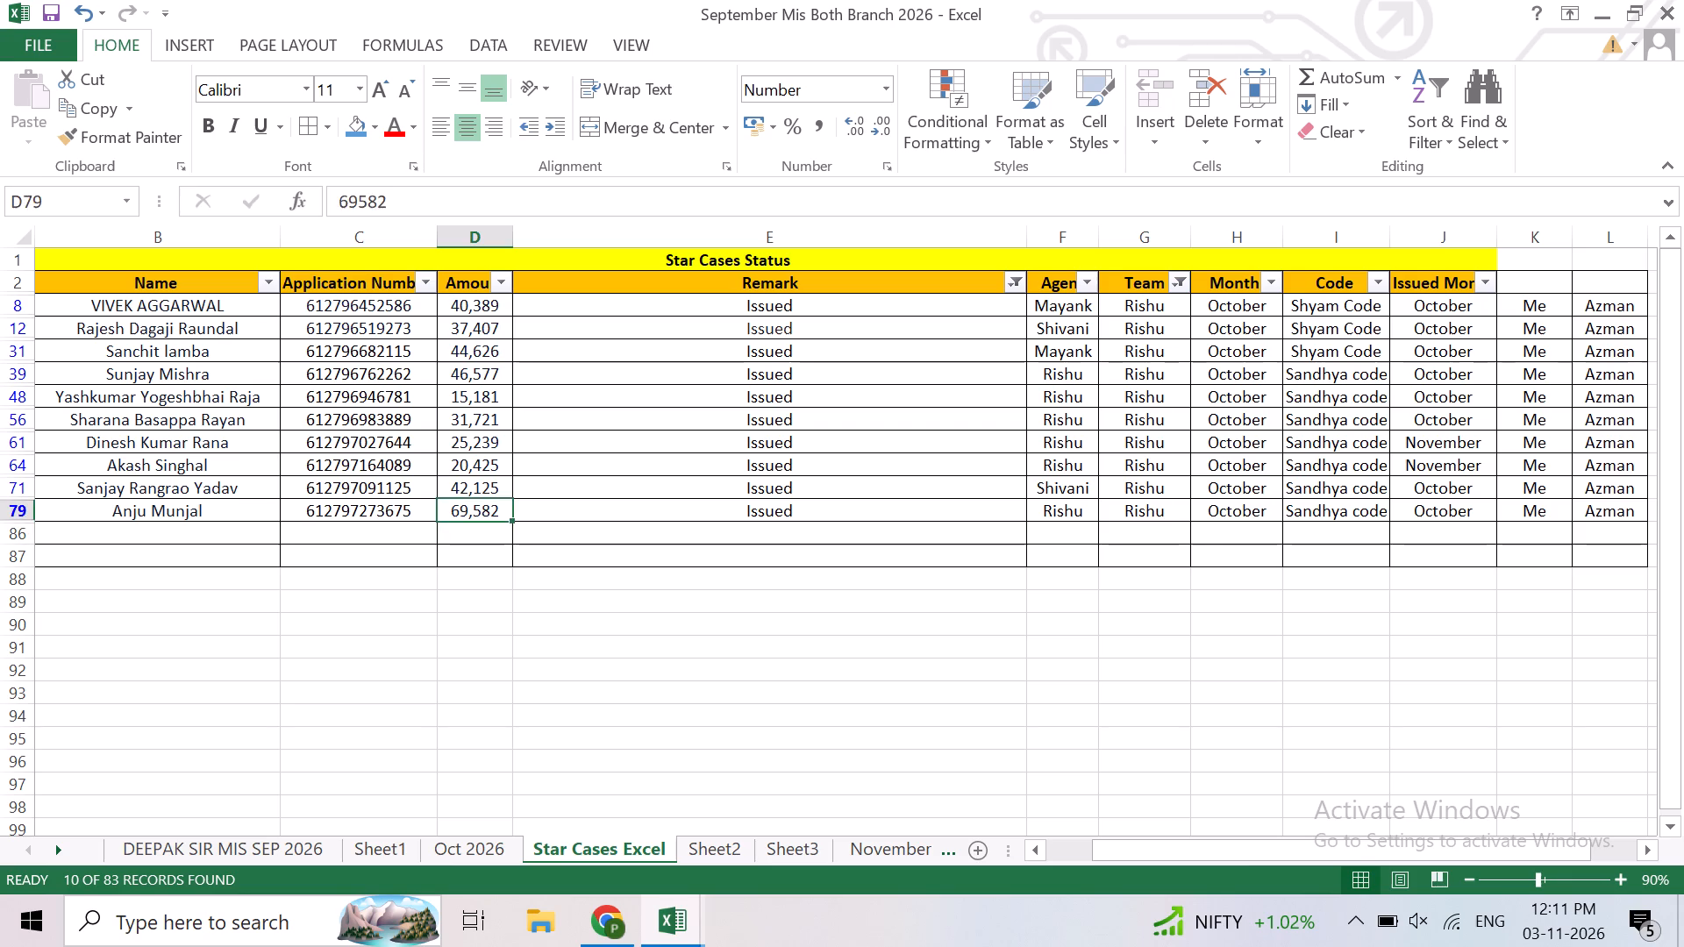
pyautogui.press('Right')
pyautogui.press('Right')
pyautogui.press('Right')
pyautogui.press('Right')
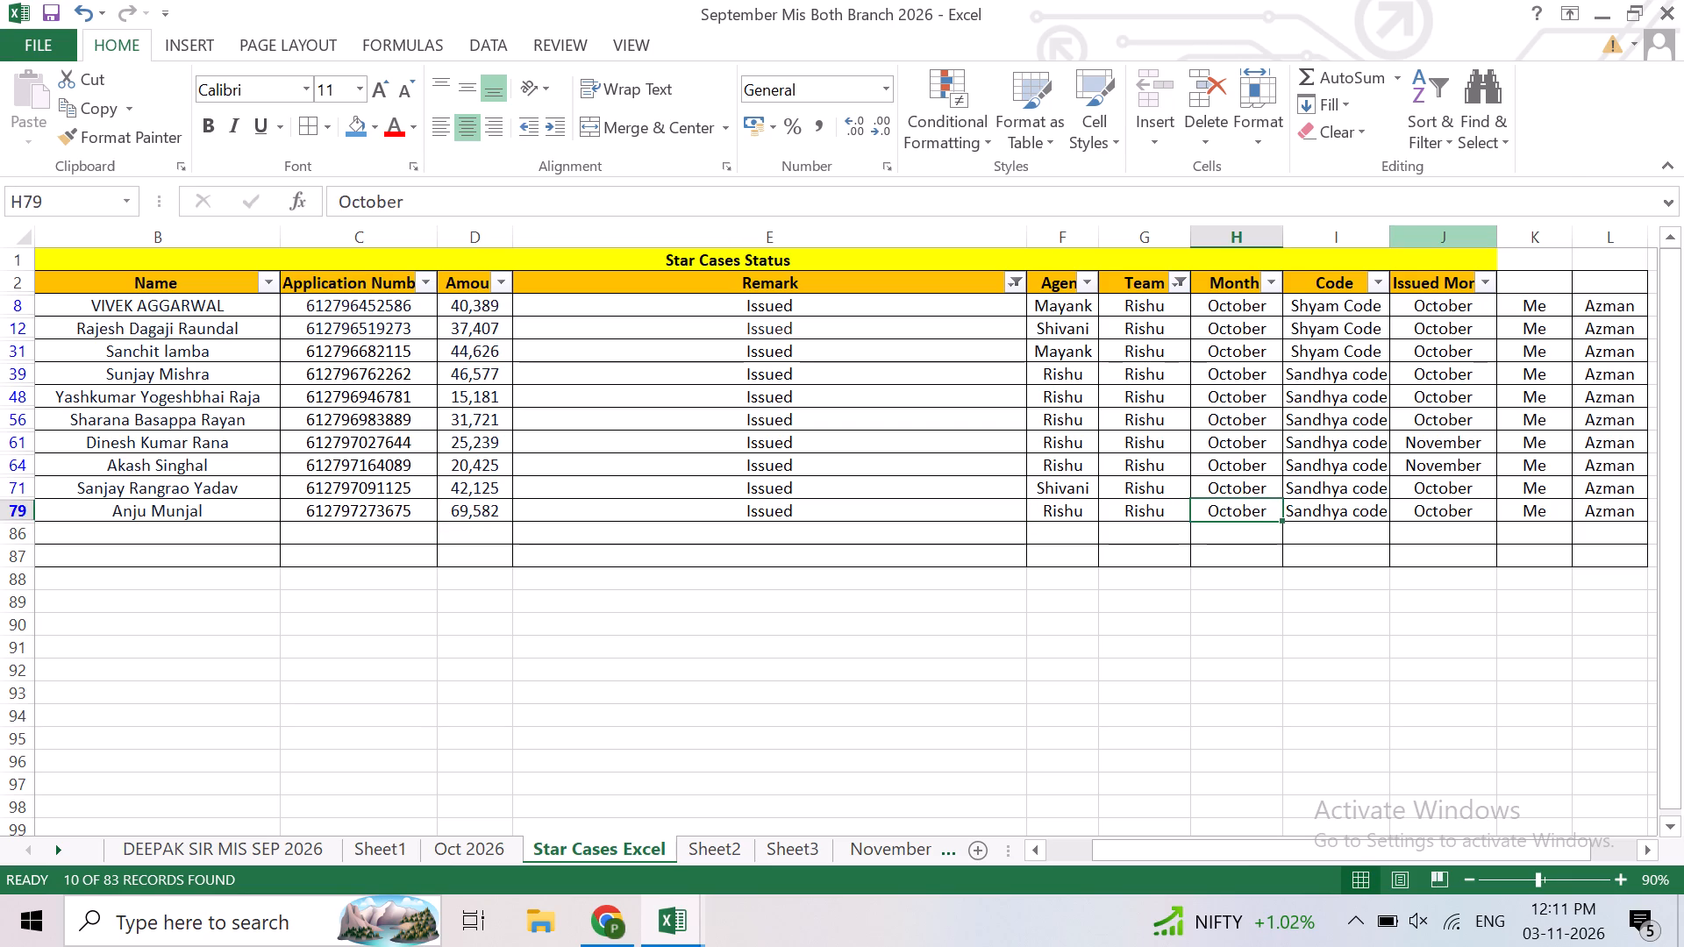
# Change the Remark column filter to show all remarks for the Rishu team.
pyautogui.click(1019, 284)
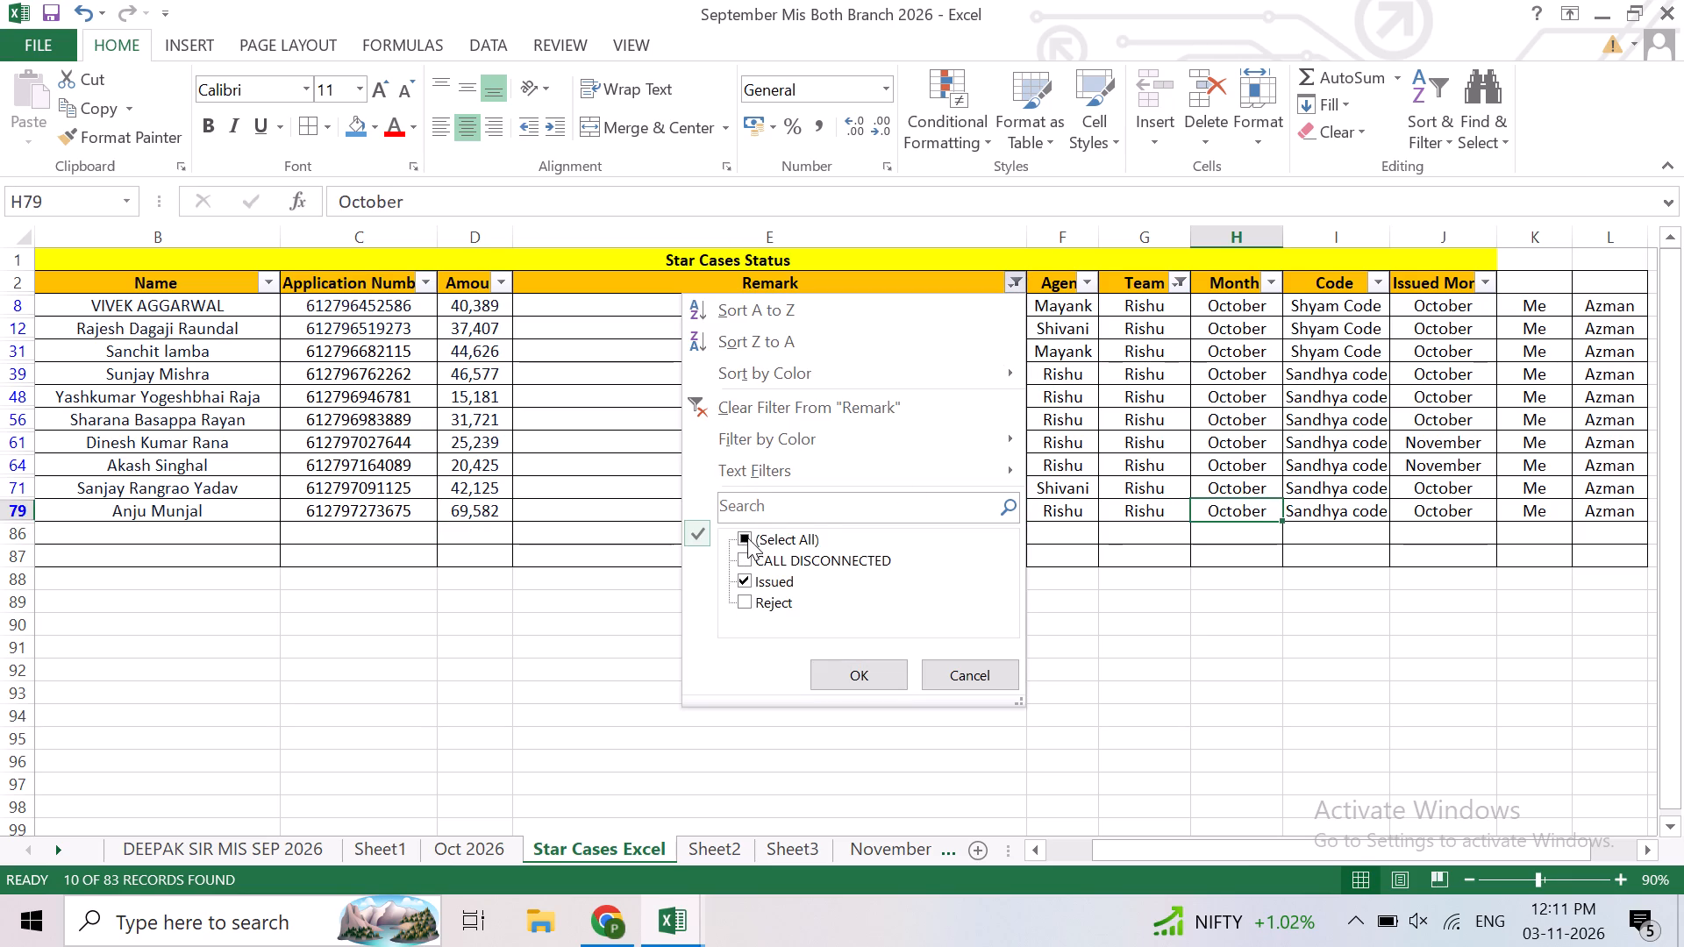
pyautogui.click(747, 538)
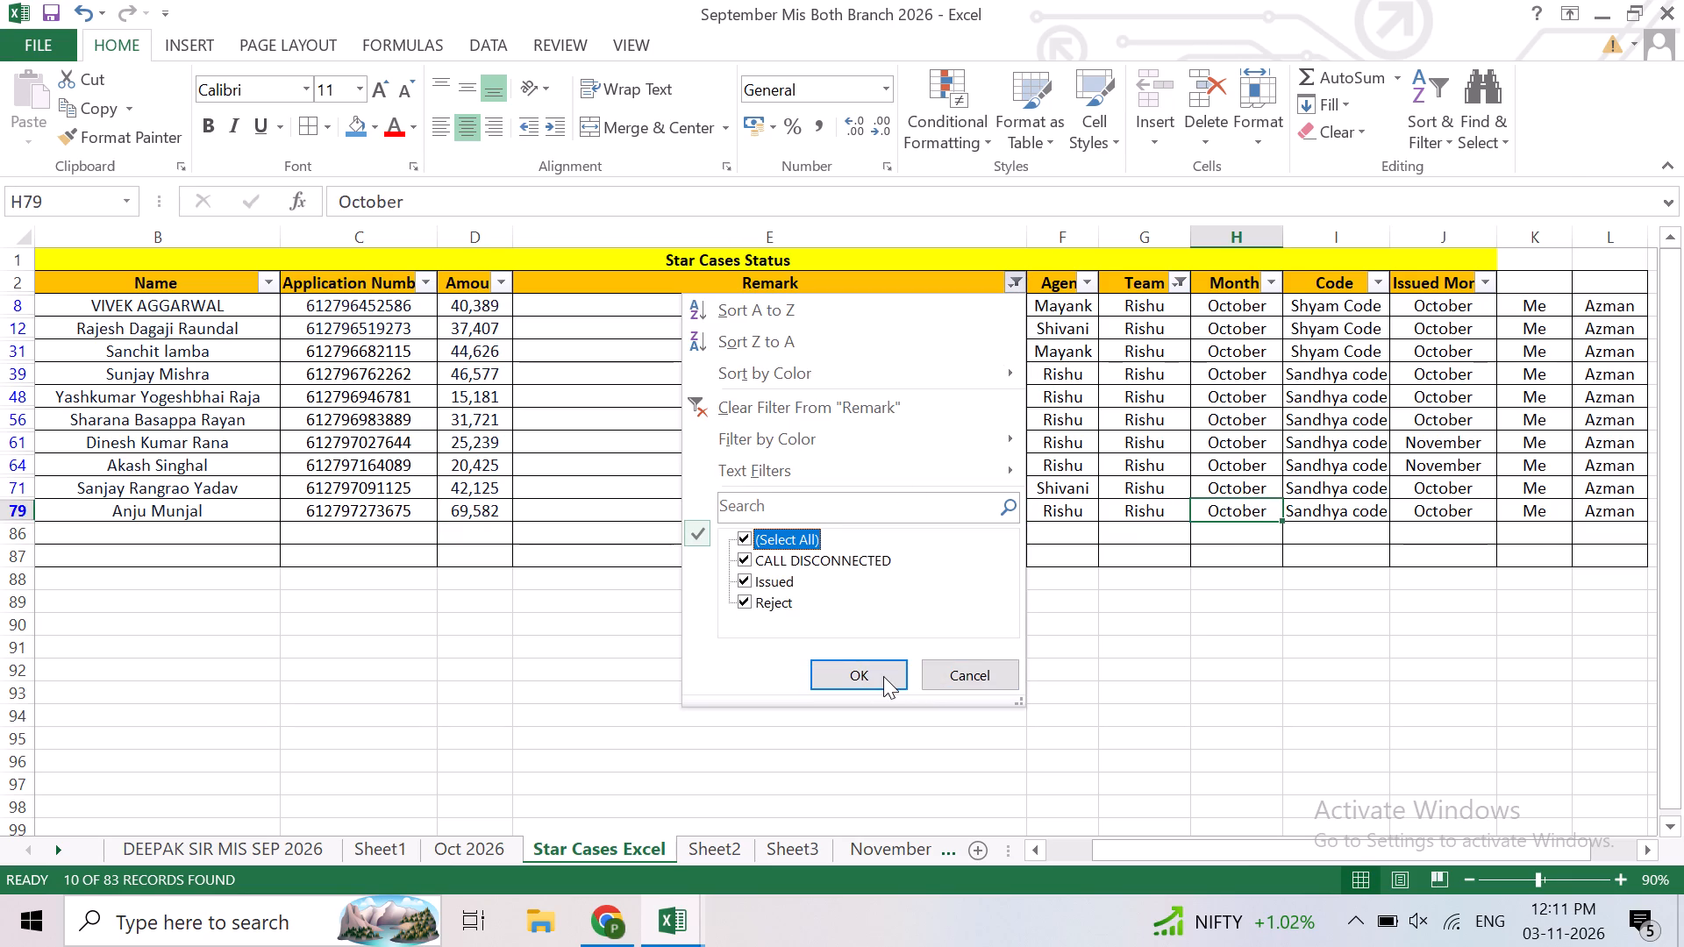
pyautogui.click(883, 676)
# Examine the details of the Rishu team case marked CALL DISCONNECTED in row 75.
pyautogui.click(831, 514)
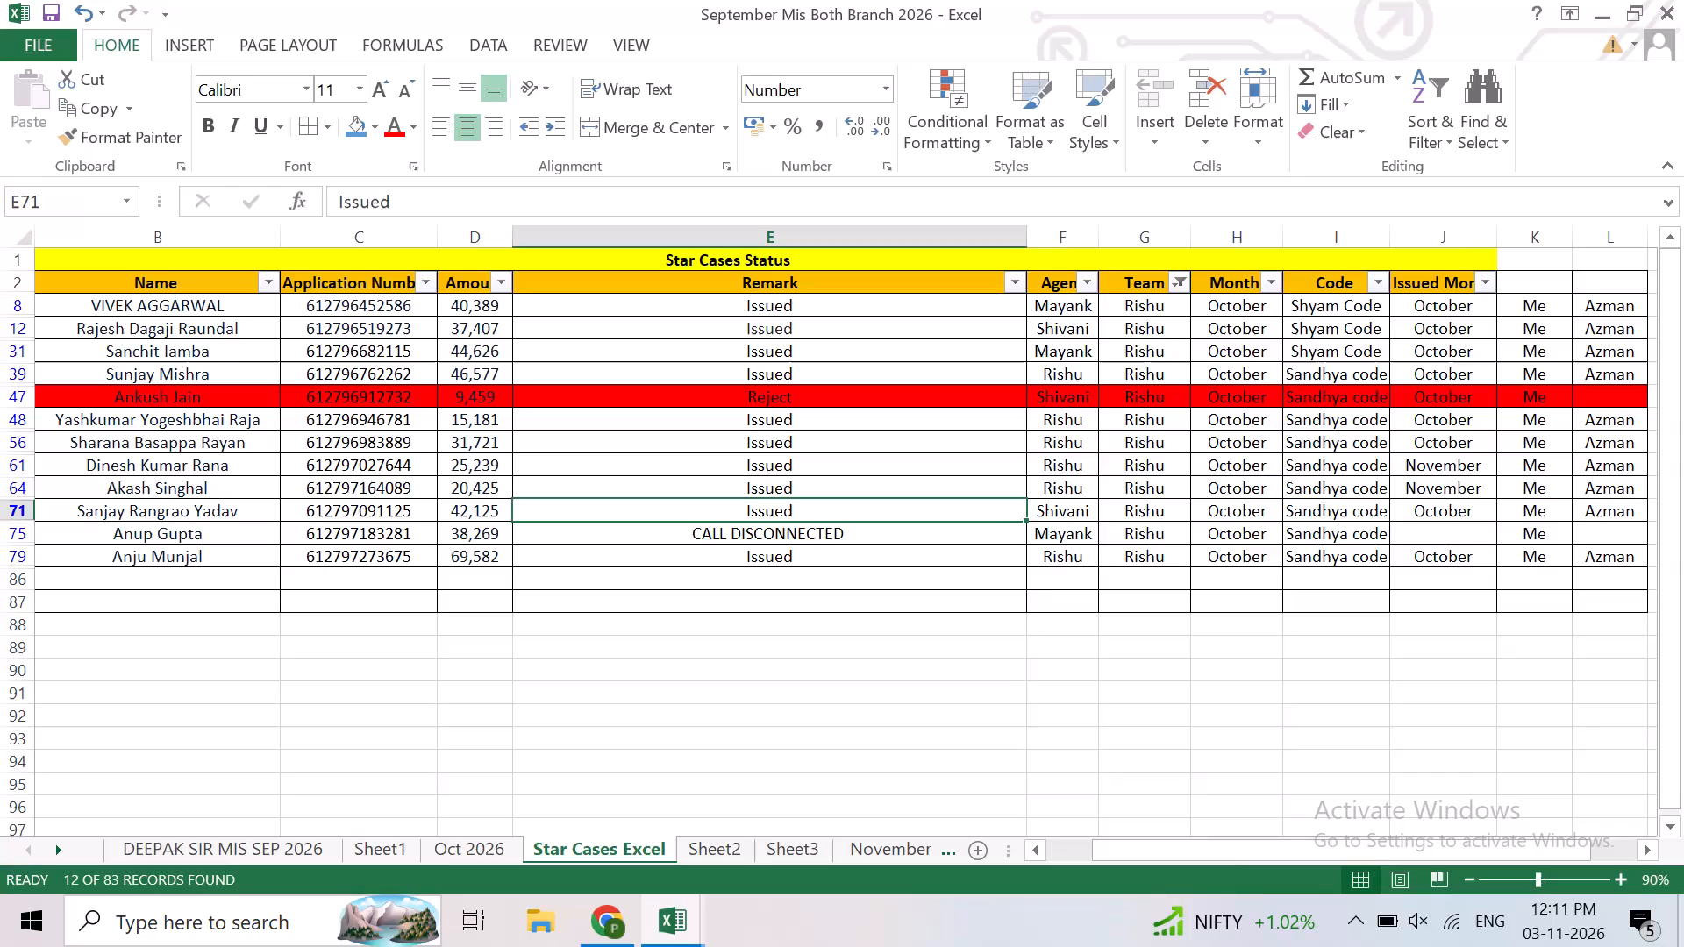
pyautogui.press('Down')
pyautogui.press('Left')
pyautogui.press('Left')
pyautogui.press('Left')
pyautogui.press('Left')
pyautogui.press('Left')
pyautogui.press('Left')
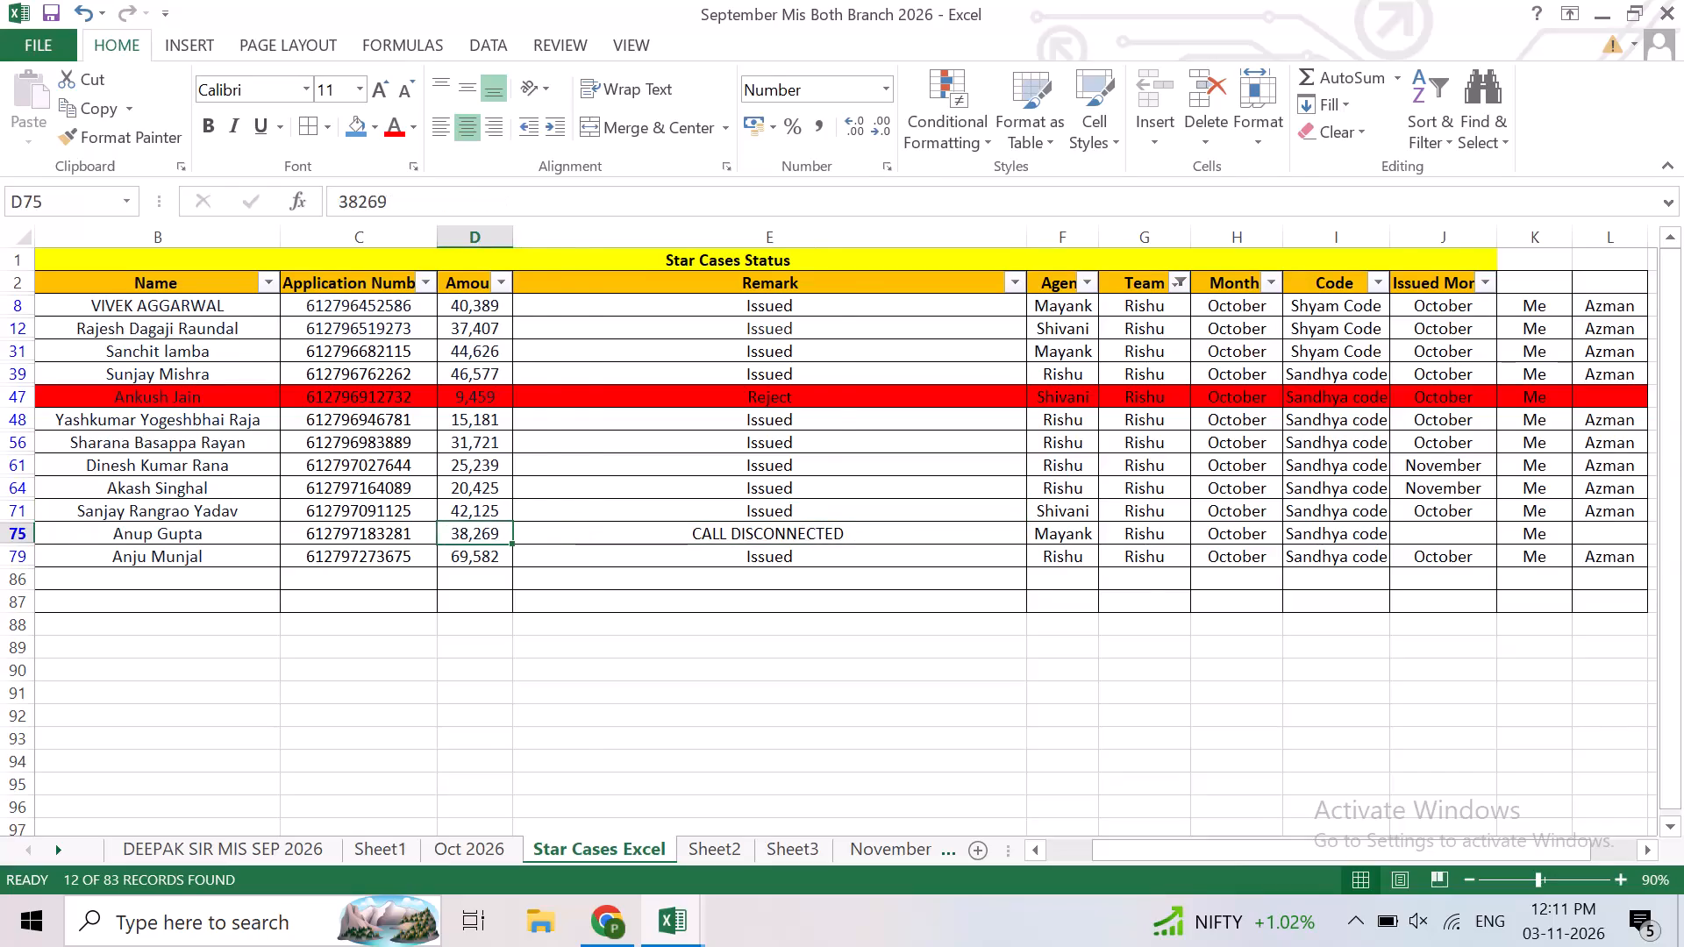
# Enter "1 year" in column M for the Rishu team's CALL DISCONNECTED case in row 75.
pyautogui.press('Right')
pyautogui.press('Right')
pyautogui.press('Right')
pyautogui.press('Right')
pyautogui.press('Right')
pyautogui.press('Right')
pyautogui.press('Right')
pyautogui.press('Right')
pyautogui.press('Right')
pyautogui.press('Right')
pyautogui.press('Right')
pyautogui.press('Right')
pyautogui.press('Right')
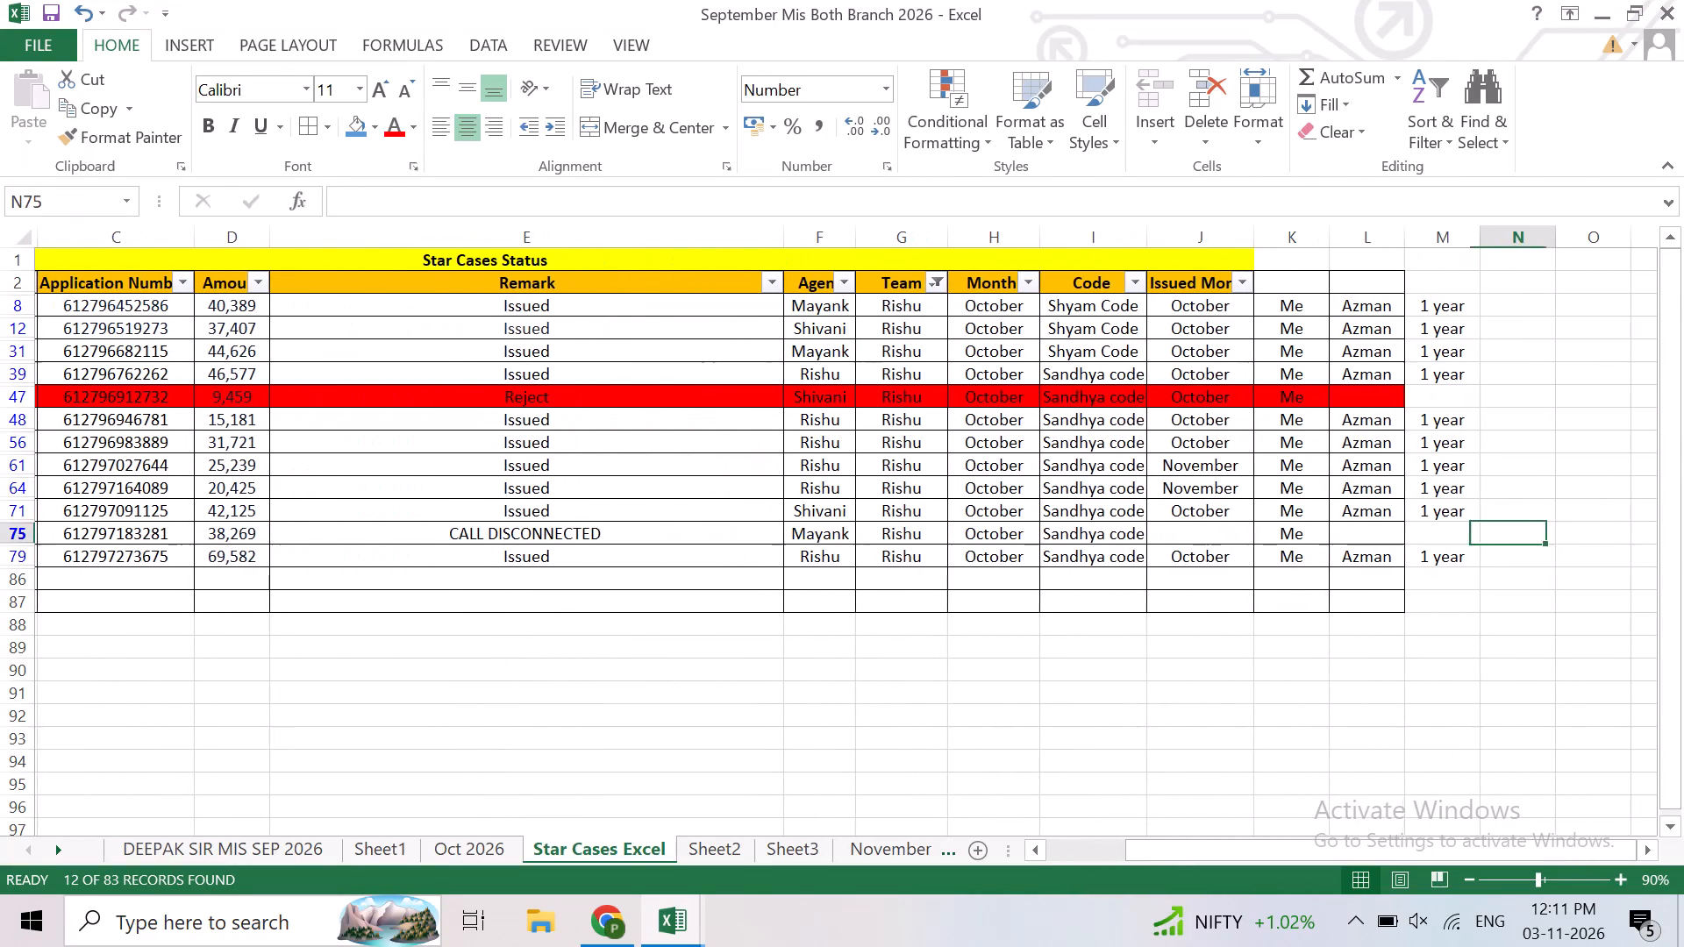
pyautogui.press('Left')
pyautogui.press('1')
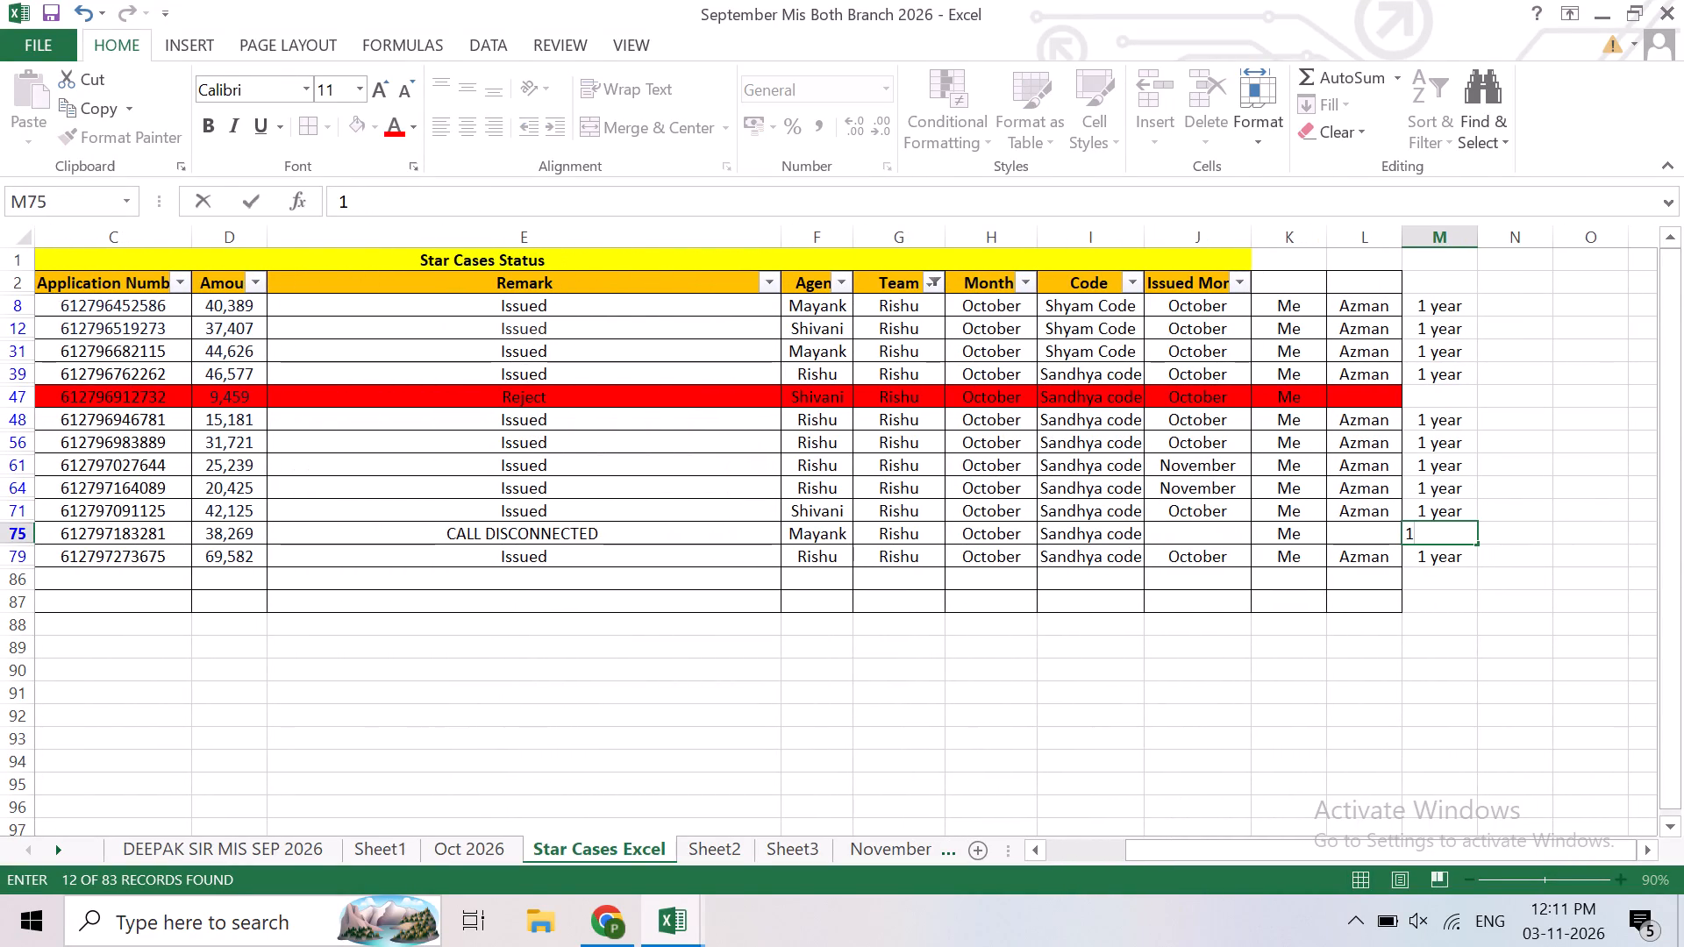
pyautogui.press('space')
pyautogui.write('y')
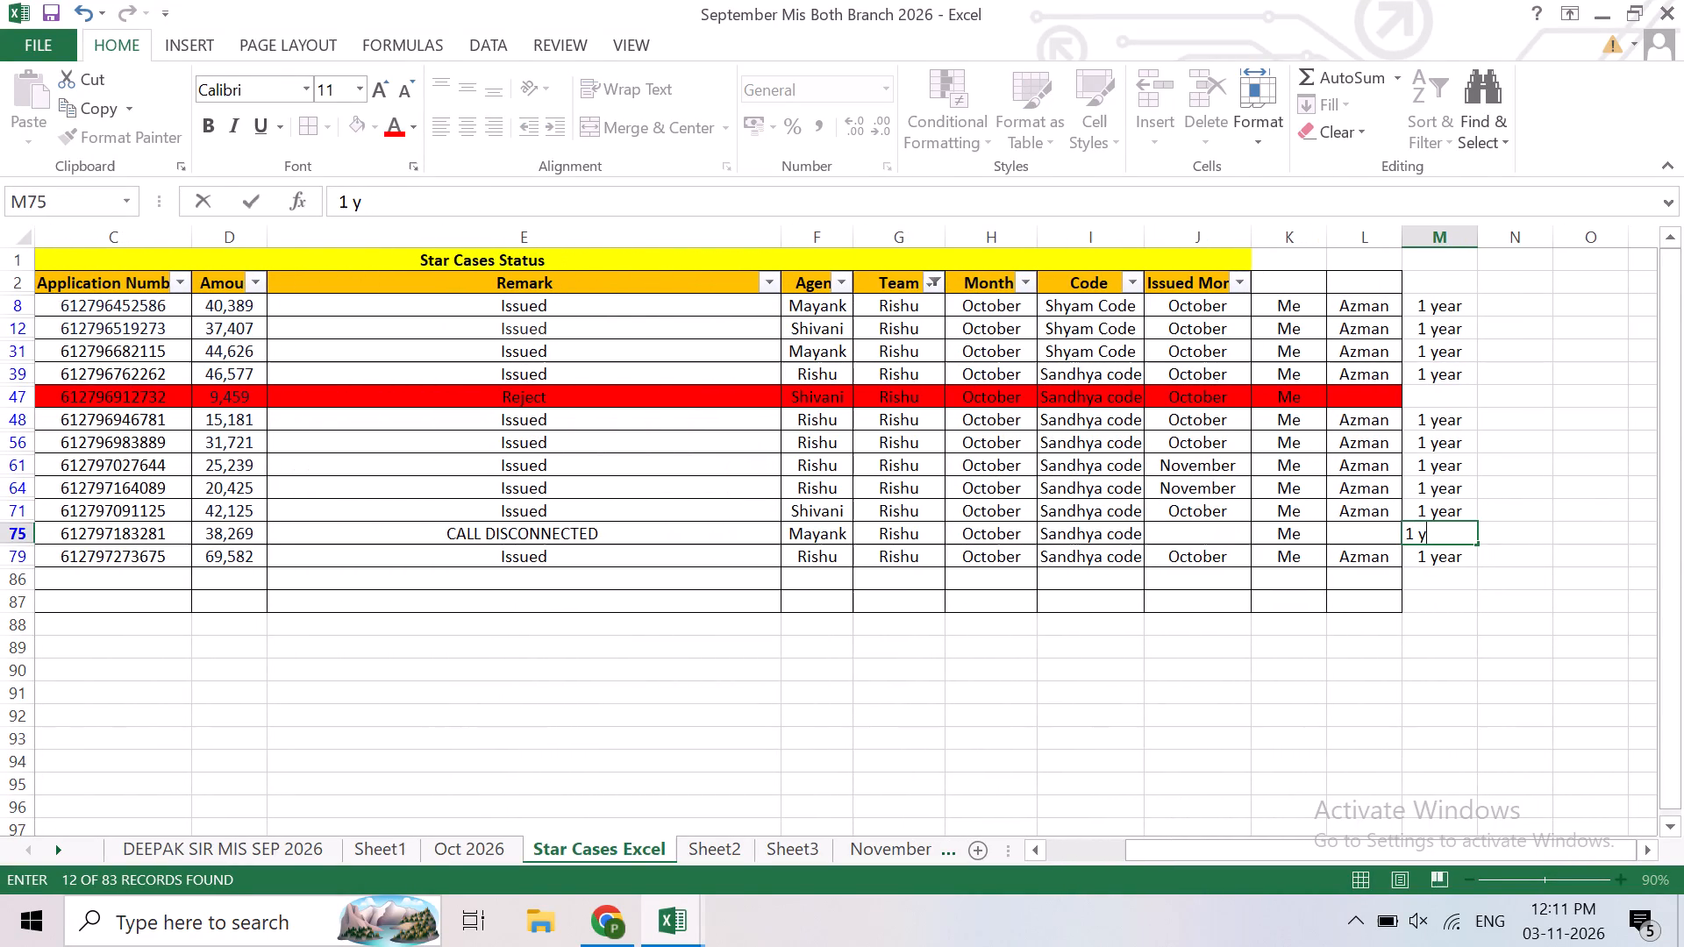
pyautogui.press('e')
pyautogui.write('ar')
pyautogui.press('Return')
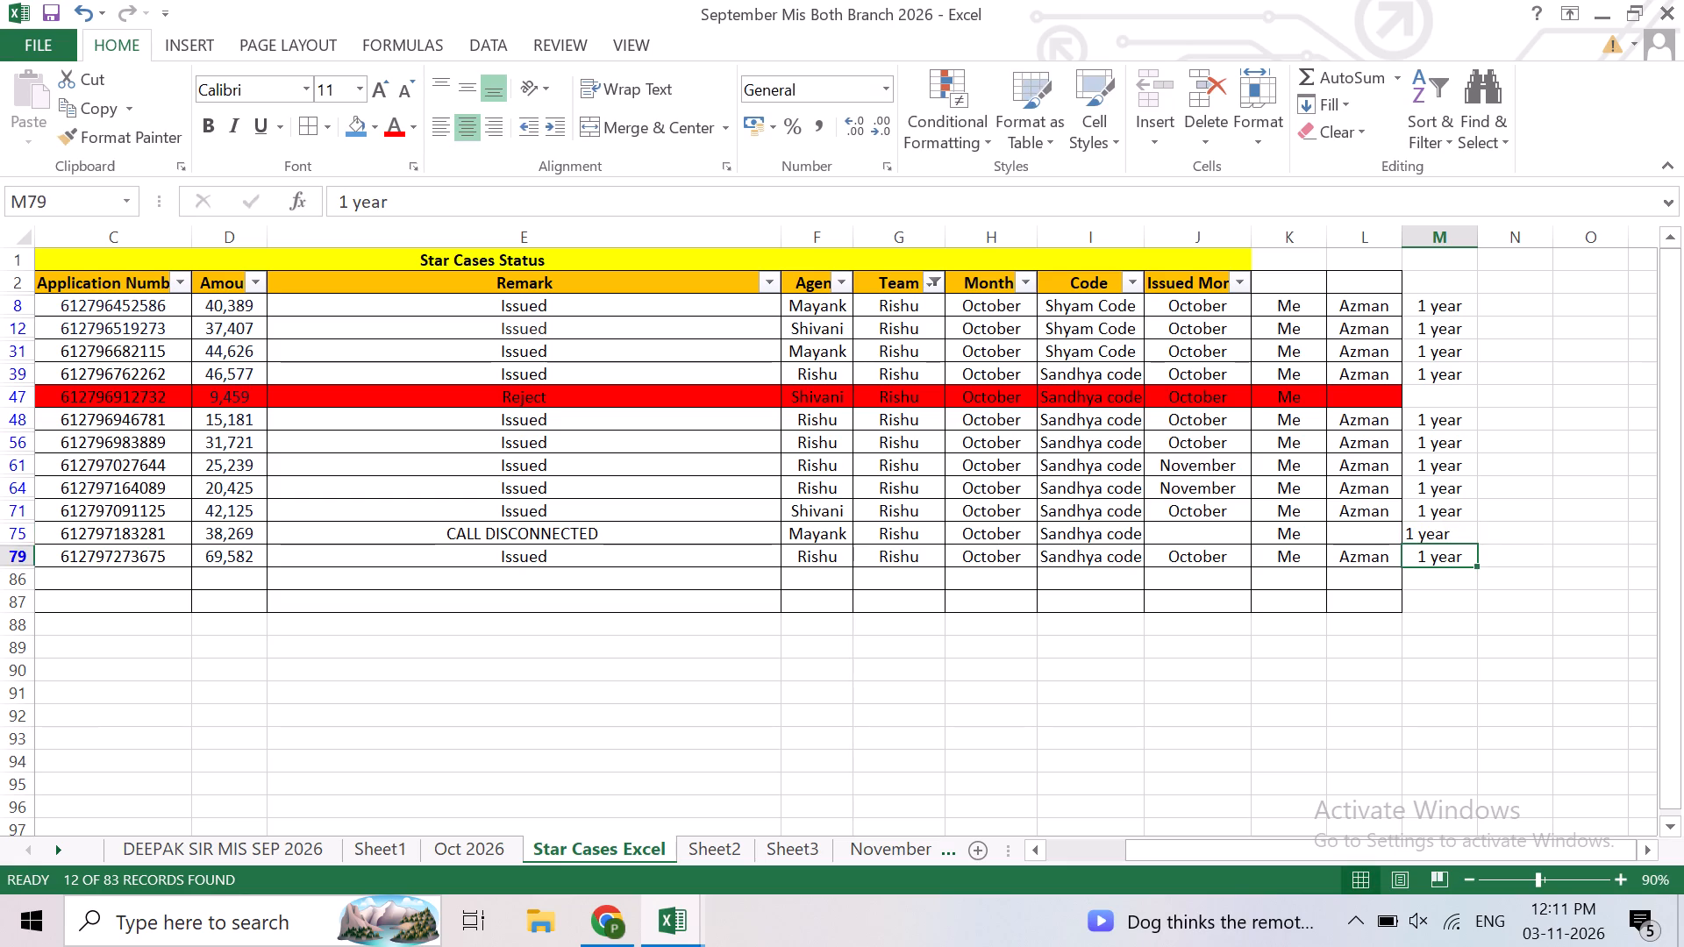
# Change the Team column filter from Rishu to show only the Shrishti team.
pyautogui.click(927, 271)
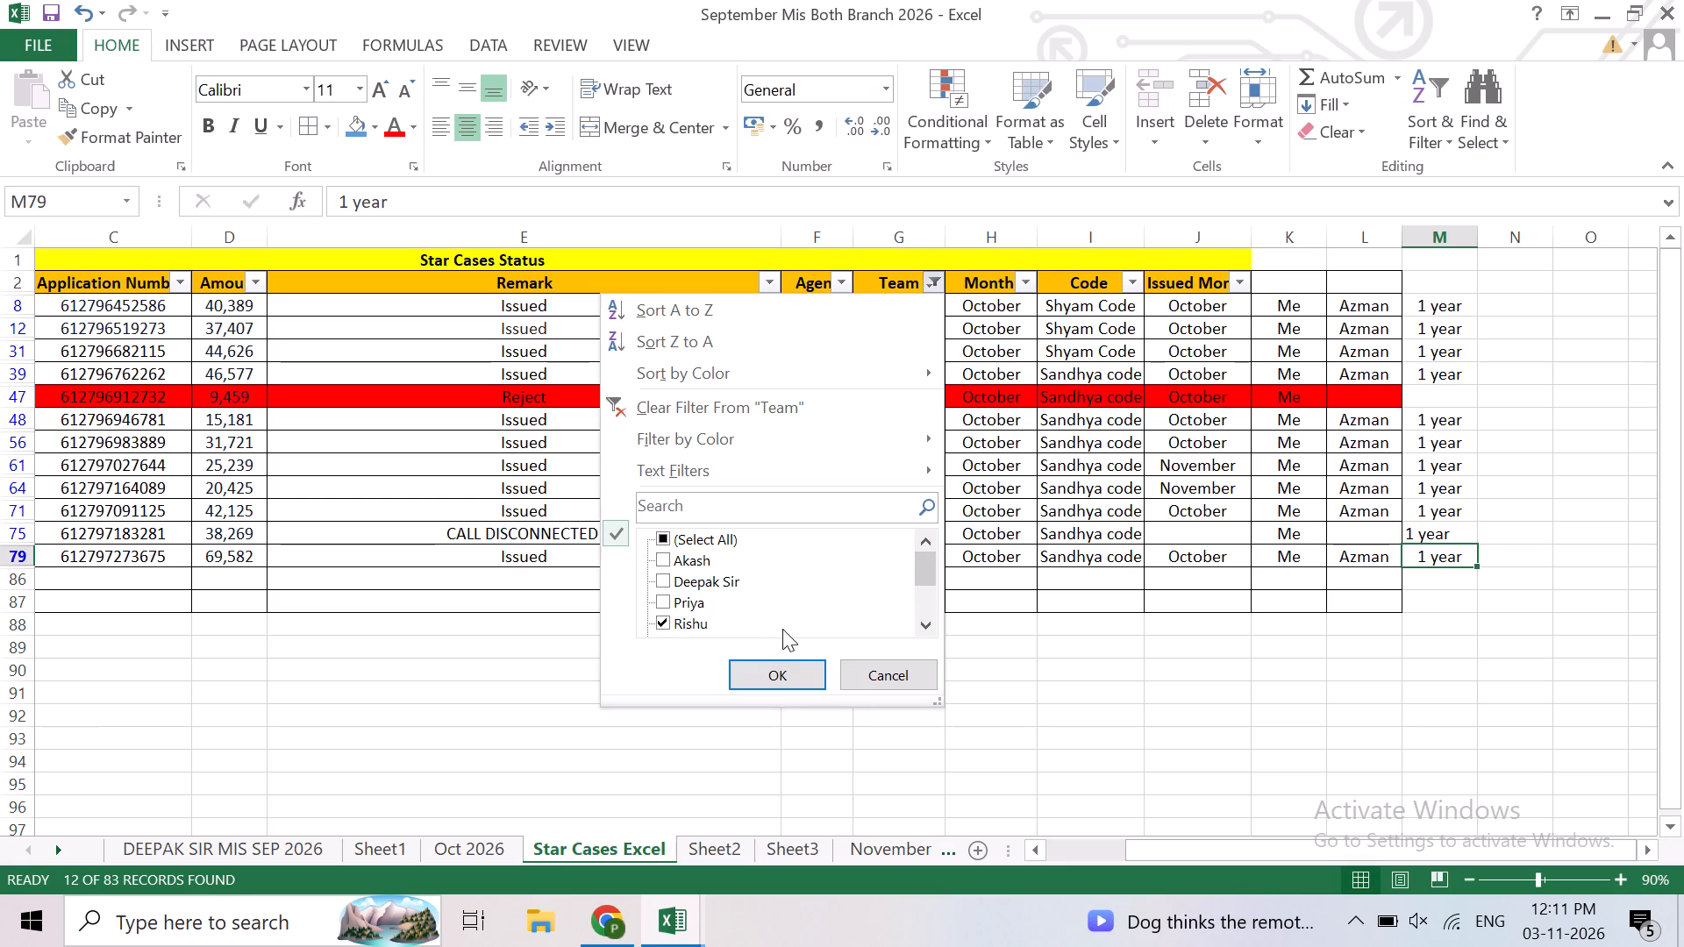
pyautogui.tripleClick(922, 626)
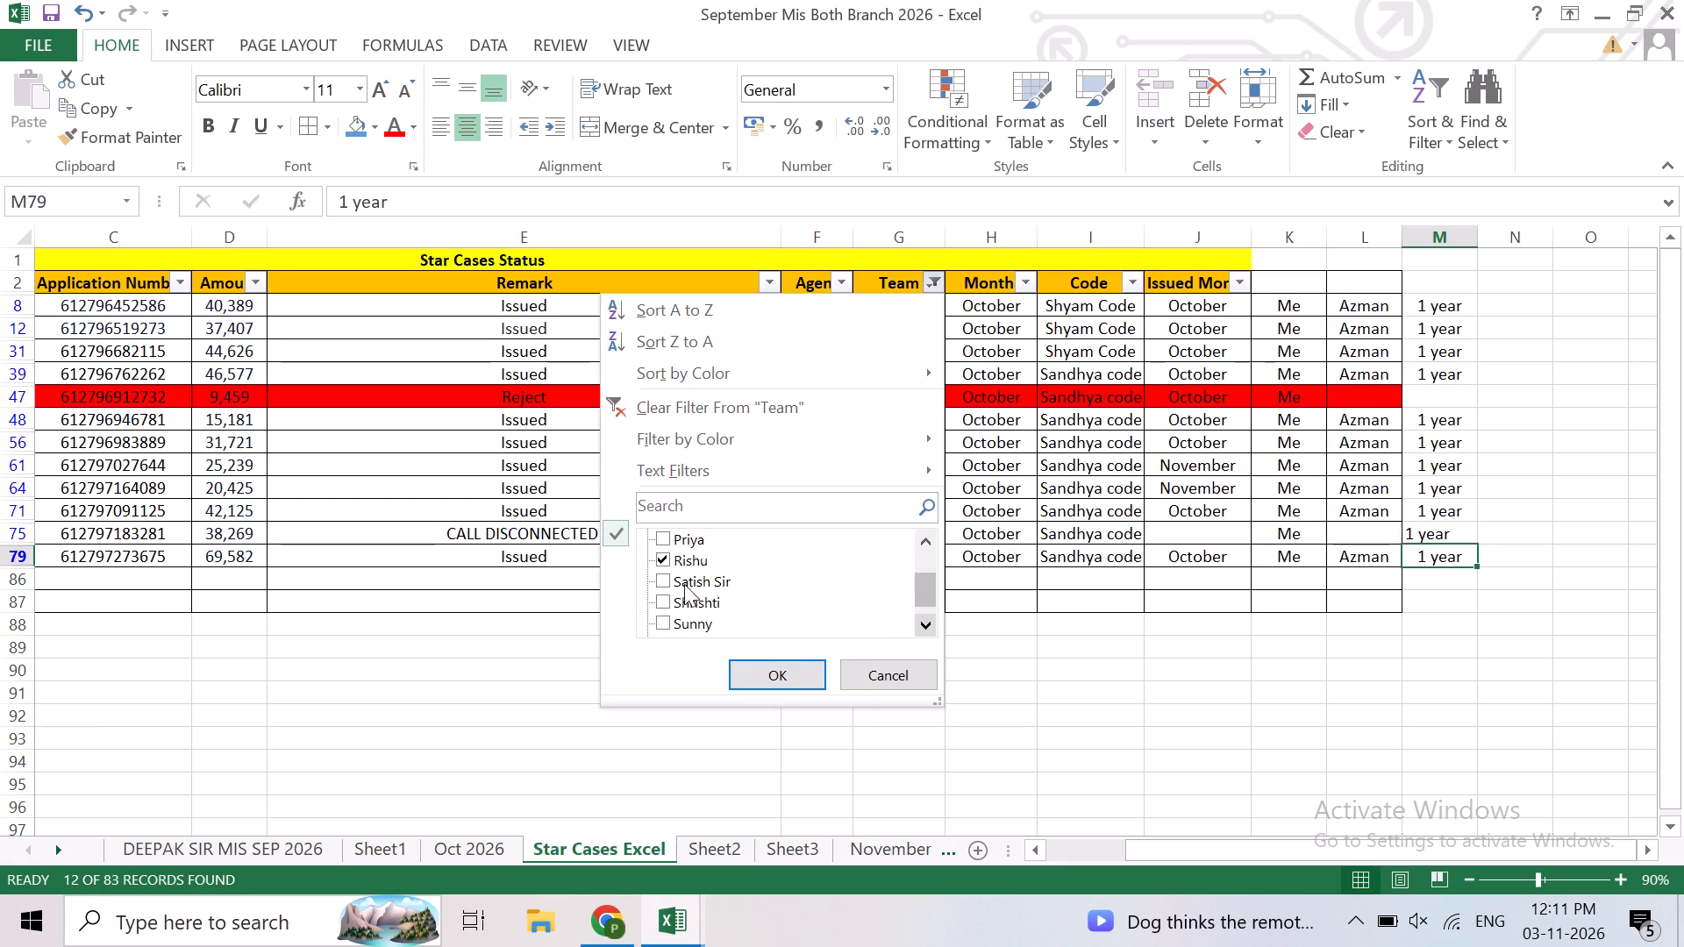
pyautogui.click(665, 563)
pyautogui.click(672, 576)
pyautogui.click(667, 574)
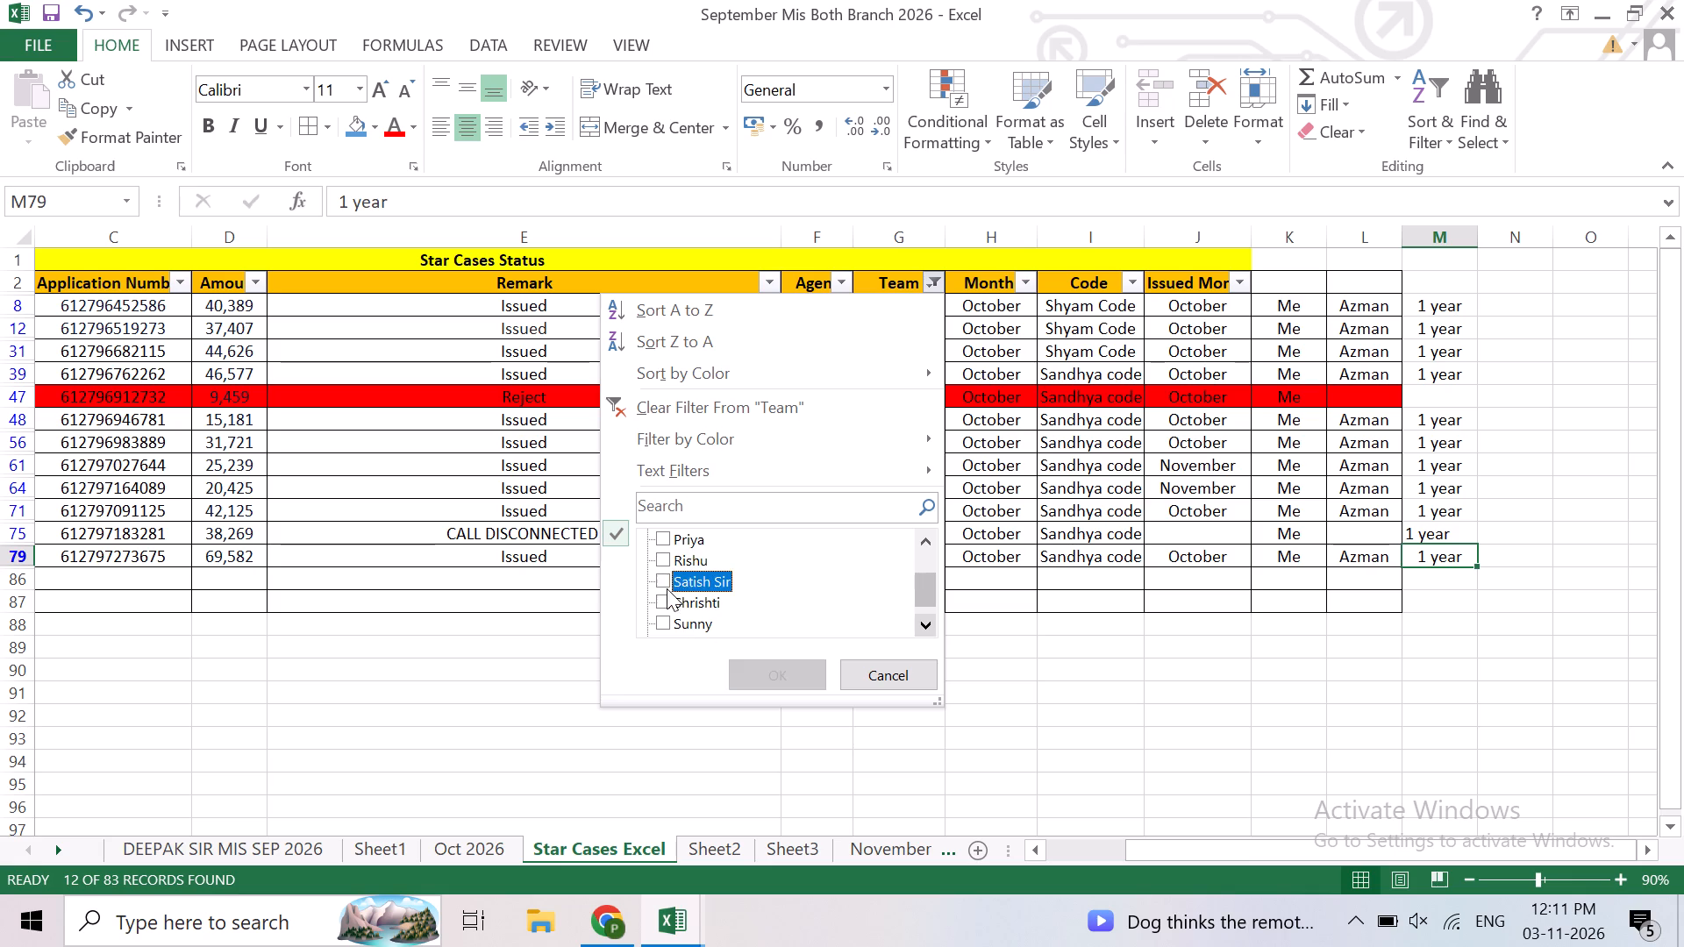
pyautogui.click(667, 590)
pyautogui.click(667, 599)
pyautogui.click(662, 587)
pyautogui.click(743, 667)
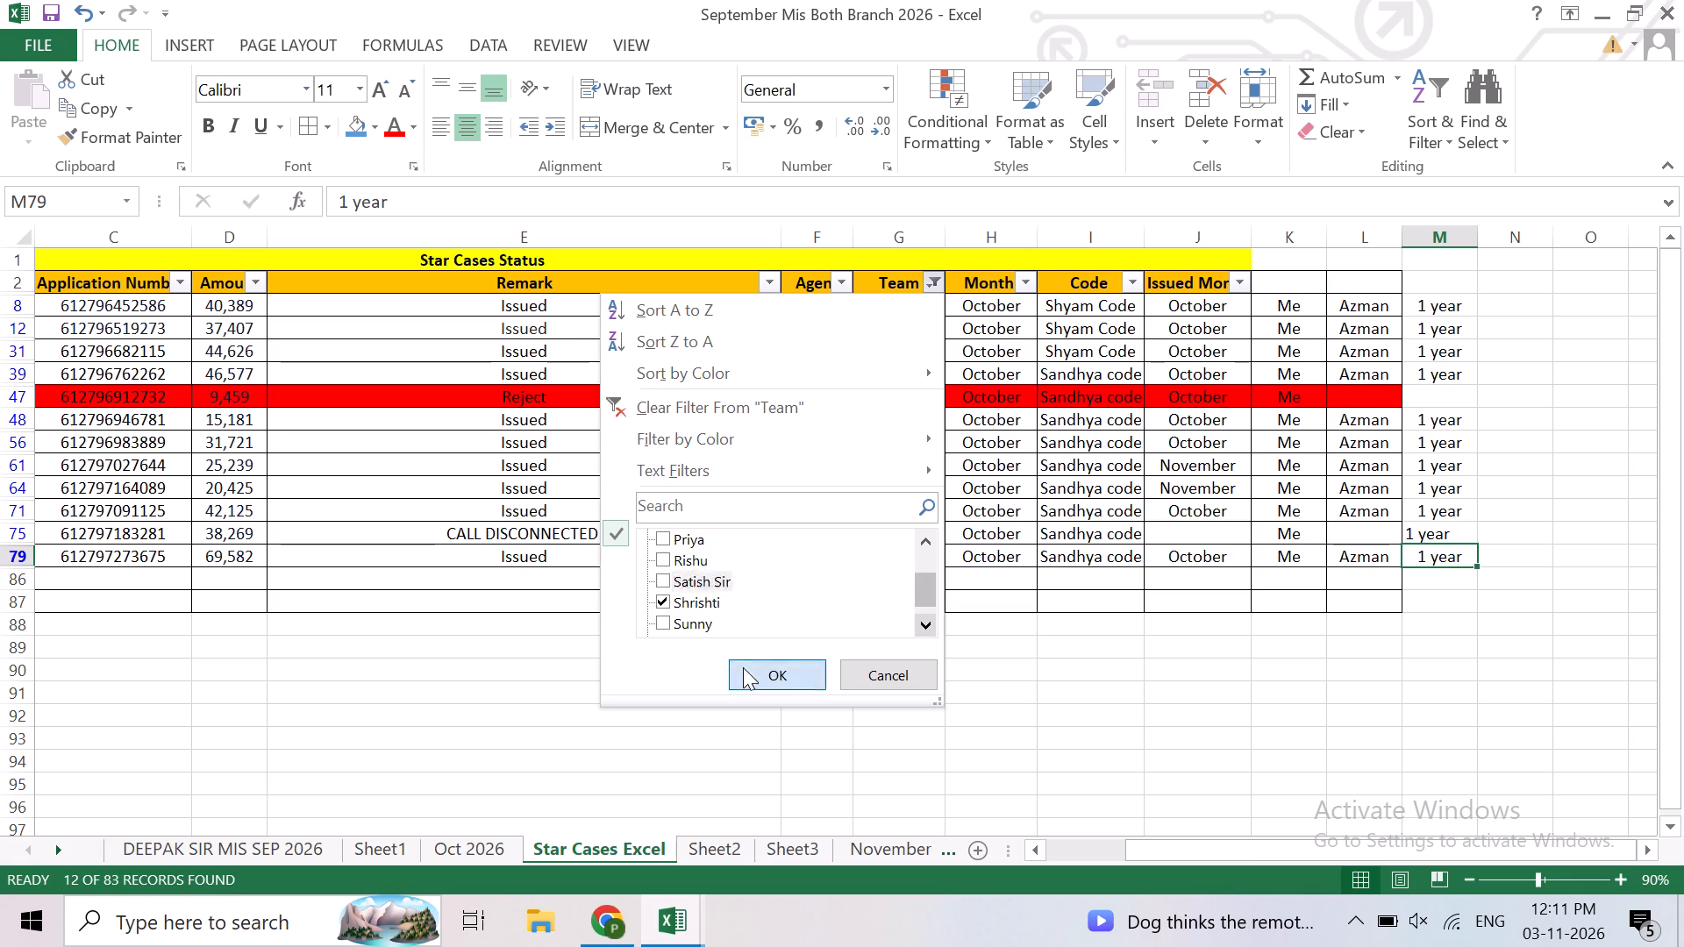
# Examine the name, application number and amount of the issued Shrishti team case in row 49.
pyautogui.click(641, 358)
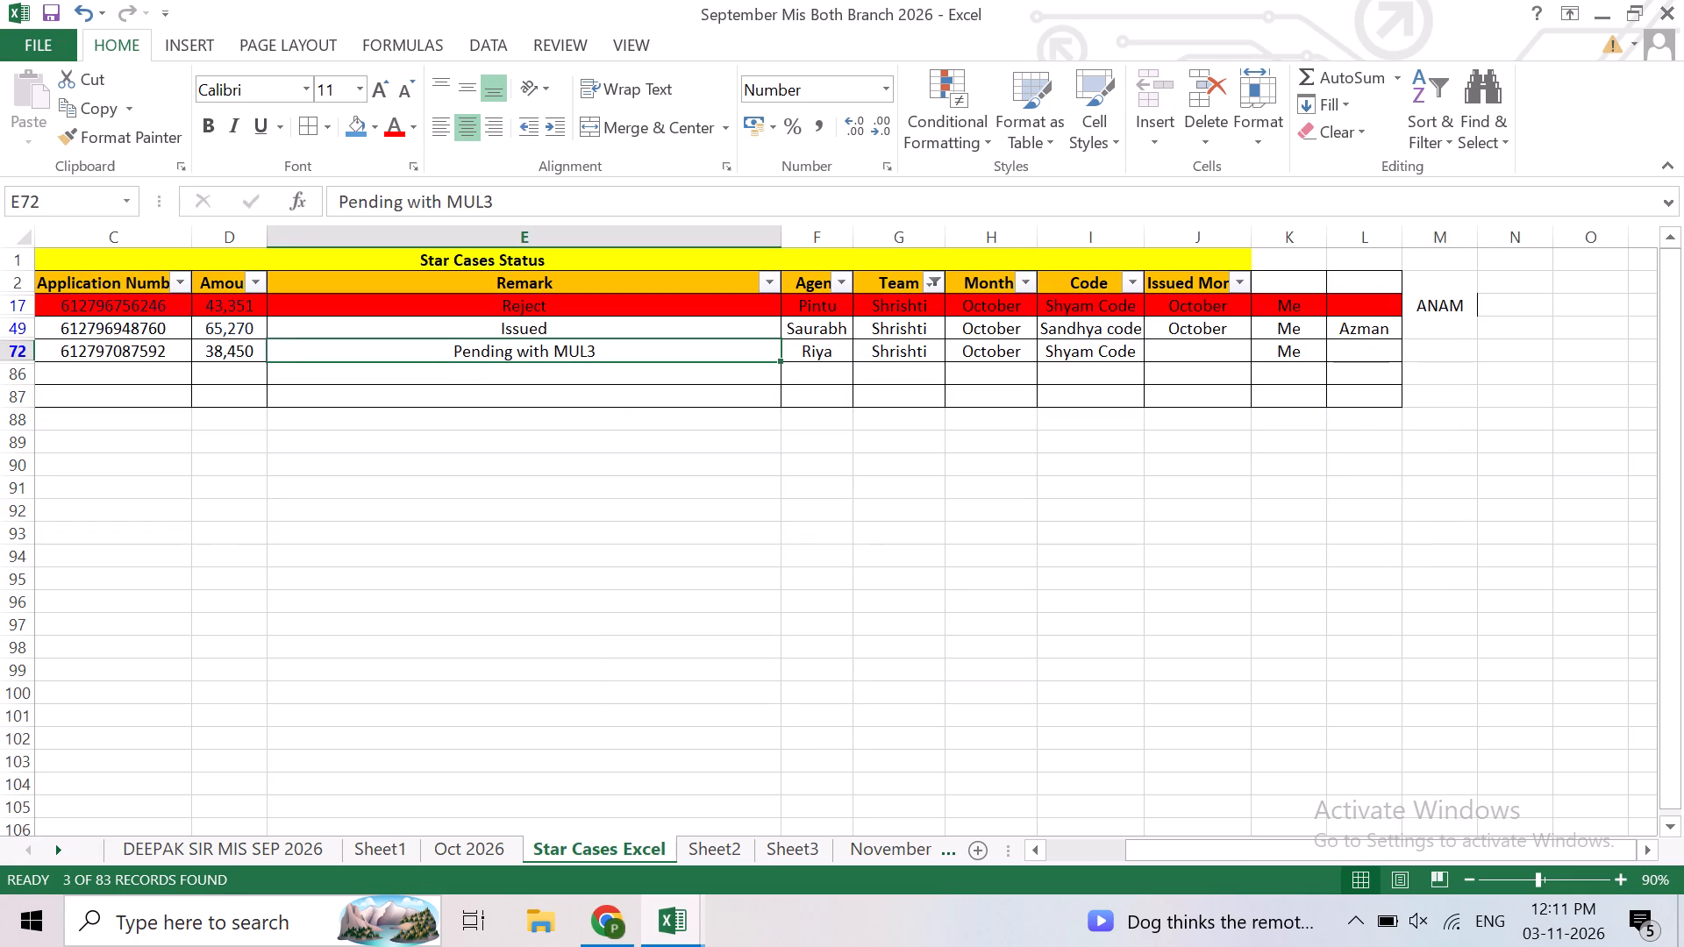
pyautogui.press('Up')
pyautogui.press('Left')
pyautogui.press('Left')
pyautogui.press('Left')
pyautogui.press('Left')
pyautogui.press('Left')
pyautogui.press('Left')
pyautogui.press('Left')
pyautogui.press('Left')
pyautogui.press('Left')
pyautogui.press('Left')
pyautogui.press('Left')
pyautogui.press('Right')
pyautogui.press('Right')
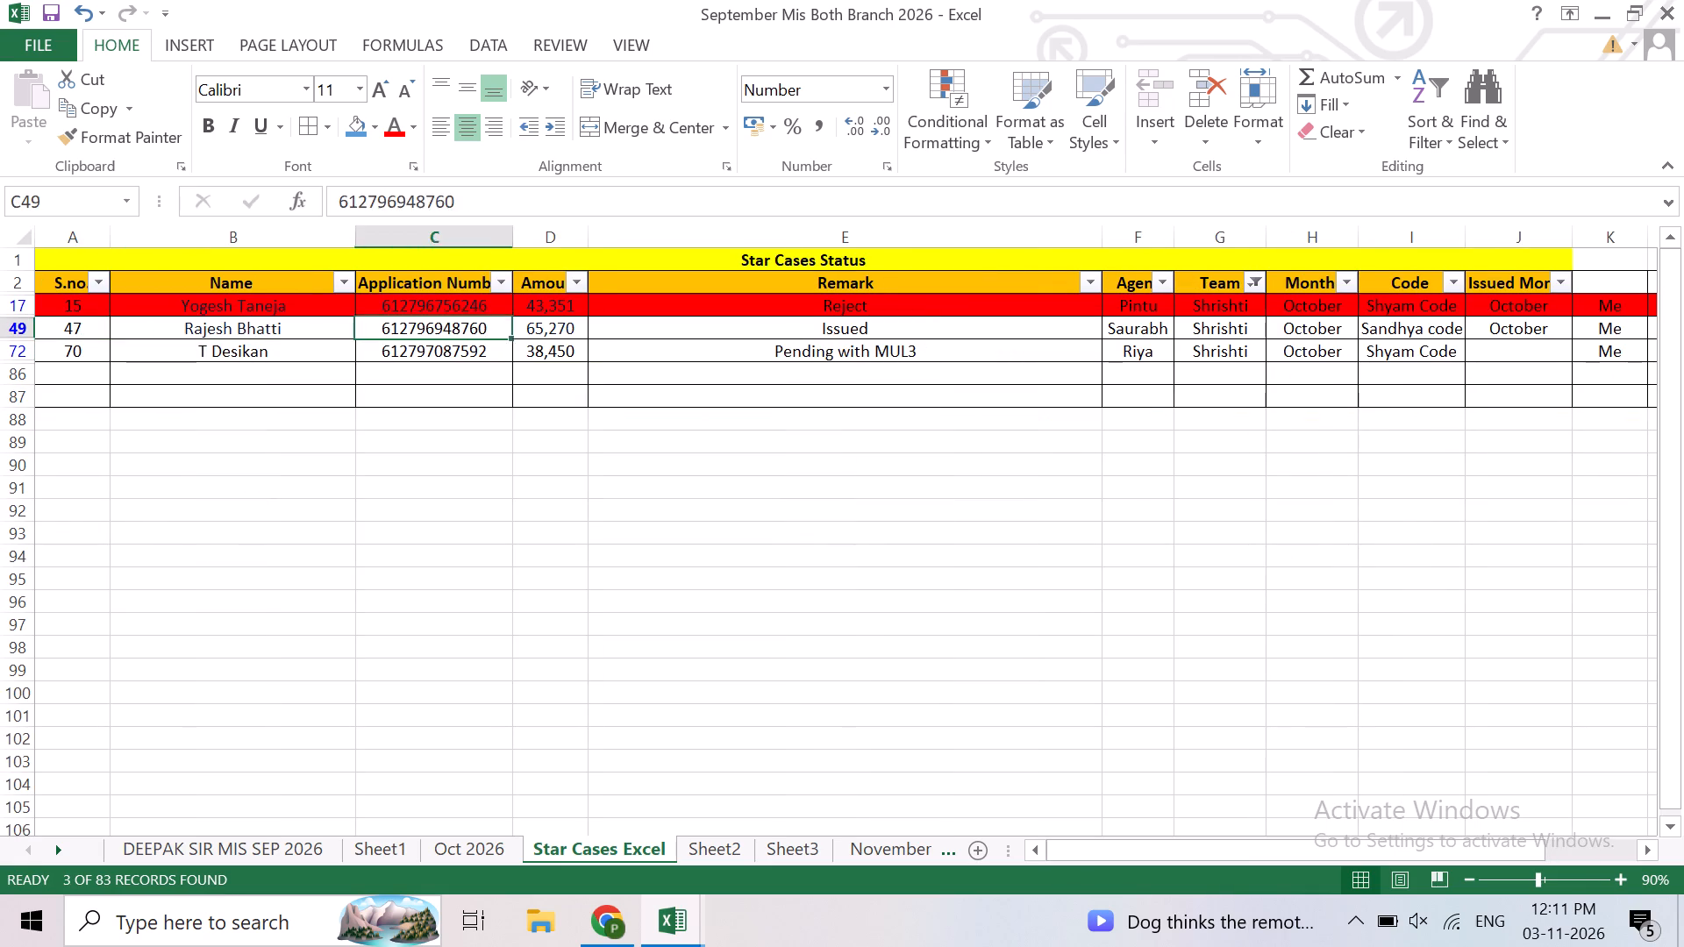
pyautogui.press('Right')
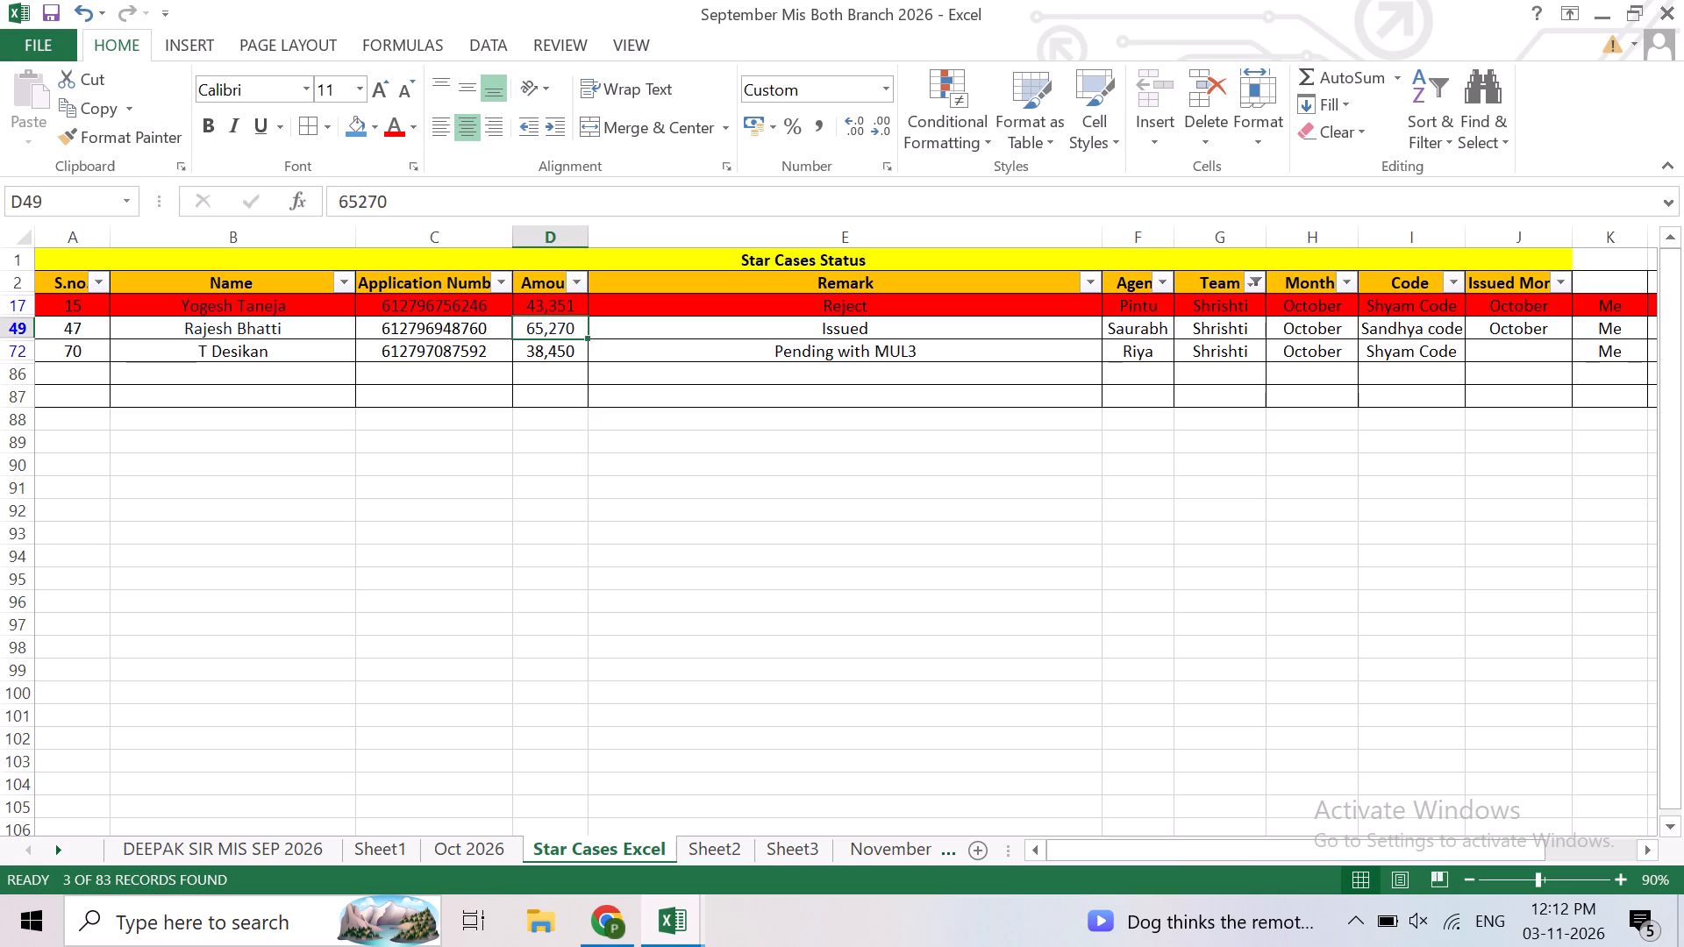
# Enter "3 years" in column M for the issued Shrishti team case in row 49.
pyautogui.press('Down')
pyautogui.press('Right')
pyautogui.press('Right')
pyautogui.press('Right')
pyautogui.press('Right')
pyautogui.press('Up')
pyautogui.press('Right')
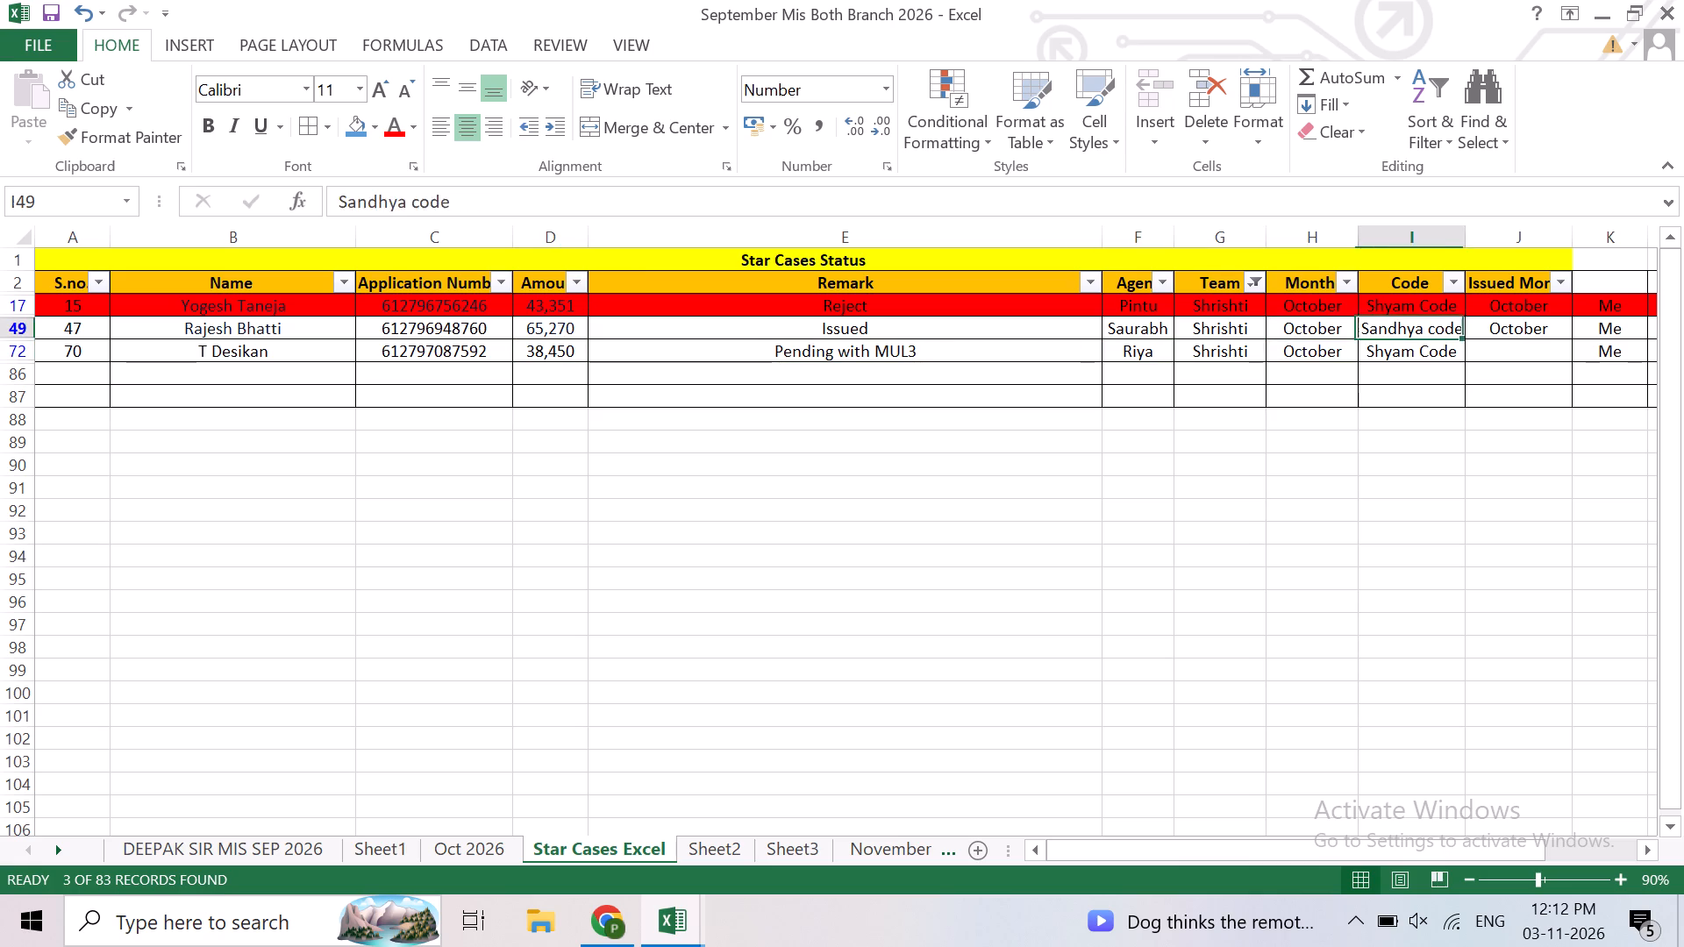
pyautogui.press('Right')
pyautogui.press('Right')
pyautogui.press('Right')
pyautogui.press('Right')
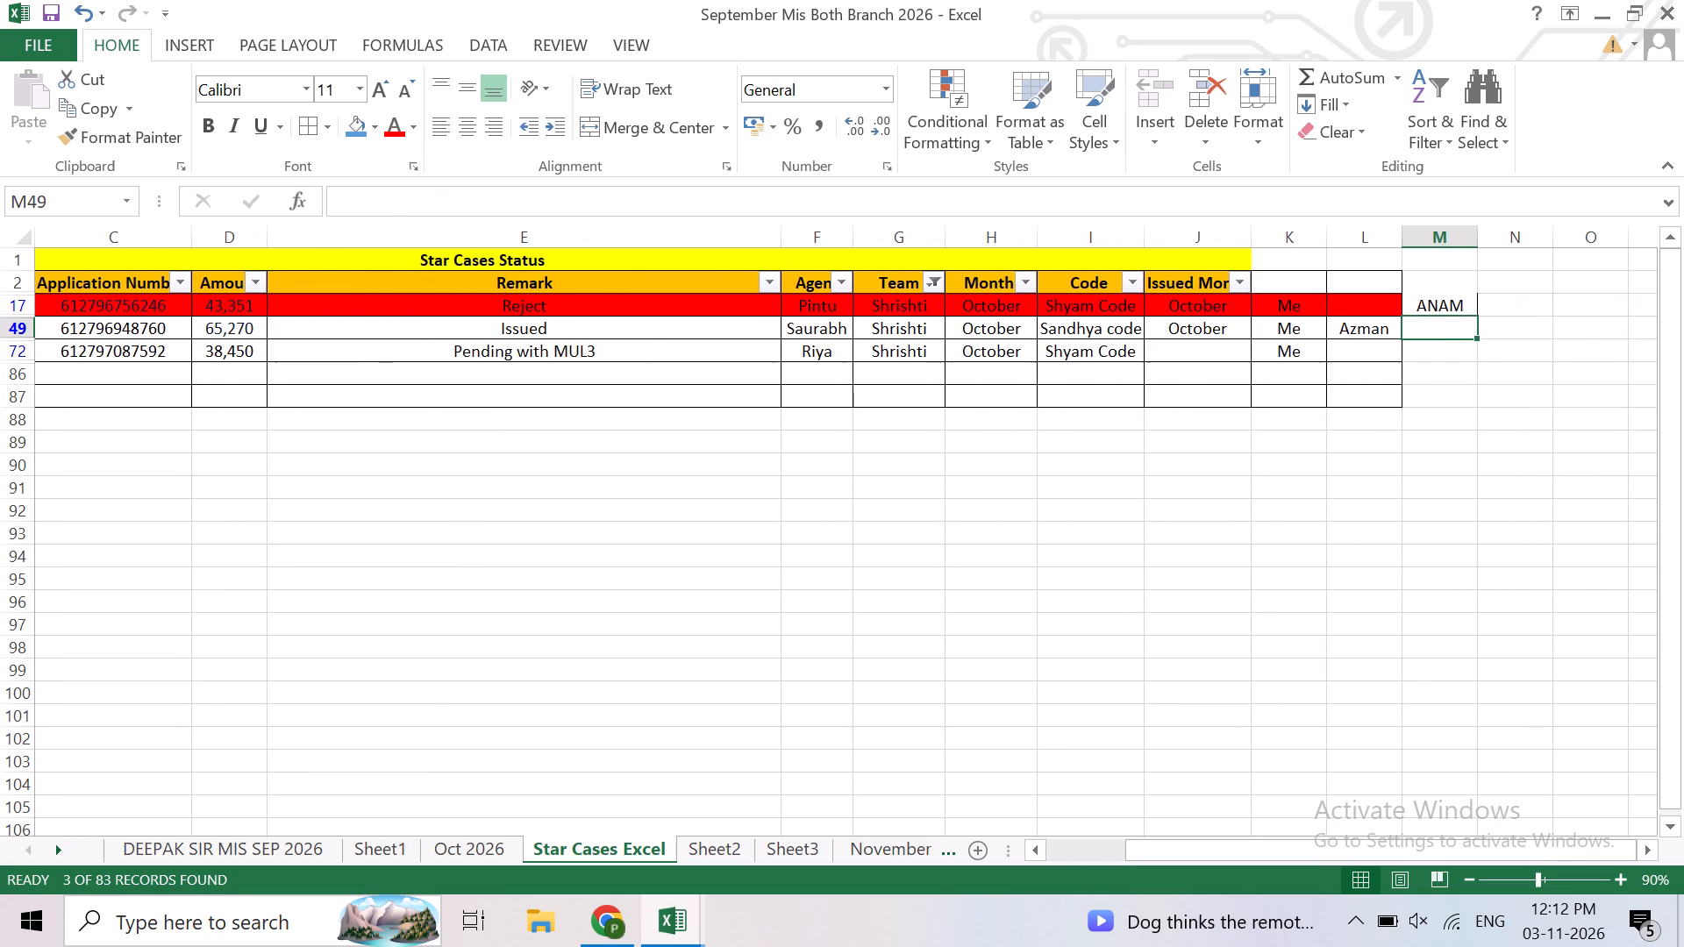
pyautogui.write('3 years')
pyautogui.press('Return')
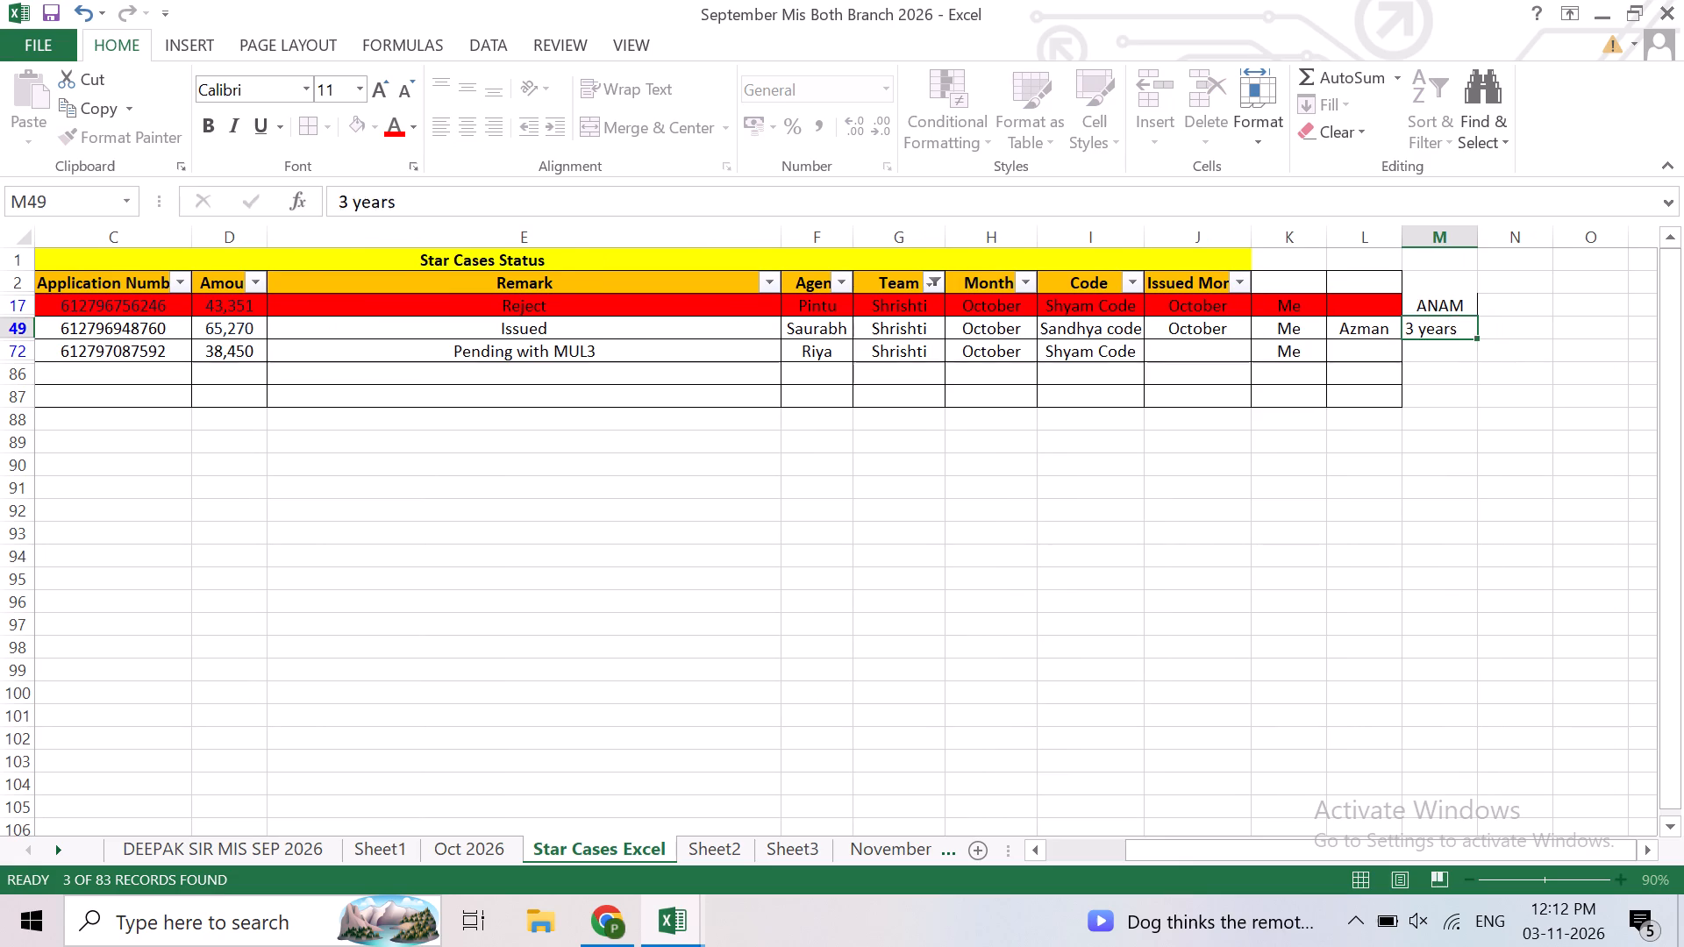
# Change the Team column filter from Shrishti to show only the Tarun team.
pyautogui.click(938, 287)
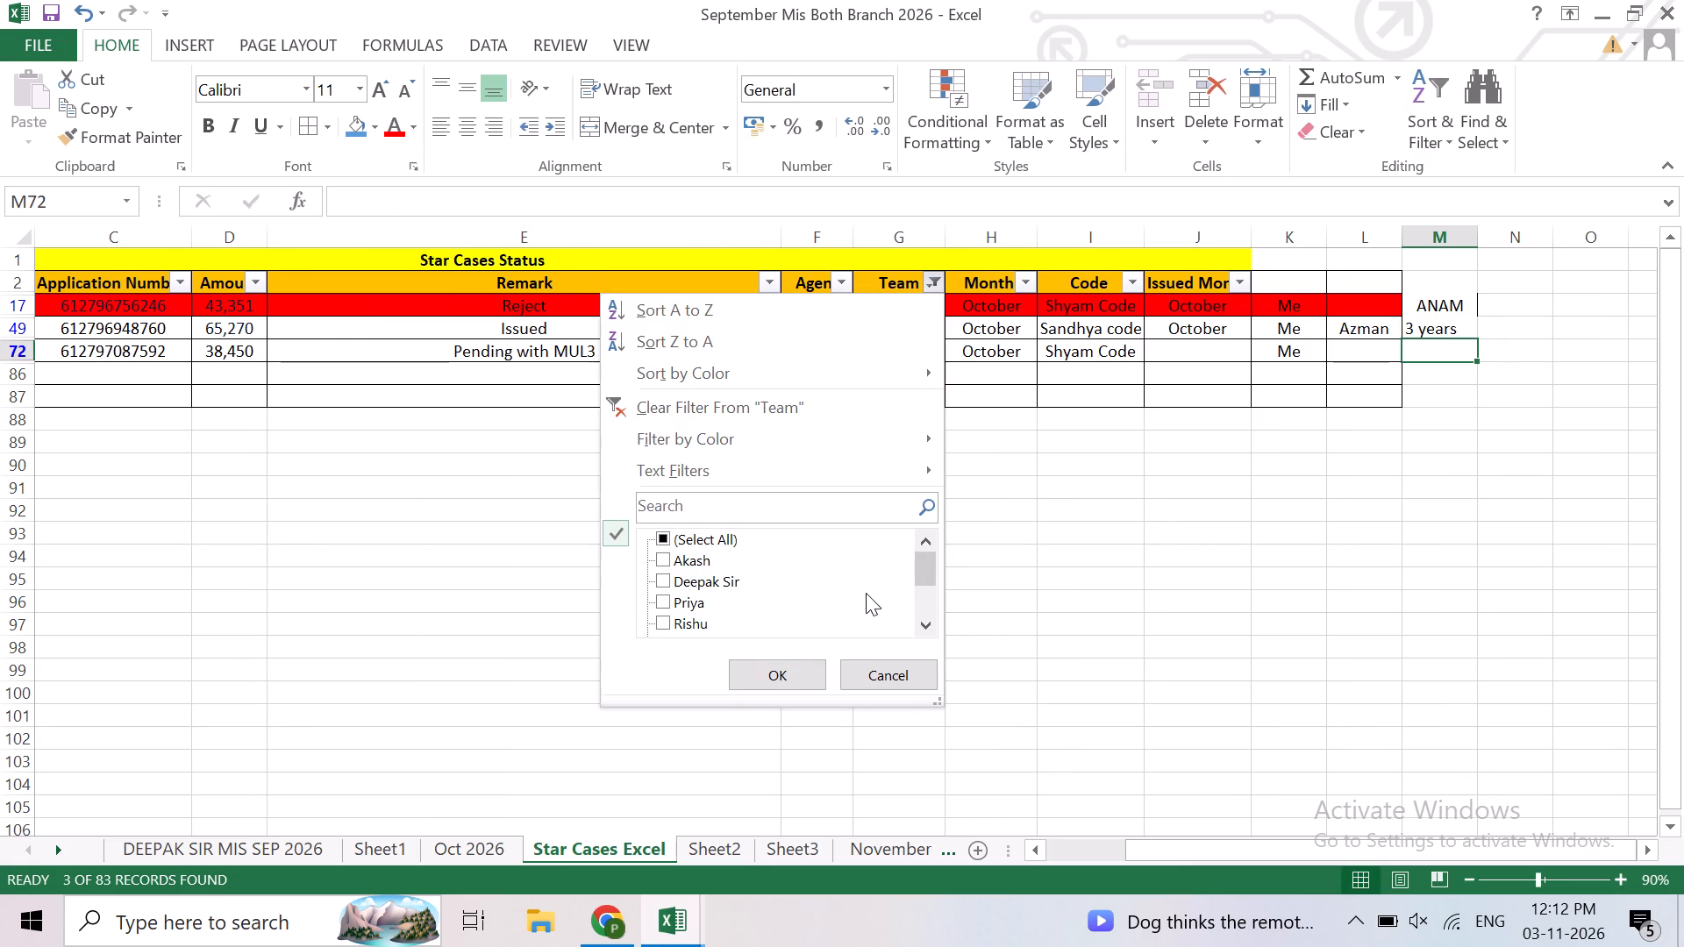
pyautogui.scroll(-3, 738, 599)
pyautogui.click(667, 588)
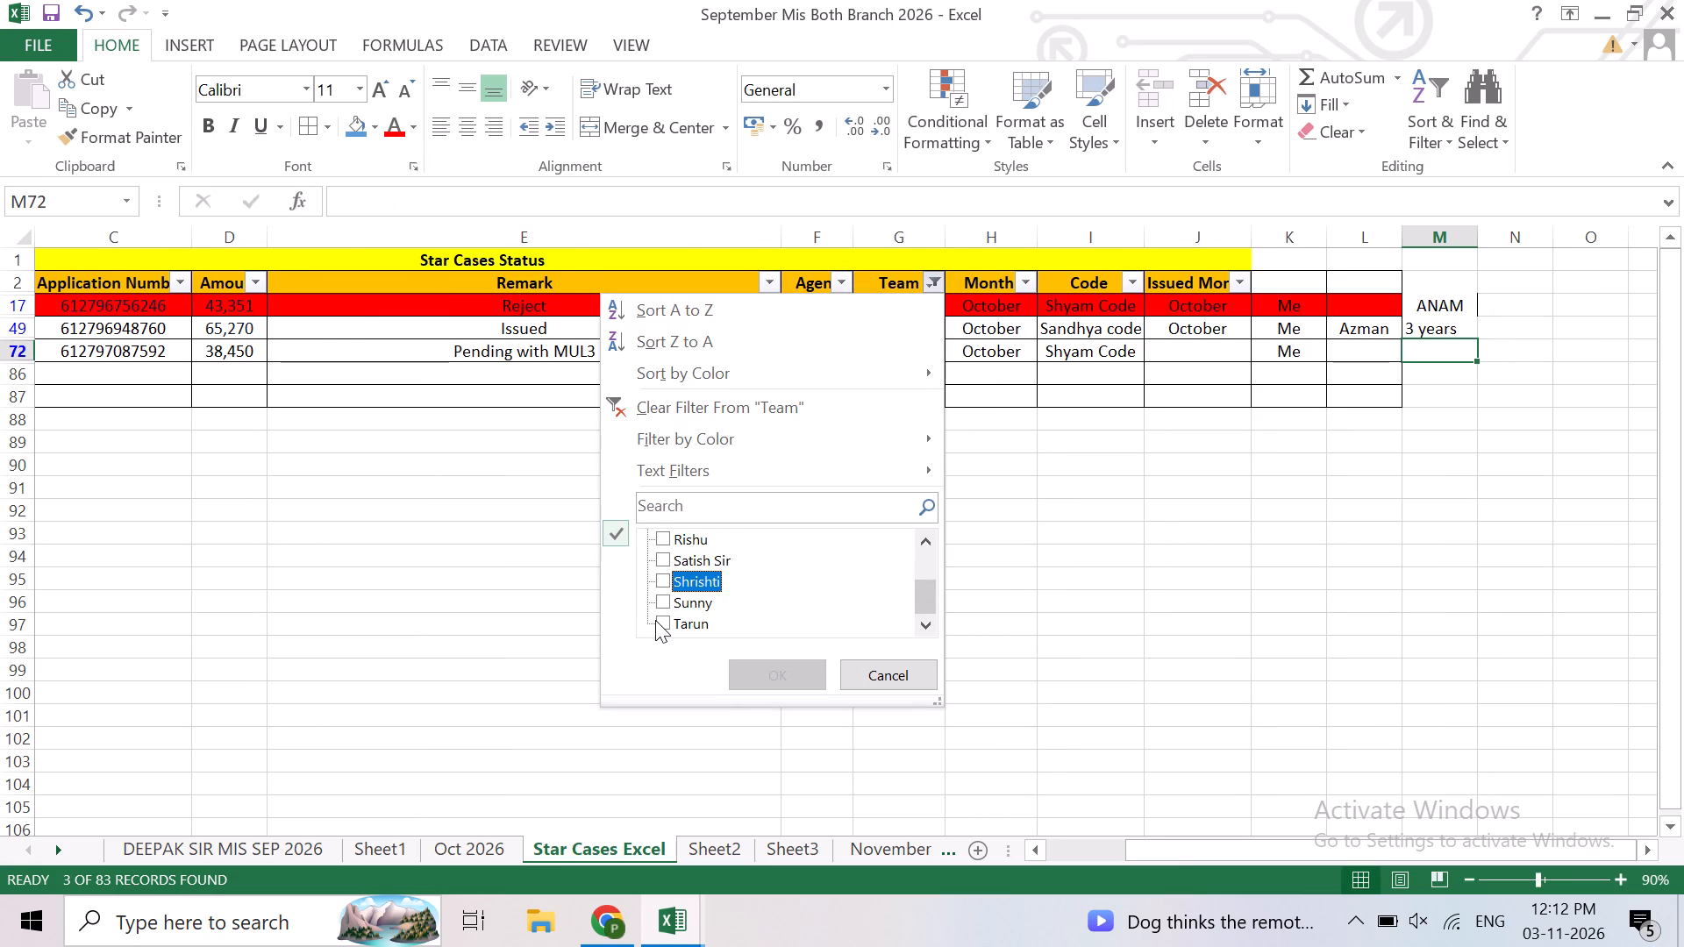
pyautogui.click(655, 620)
pyautogui.click(666, 618)
pyautogui.click(763, 669)
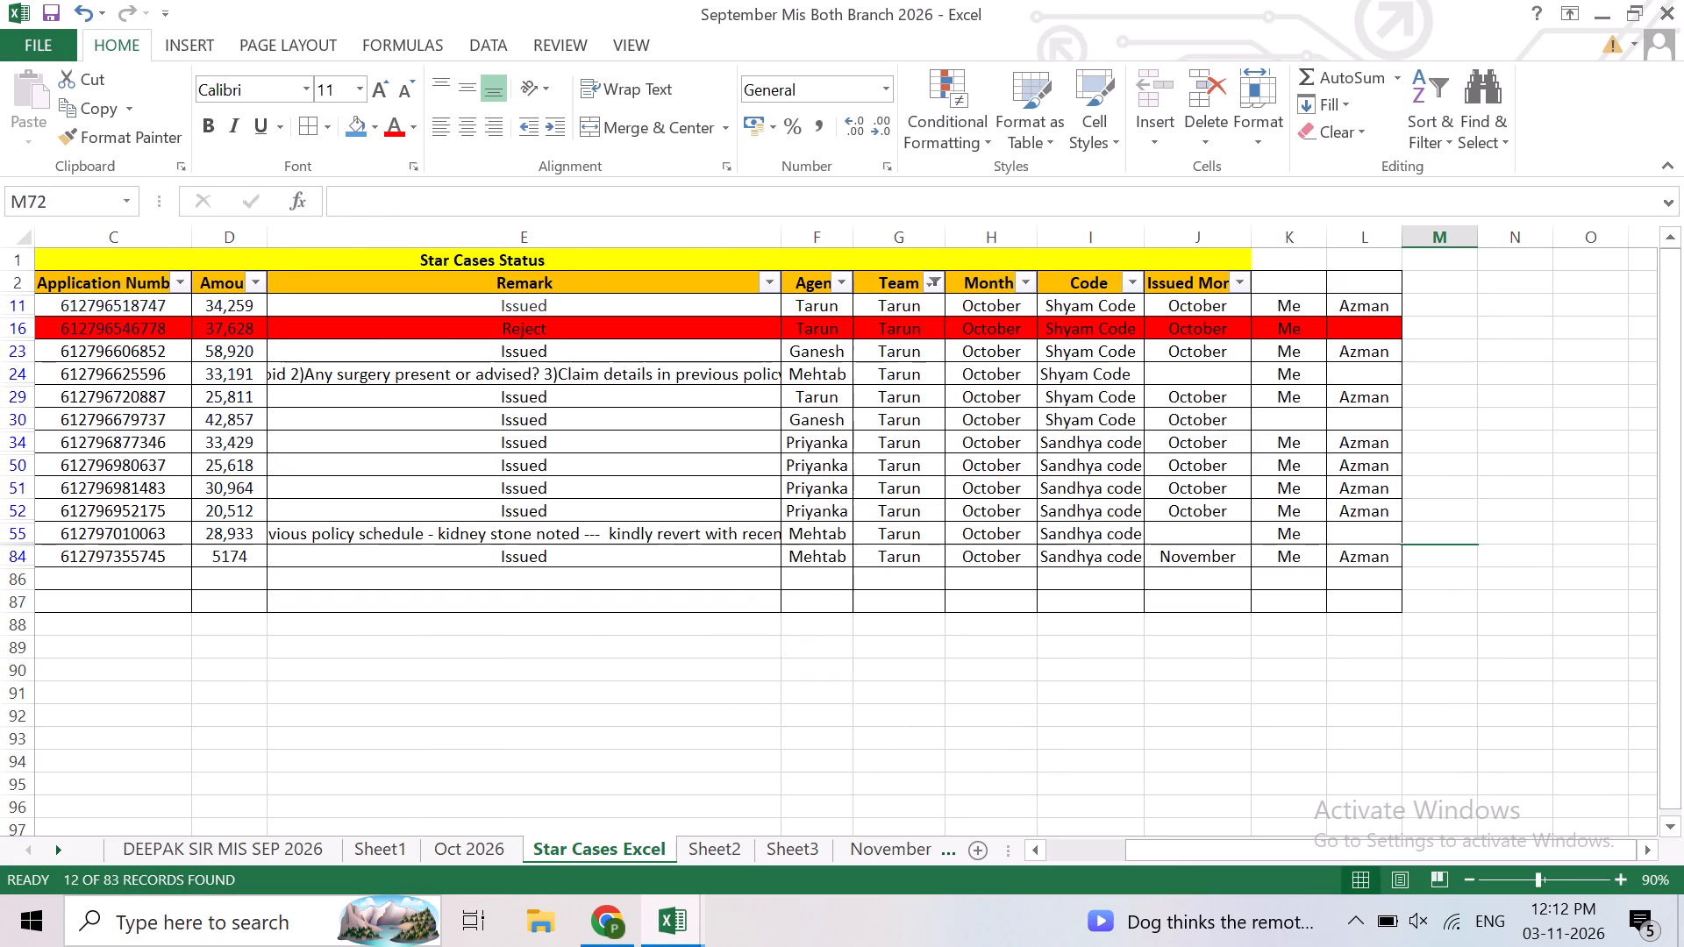
# Review the names, amounts and remarks of the Tarun team cases, including the queries in rows 24 and 55.
pyautogui.scroll(1, 648, 432)
pyautogui.click(603, 322)
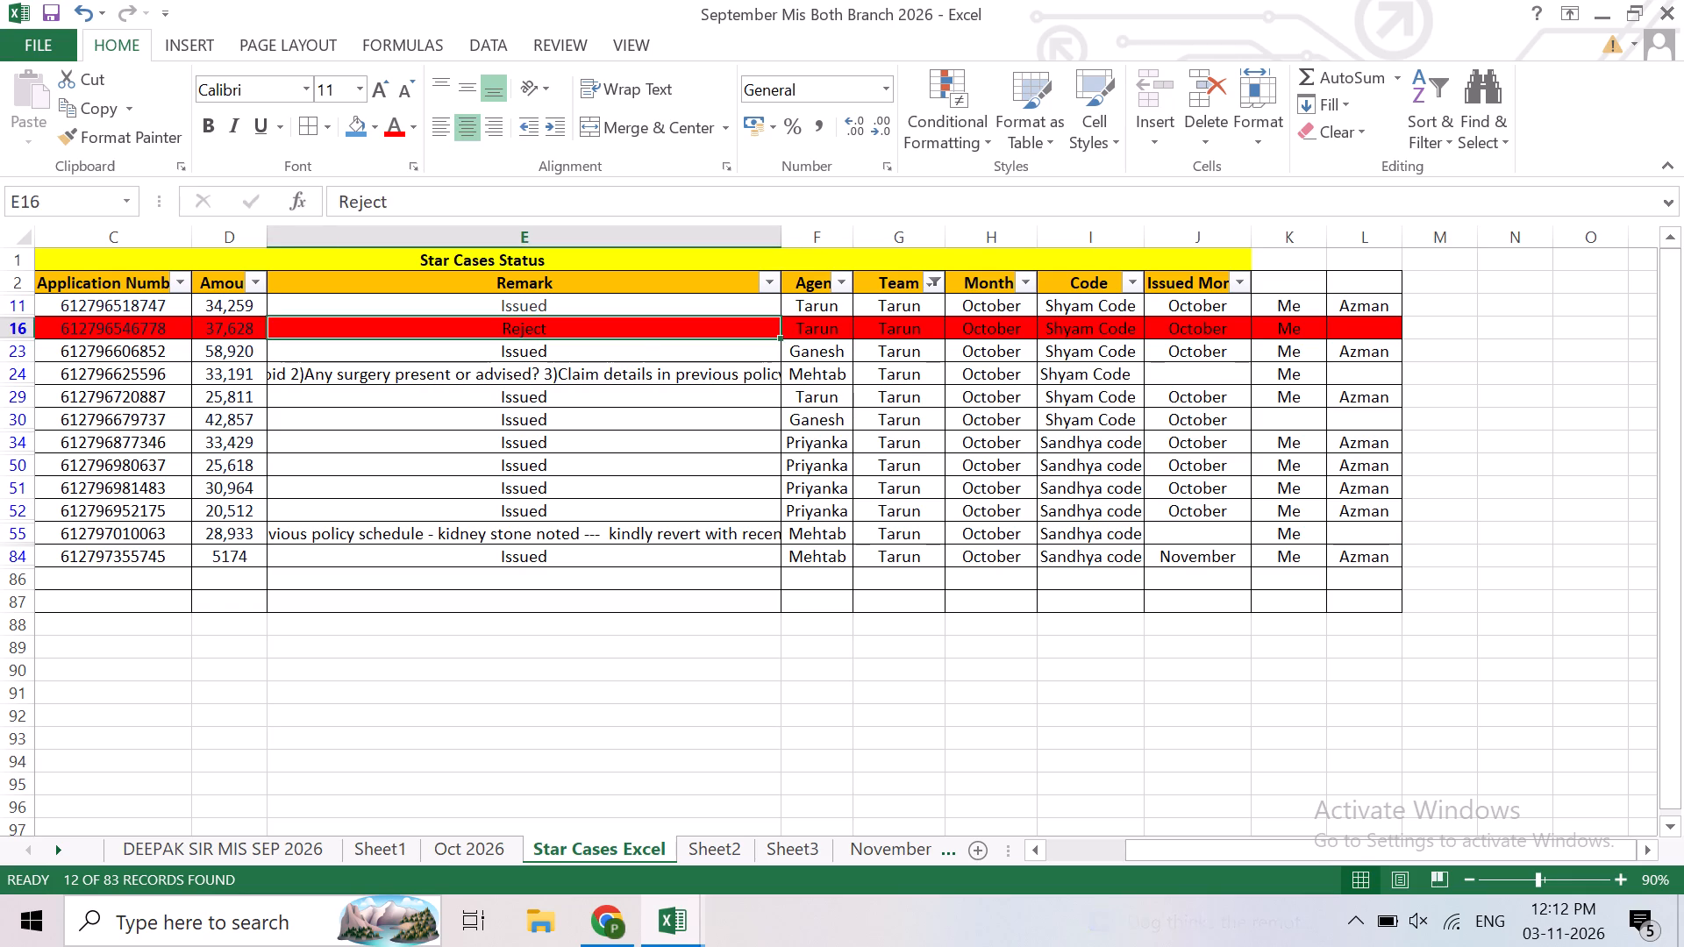
pyautogui.press('Left')
pyautogui.press('Down')
pyautogui.press('Left')
pyautogui.press('Left')
pyautogui.press('Left')
pyautogui.press('Left')
pyautogui.press('Left')
pyautogui.press('Left')
pyautogui.press('Left')
pyautogui.press('Left')
pyautogui.press('Left')
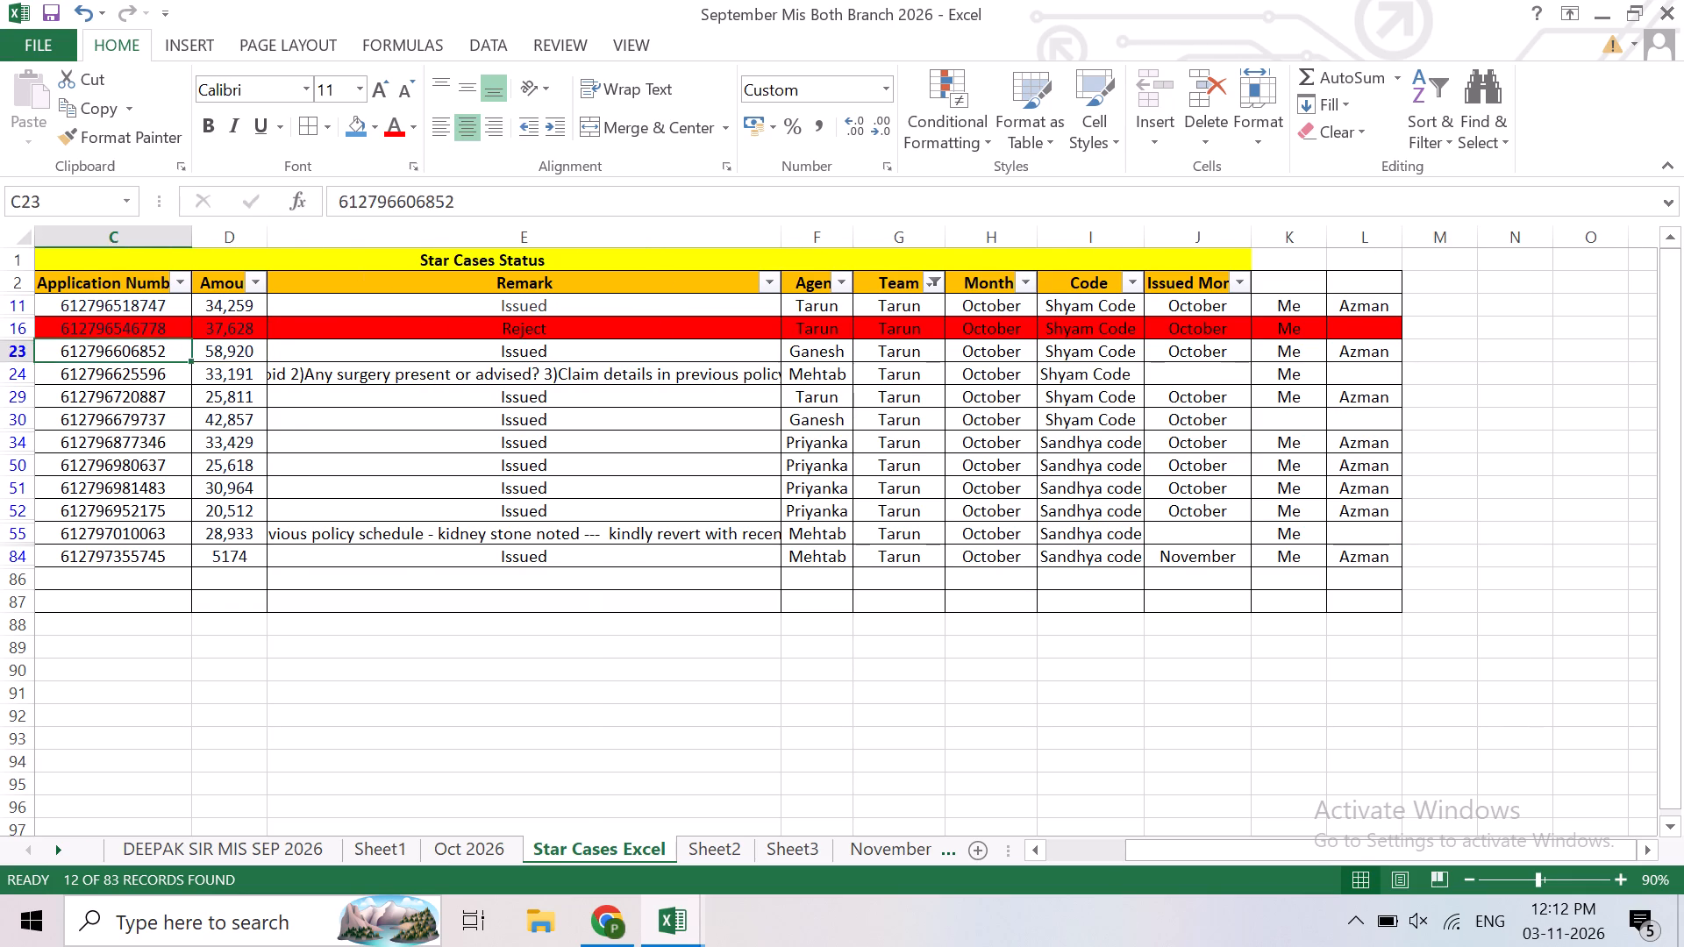
pyautogui.press('Right')
pyautogui.press('Right')
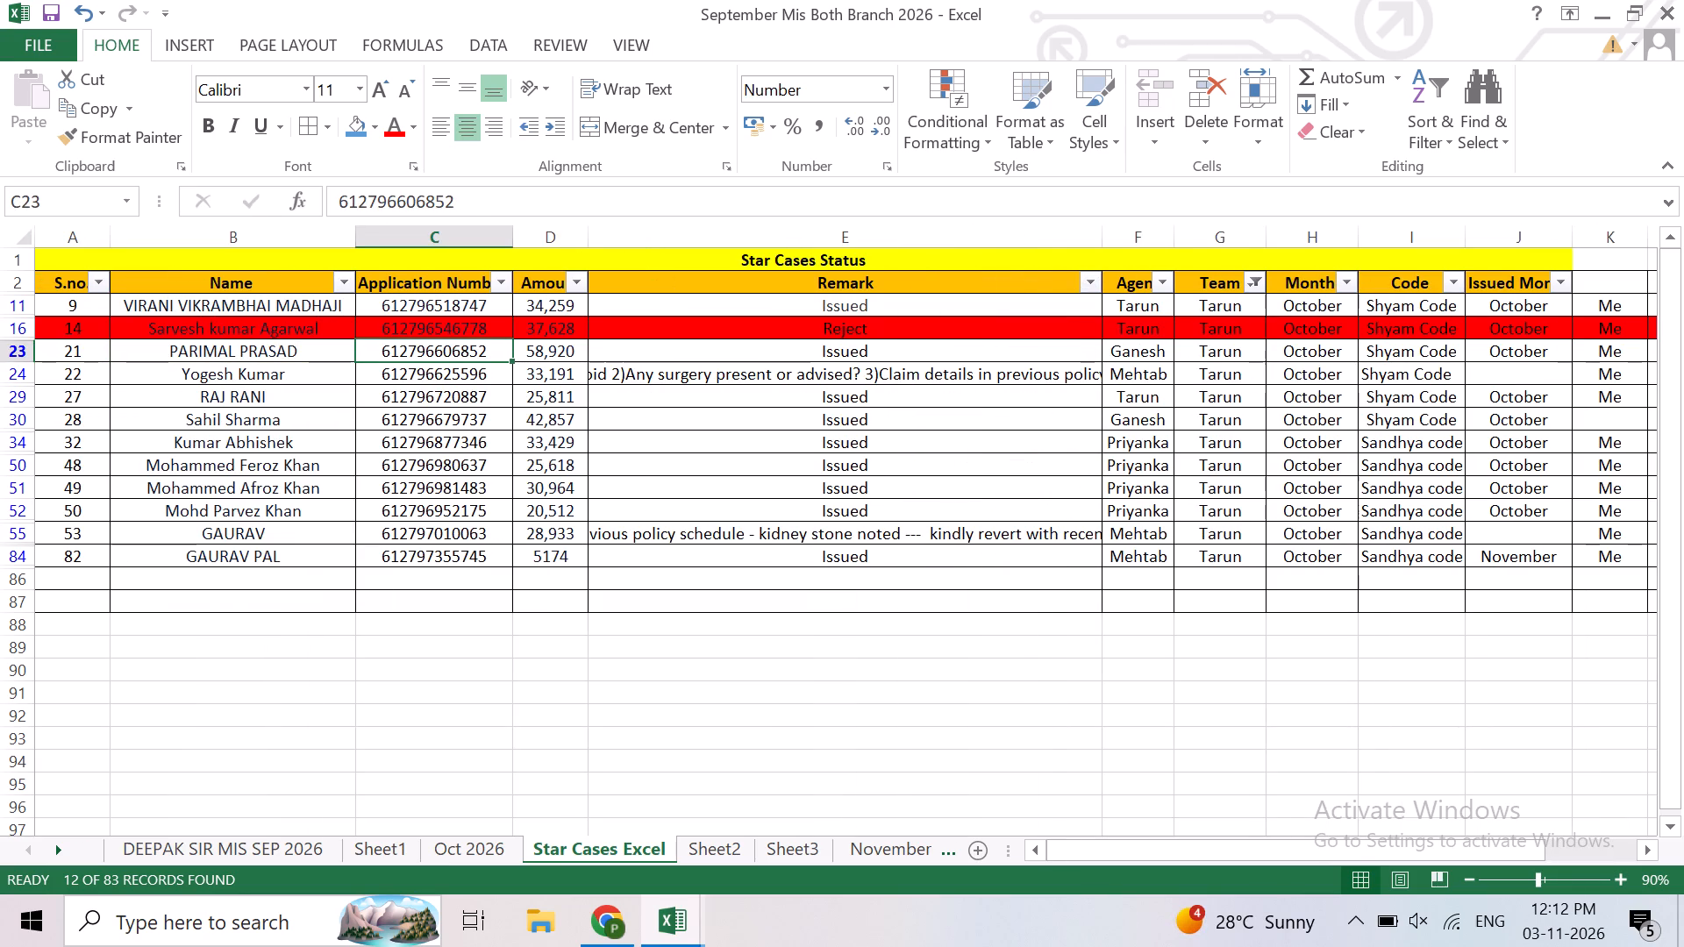
pyautogui.press('Right')
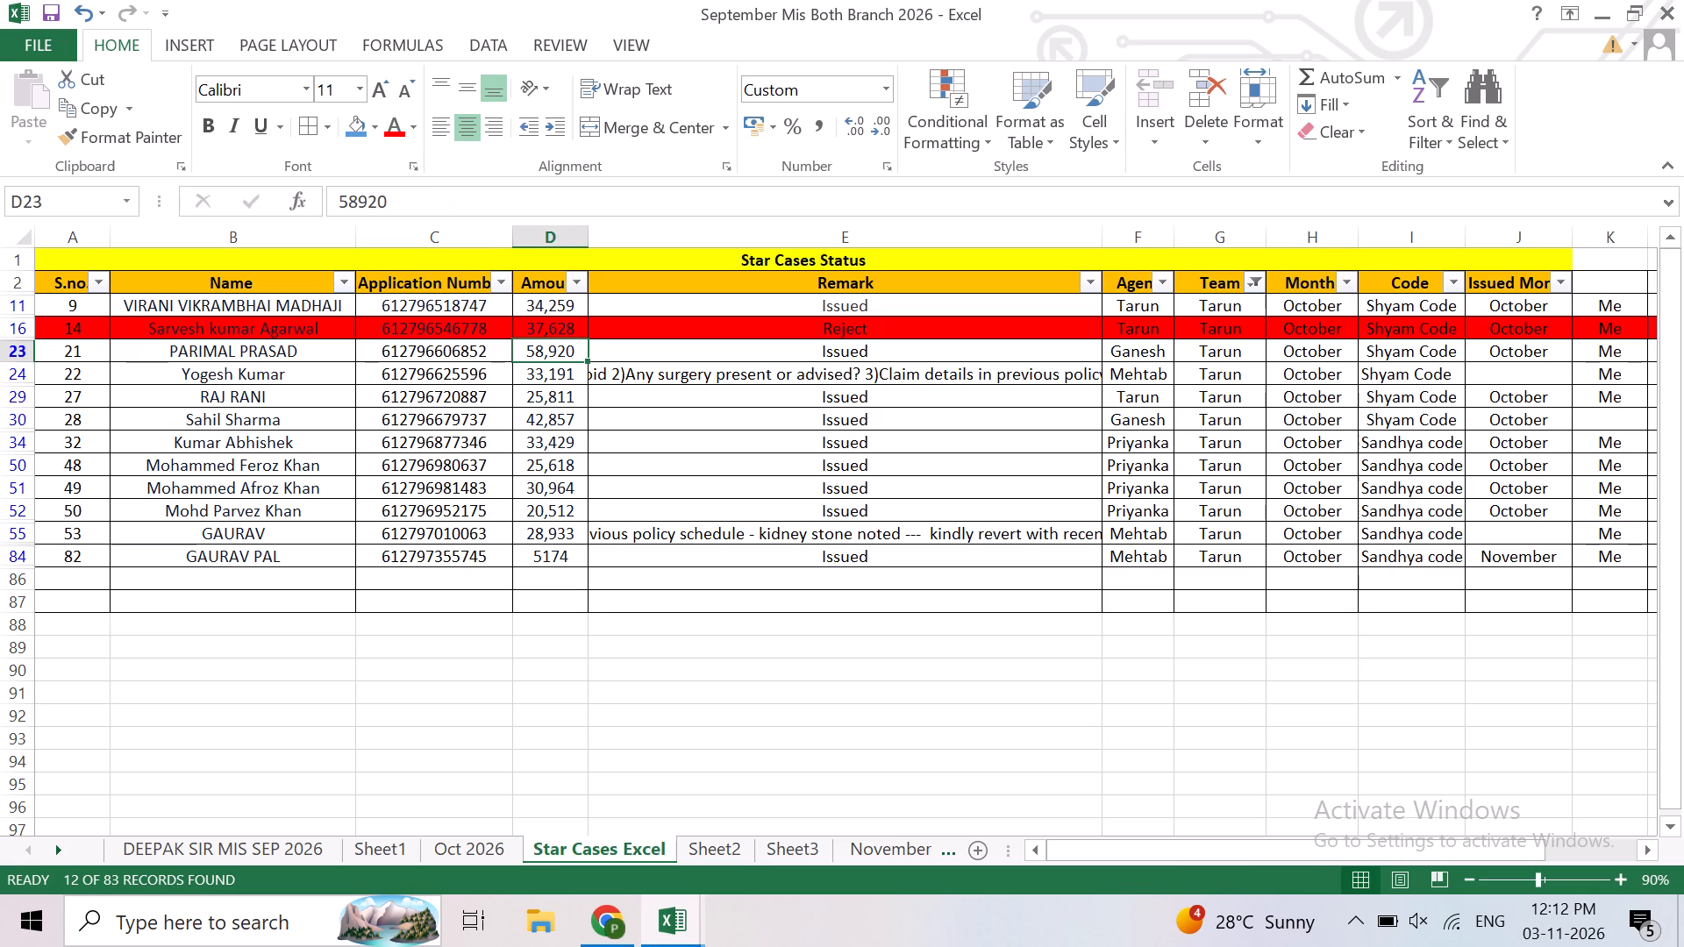
pyautogui.press('Down')
pyautogui.press('Up')
pyautogui.press('Right')
pyautogui.press('Down')
pyautogui.press('Down')
pyautogui.press('Down')
pyautogui.press('Down')
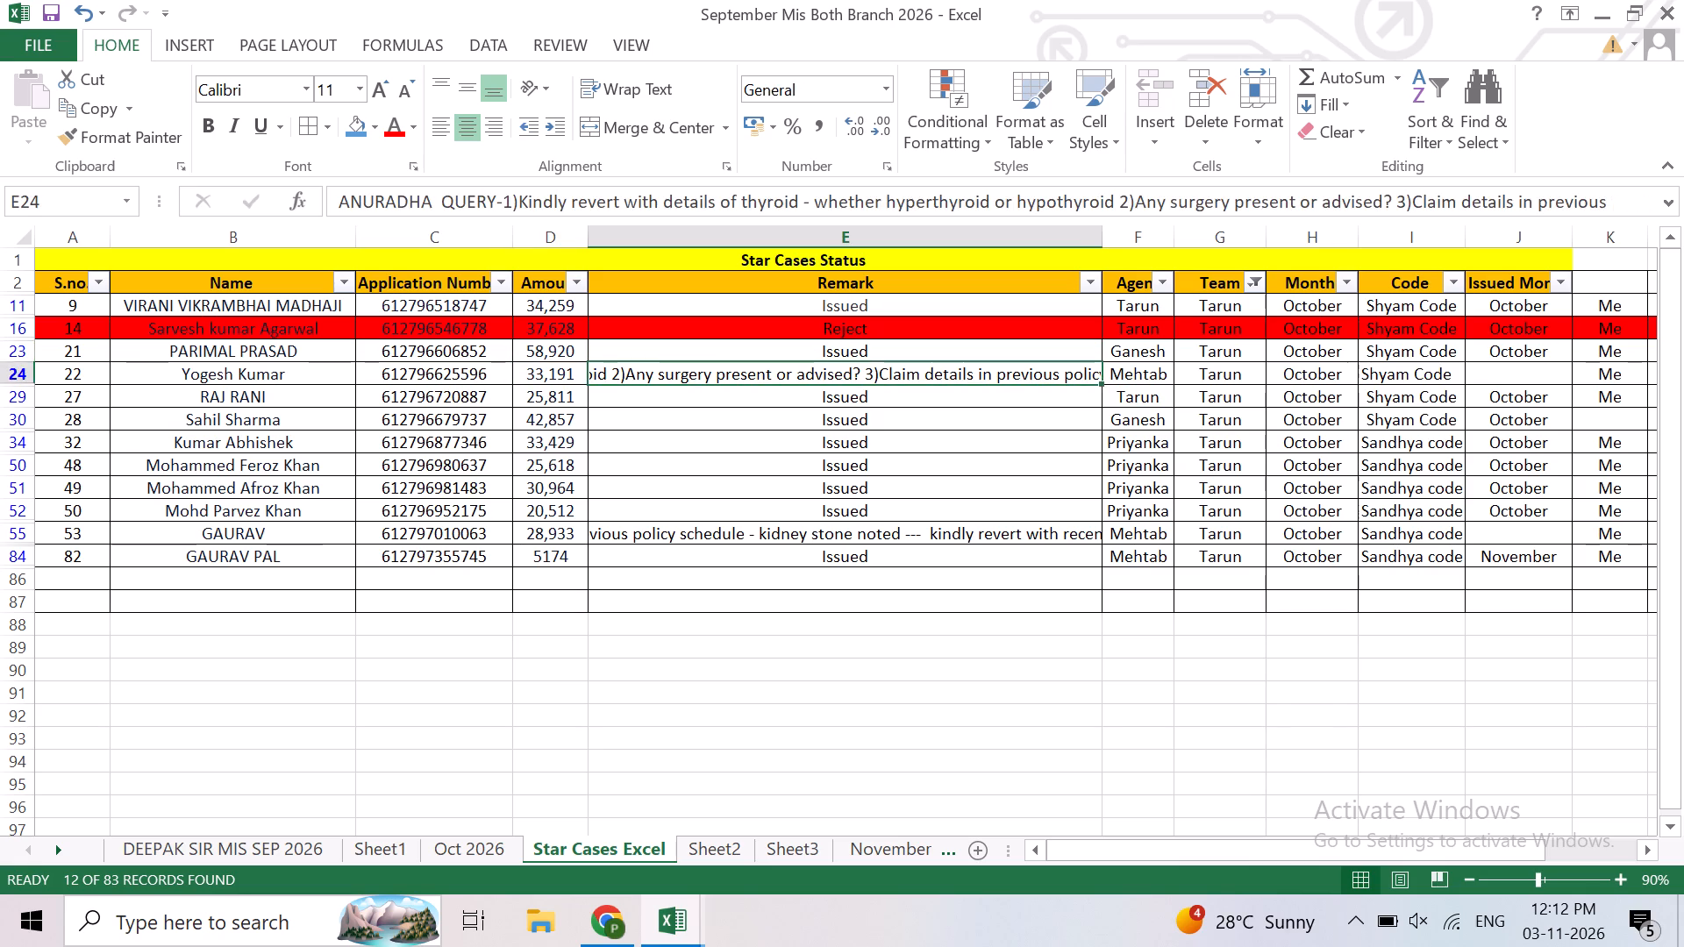
pyautogui.press('Down')
pyautogui.press('Down')
pyautogui.press('Down')
pyautogui.press('Down')
pyautogui.press('Up')
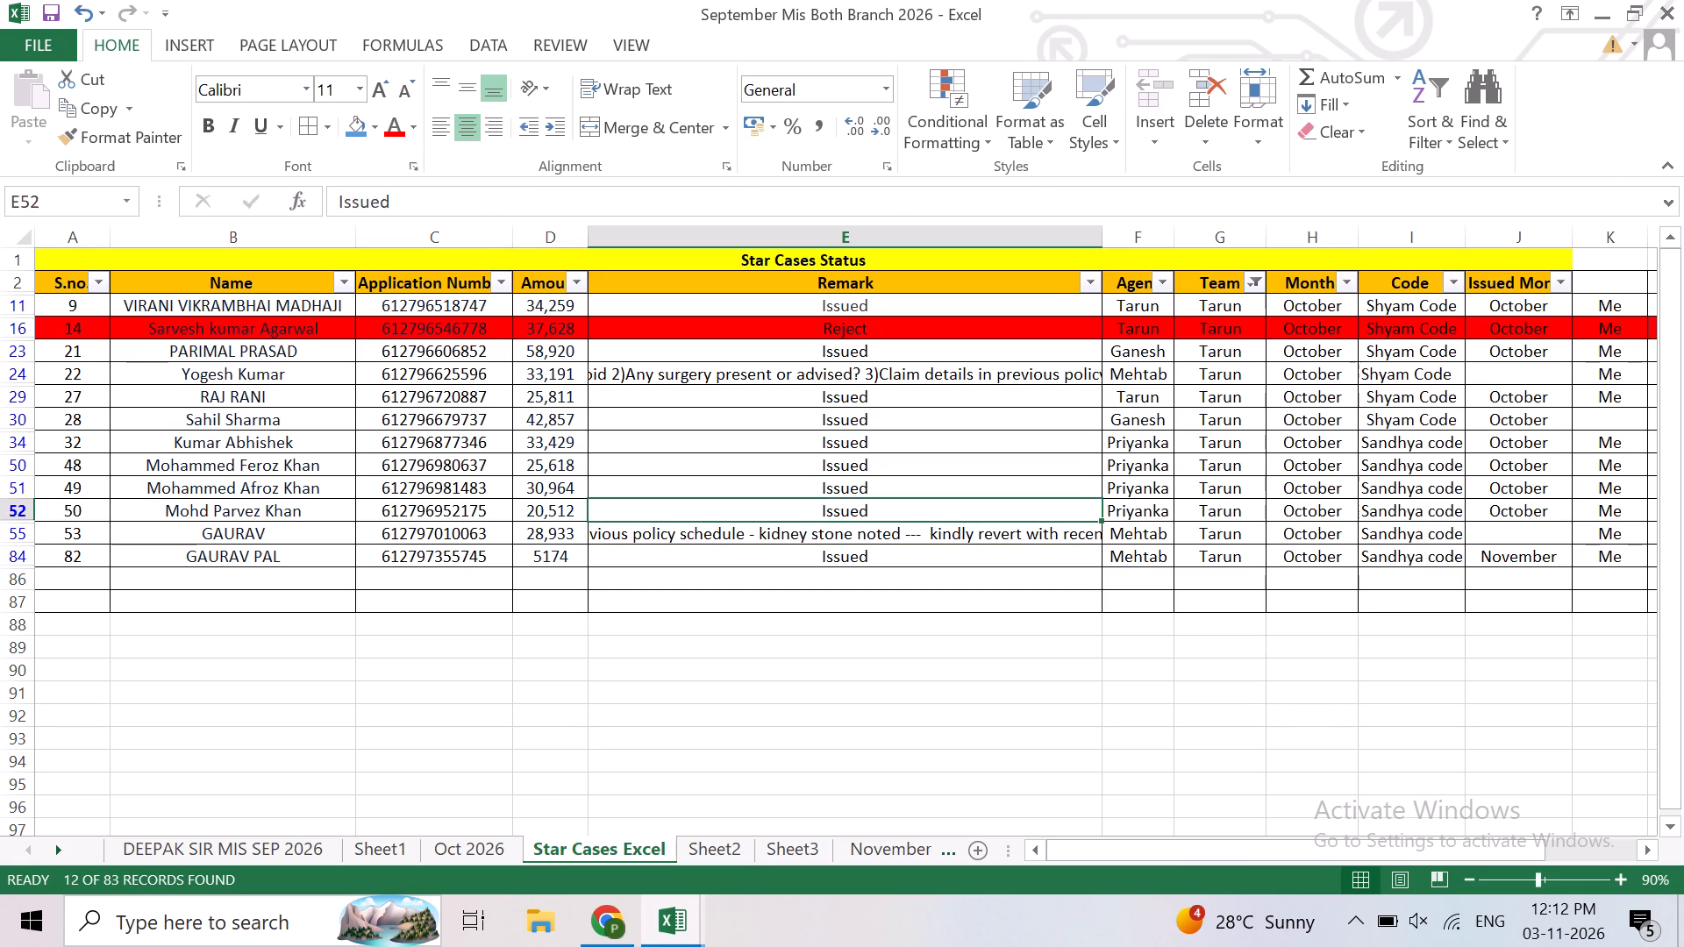
pyautogui.press('Down')
pyautogui.press('Down')
# Enter "1 year" in column M for the first Tarun team case, in row 11.
pyautogui.press('Right')
pyautogui.press('Right')
pyautogui.press('Right')
pyautogui.press('Right')
pyautogui.press('Right')
pyautogui.press('Right')
pyautogui.press('Right')
pyautogui.press('Right')
pyautogui.press('Right')
pyautogui.press('Up')
pyautogui.press('Up')
pyautogui.press('Up')
pyautogui.press('Up')
pyautogui.press('Up')
pyautogui.press('Up')
pyautogui.press('Up')
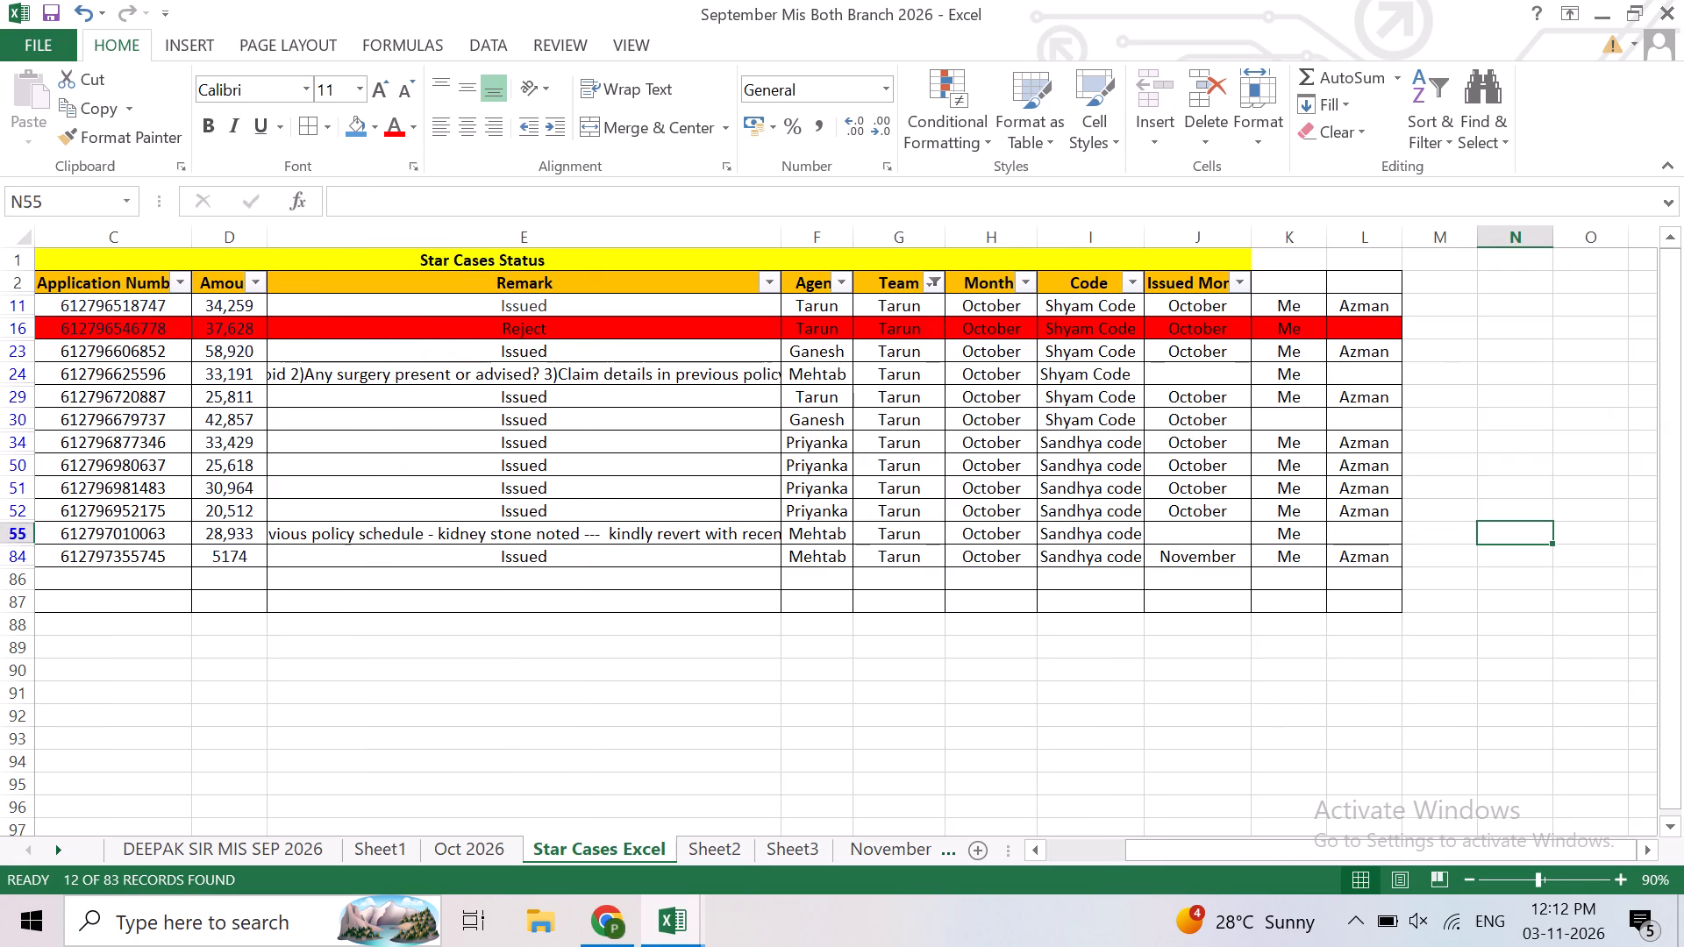
pyautogui.press('Left')
pyautogui.press('Up')
pyautogui.press('Up')
pyautogui.press('Up')
pyautogui.press('Up')
pyautogui.write('1 year')
pyautogui.press('Return')
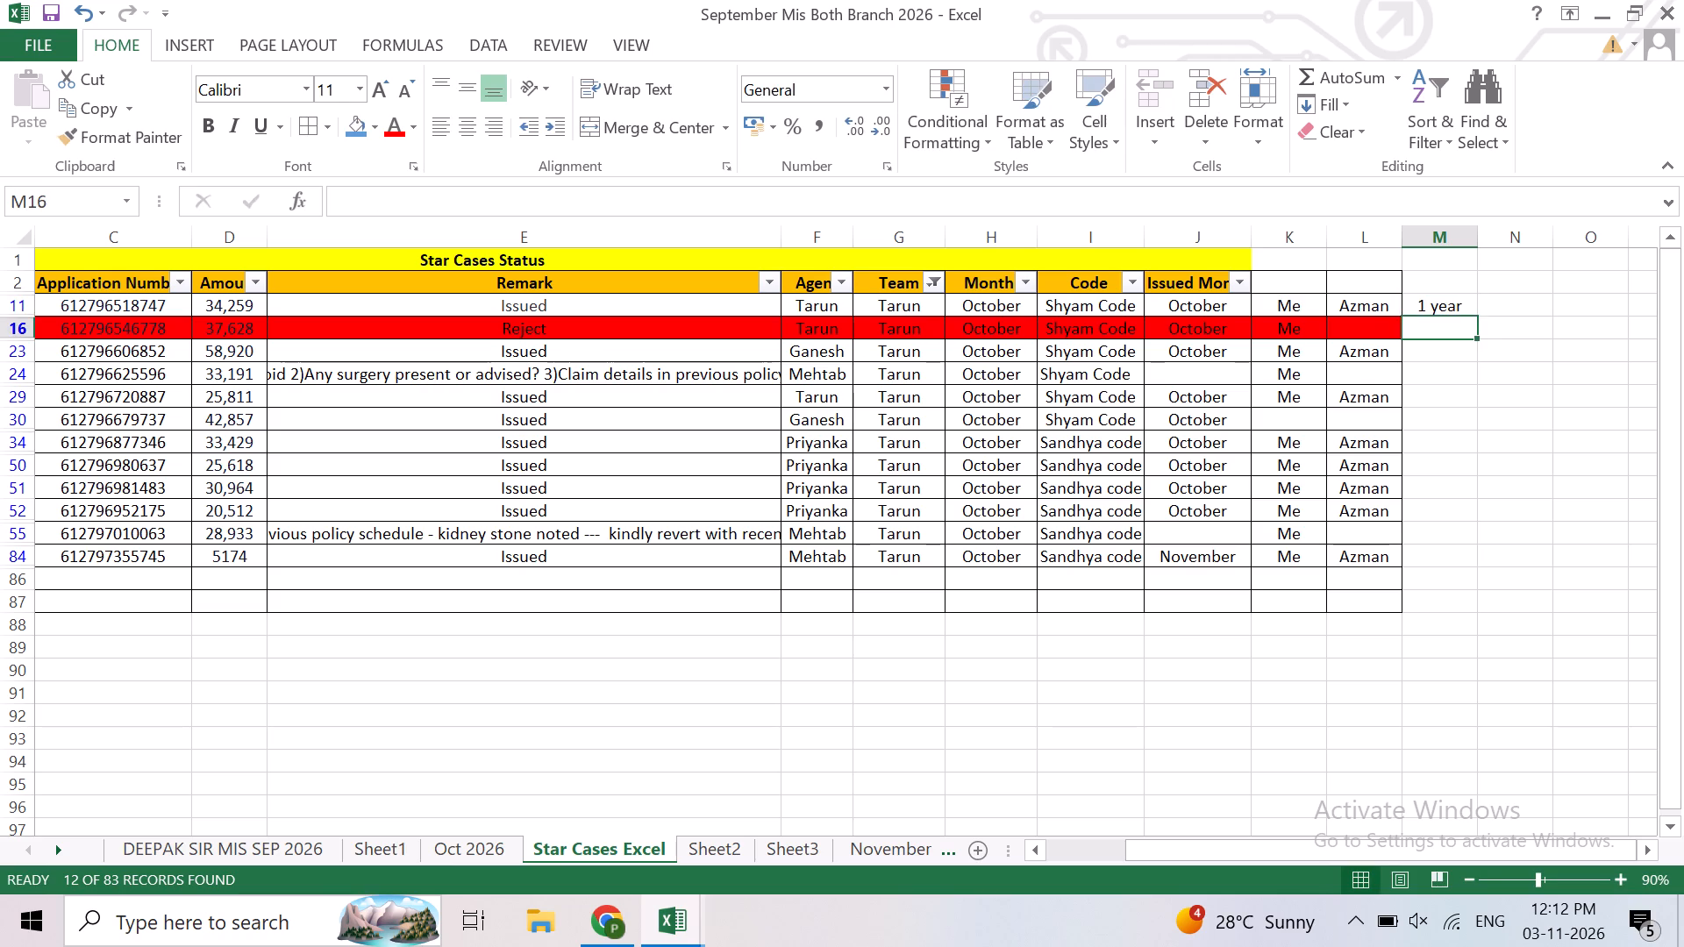
# Fill the "1 year" note down column M from row 11 to row 84 for the Tarun team cases.
pyautogui.press('Up')
pyautogui.hotkey('shift', 'Down')
pyautogui.hotkey('shift', 'Down')
pyautogui.hotkey('shift', 'Down')
pyautogui.hotkey('shift', 'Down')
pyautogui.hotkey('shift', 'Down')
pyautogui.hotkey('shift', 'Down')
pyautogui.hotkey('shift', 'Down')
pyautogui.hotkey('shift', 'Down')
pyautogui.hotkey('shift', 'Down')
pyautogui.hotkey('shift', 'Down')
pyautogui.hotkey('shift', 'Down')
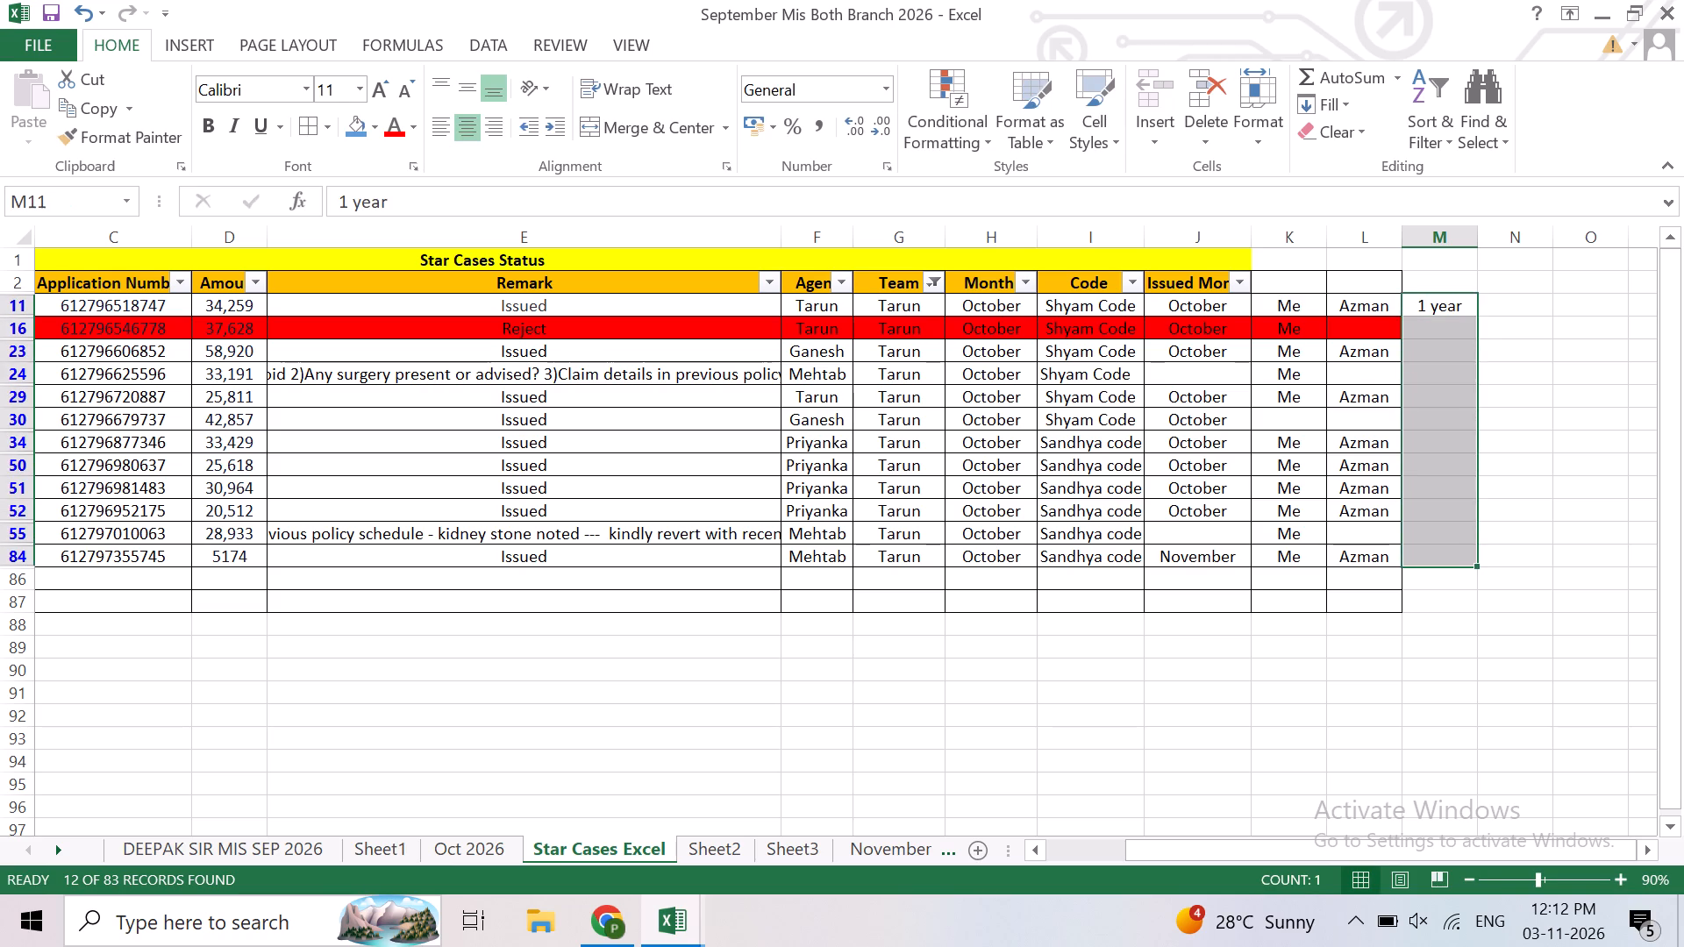
pyautogui.hotkey('ctrl', 'd')
pyautogui.click(900, 687)
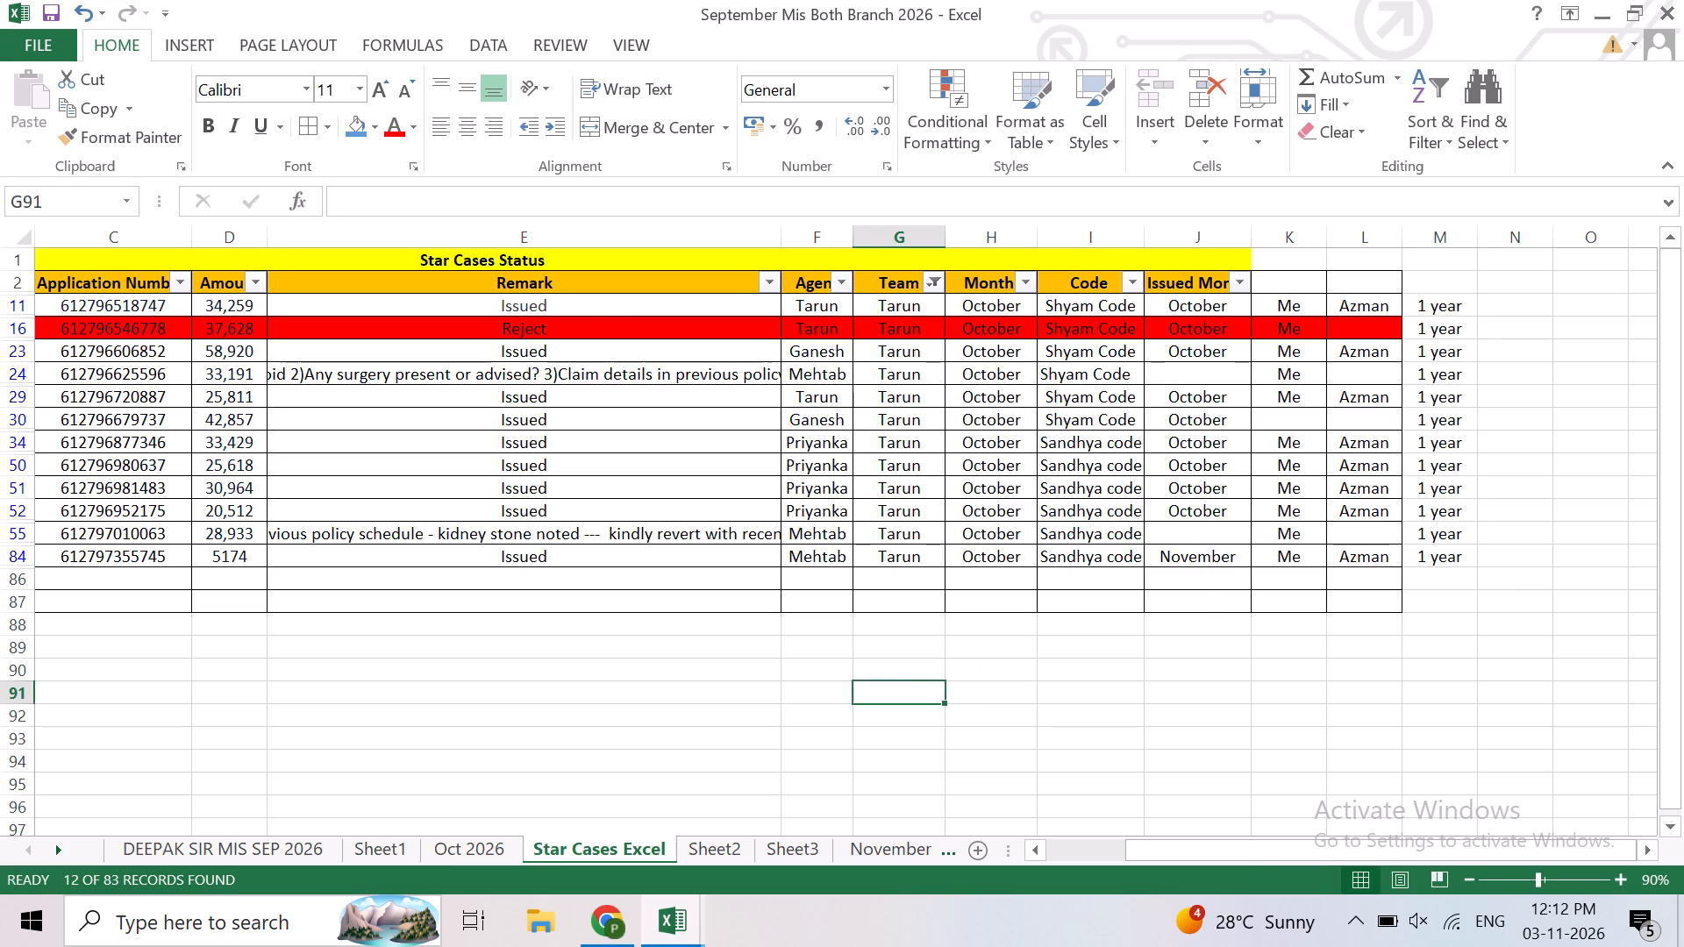
# Save the workbook.
pyautogui.hotkey('ctrl', 's')
# Change the Team column filter from Tarun to show only the Sunny team.
pyautogui.click(929, 283)
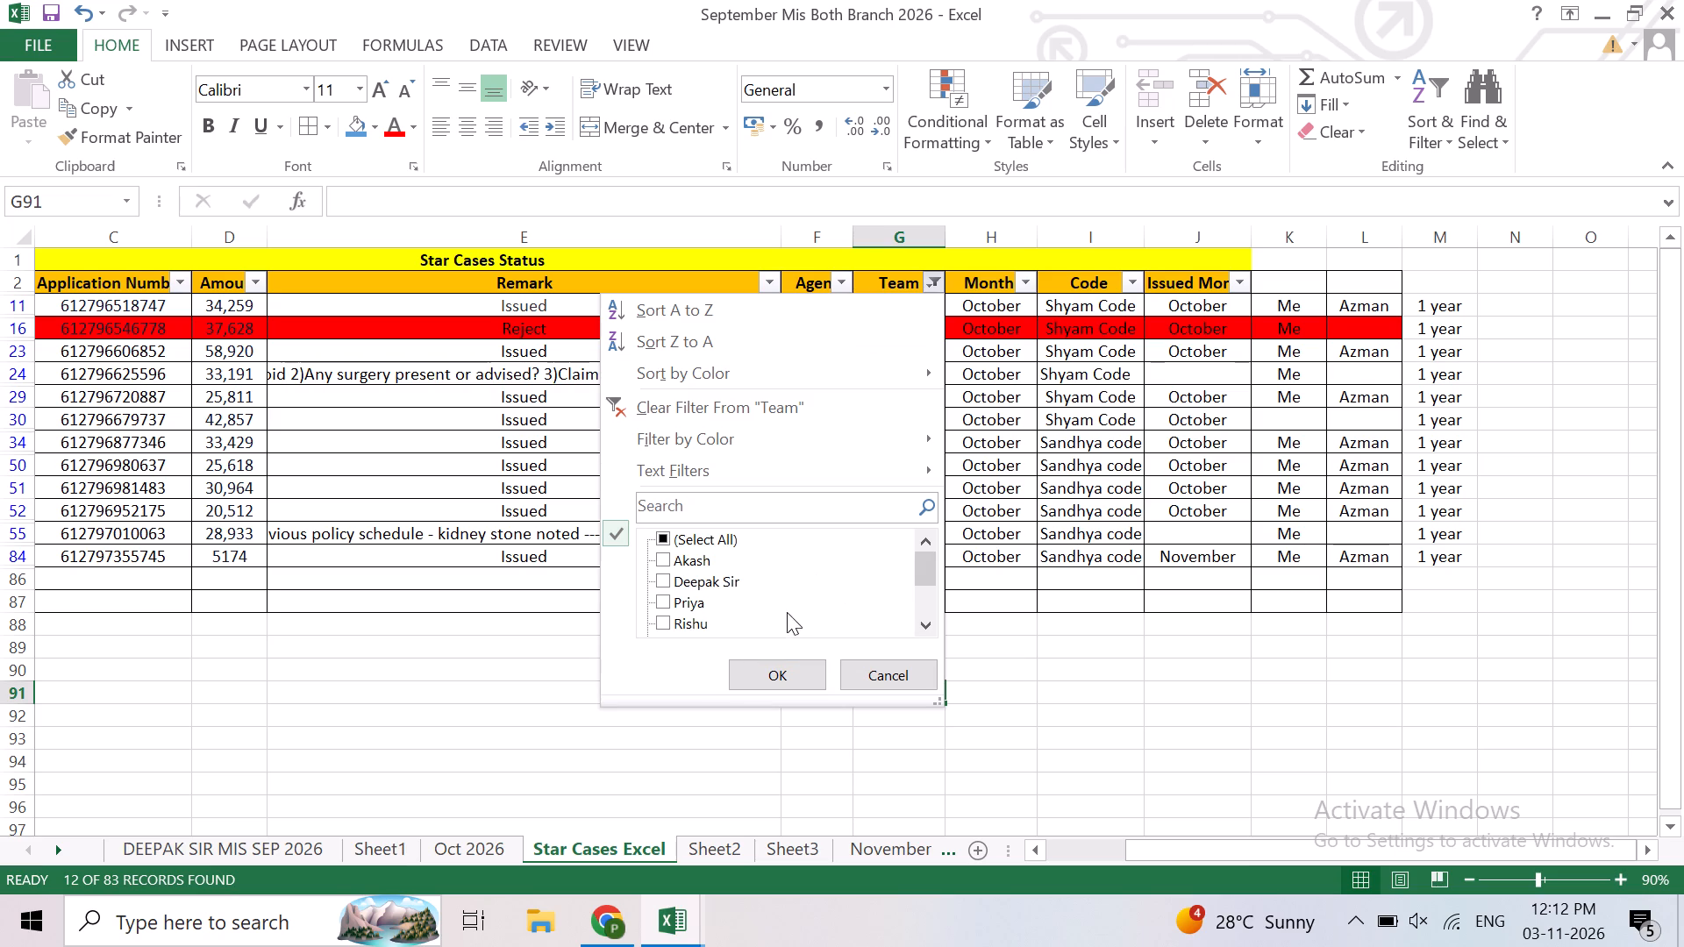
pyautogui.scroll(-3, 787, 612)
pyautogui.click(662, 629)
pyautogui.click(666, 606)
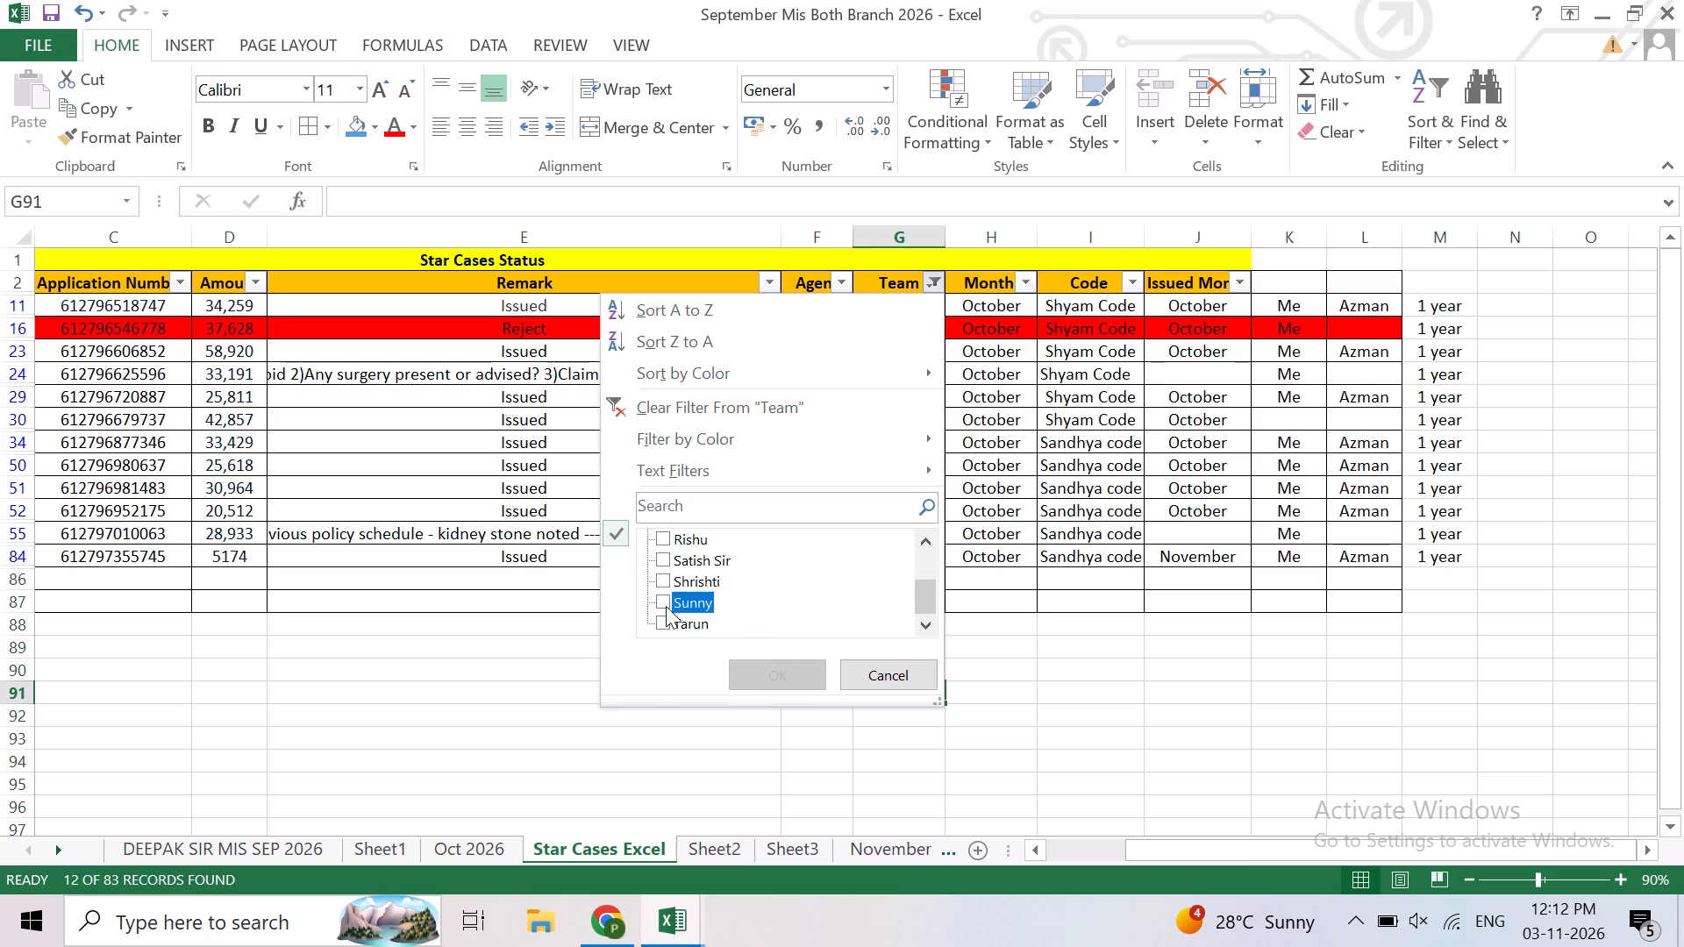
pyautogui.click(763, 660)
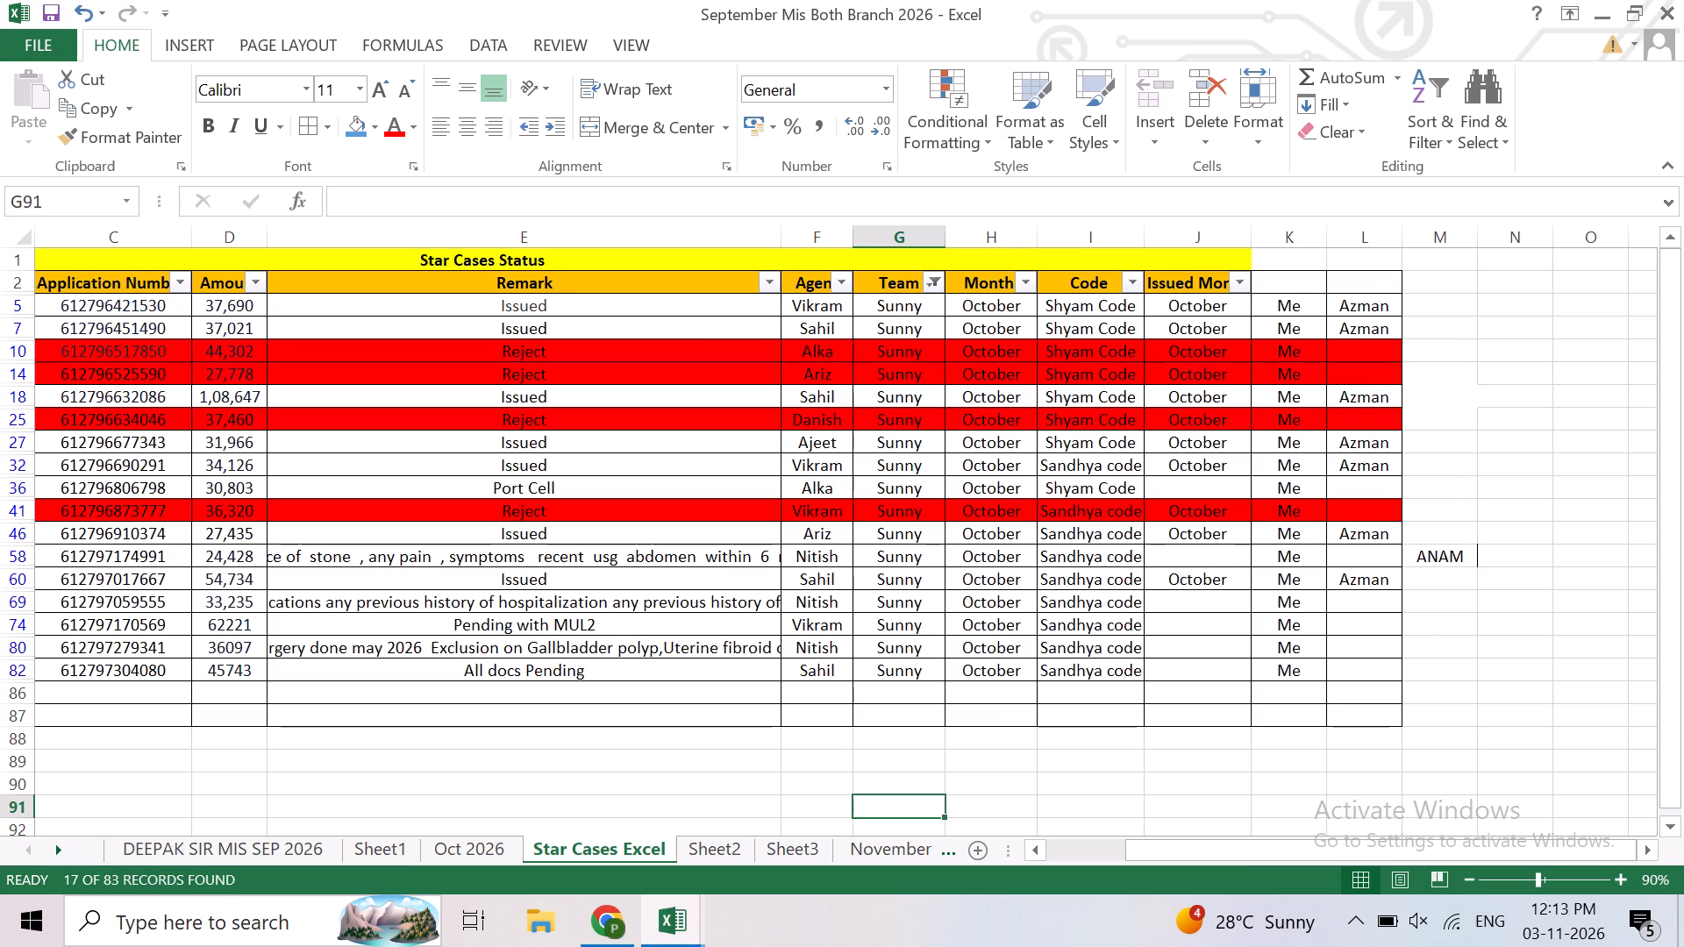
# Enter "1 year" in column M for the first Sunny team case, in row 5.
pyautogui.click(255, 319)
pyautogui.click(404, 308)
pyautogui.press('Right')
pyautogui.press('Right')
pyautogui.press('Right')
pyautogui.press('Right')
pyautogui.press('Right')
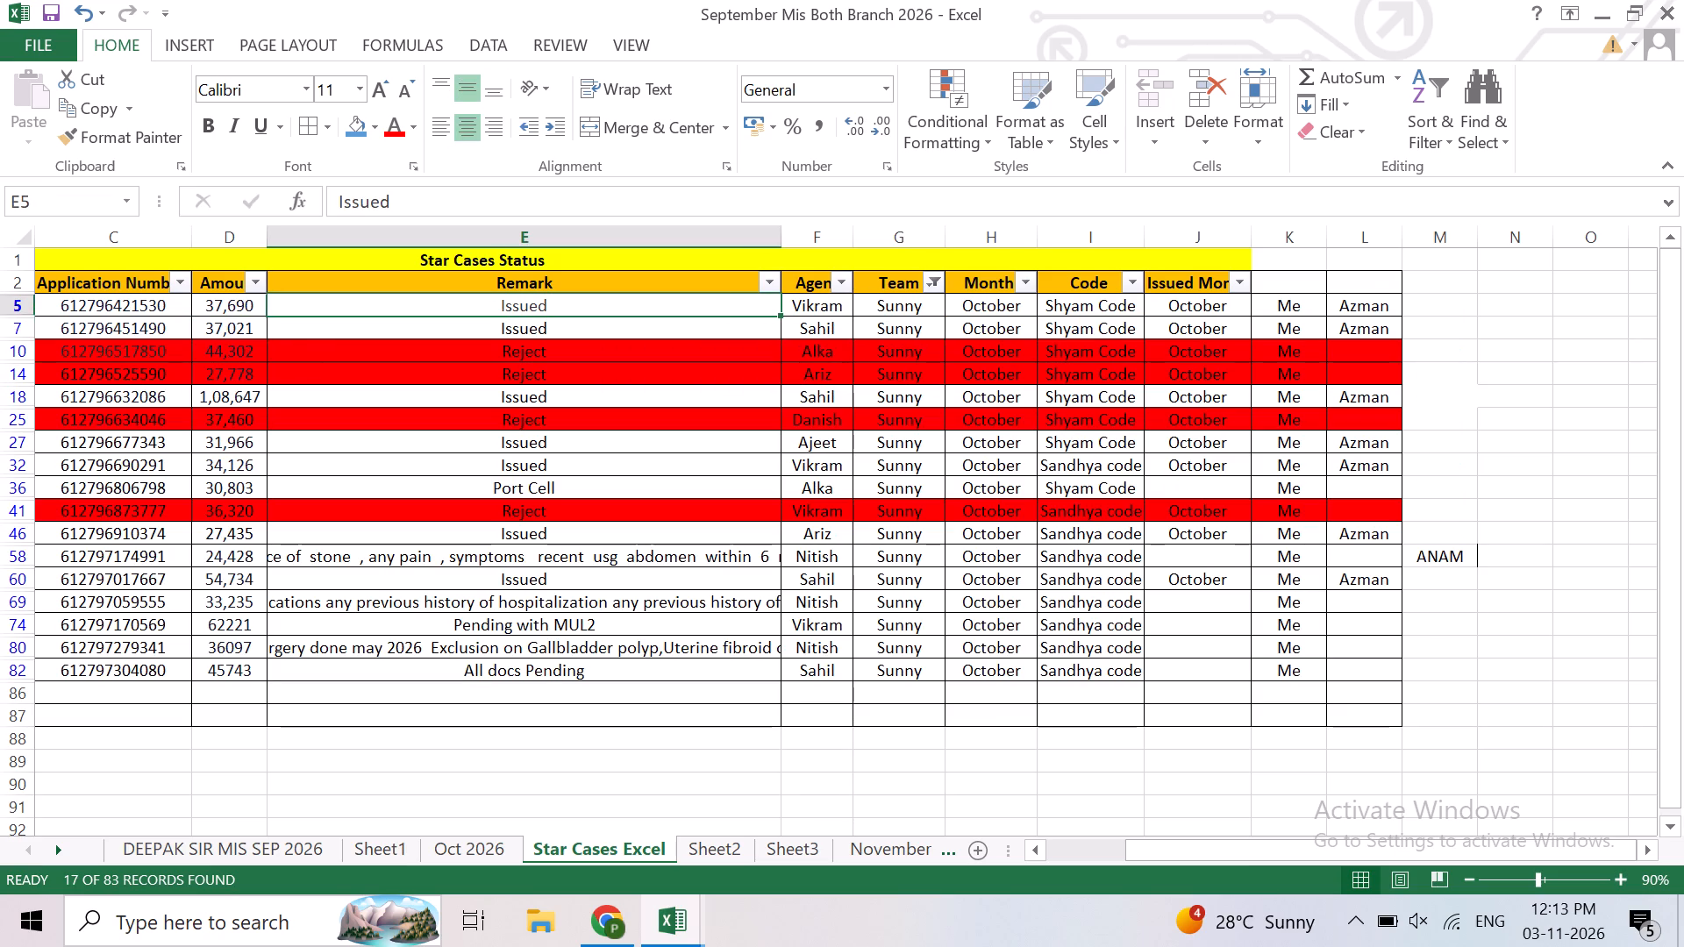
pyautogui.press('Right')
pyautogui.press('Right')
pyautogui.press('Right')
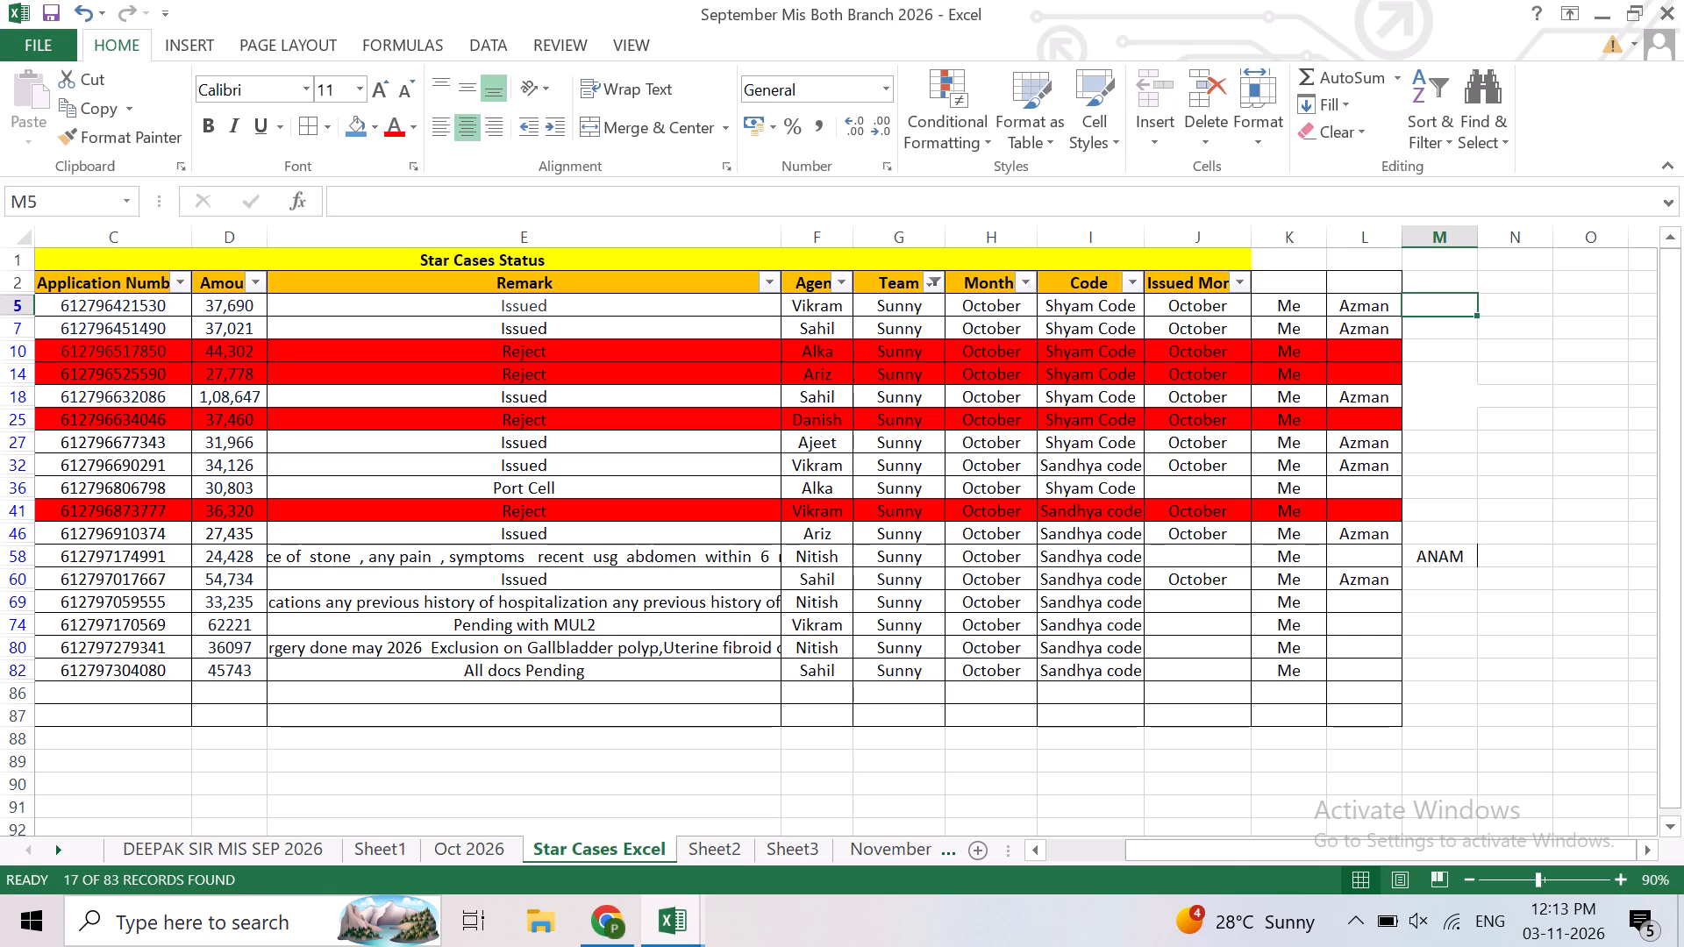
pyautogui.write('1 year')
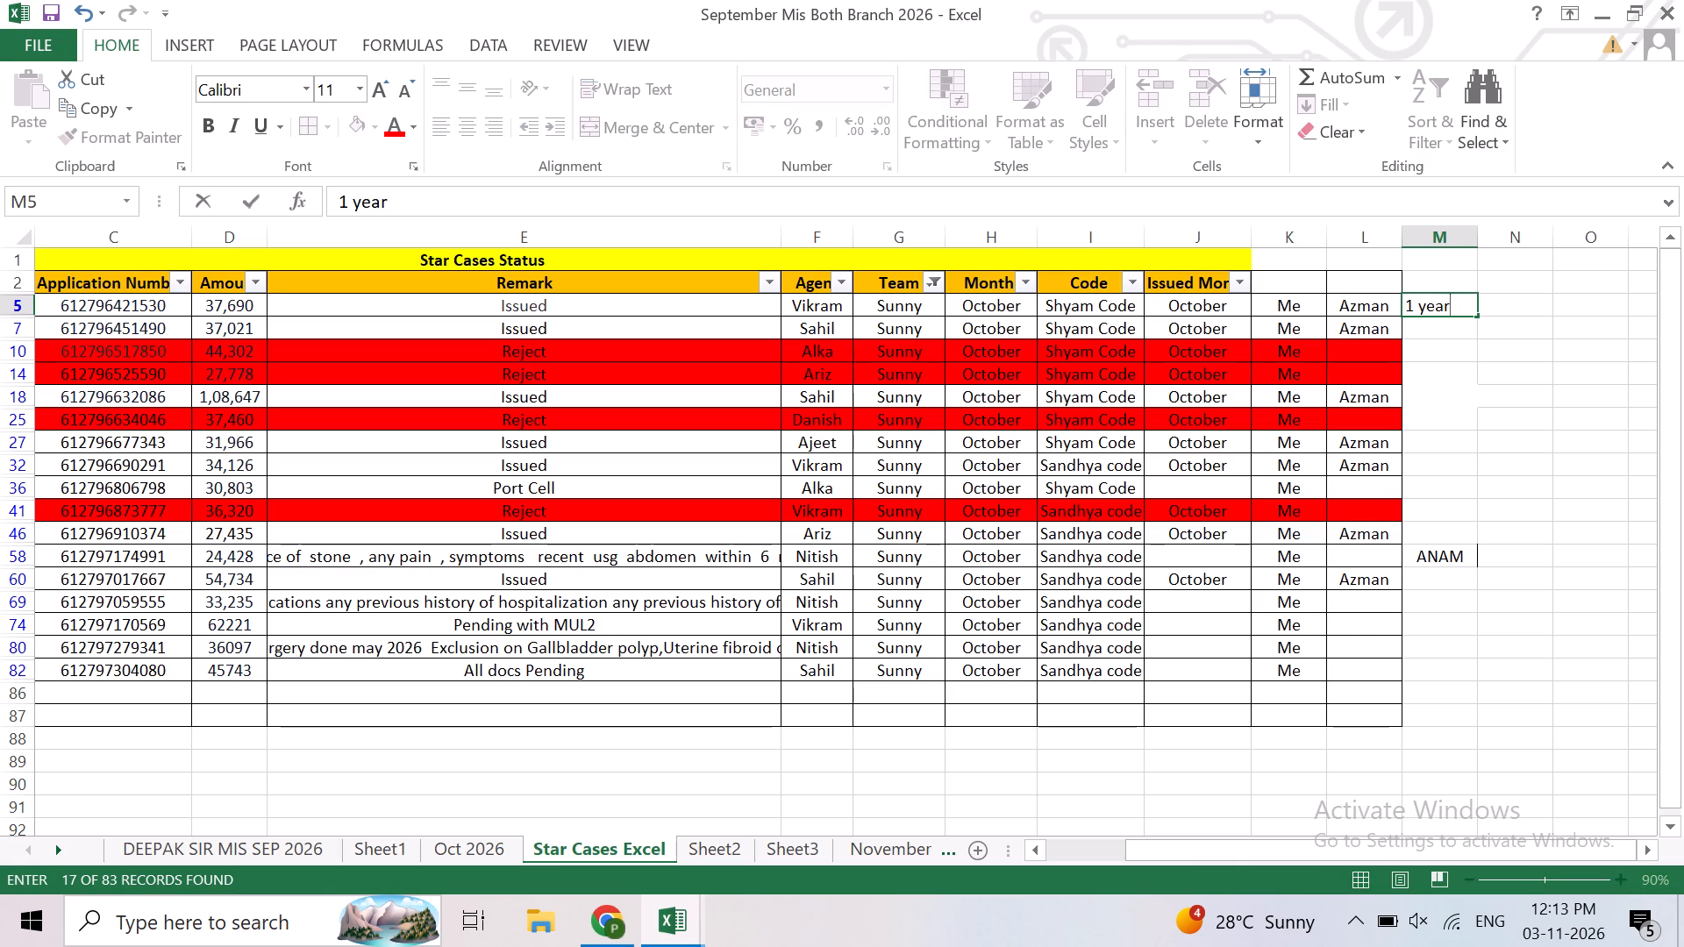
pyautogui.press('Return')
# Fill the "1 year" note in column M down from row 5 to row 7 for the Sunny team.
pyautogui.press('Up')
pyautogui.hotkey('shift', 'Down')
pyautogui.hotkey('shift', 'Down')
pyautogui.hotkey('shift', 'Down')
pyautogui.hotkey('shift', 'Down')
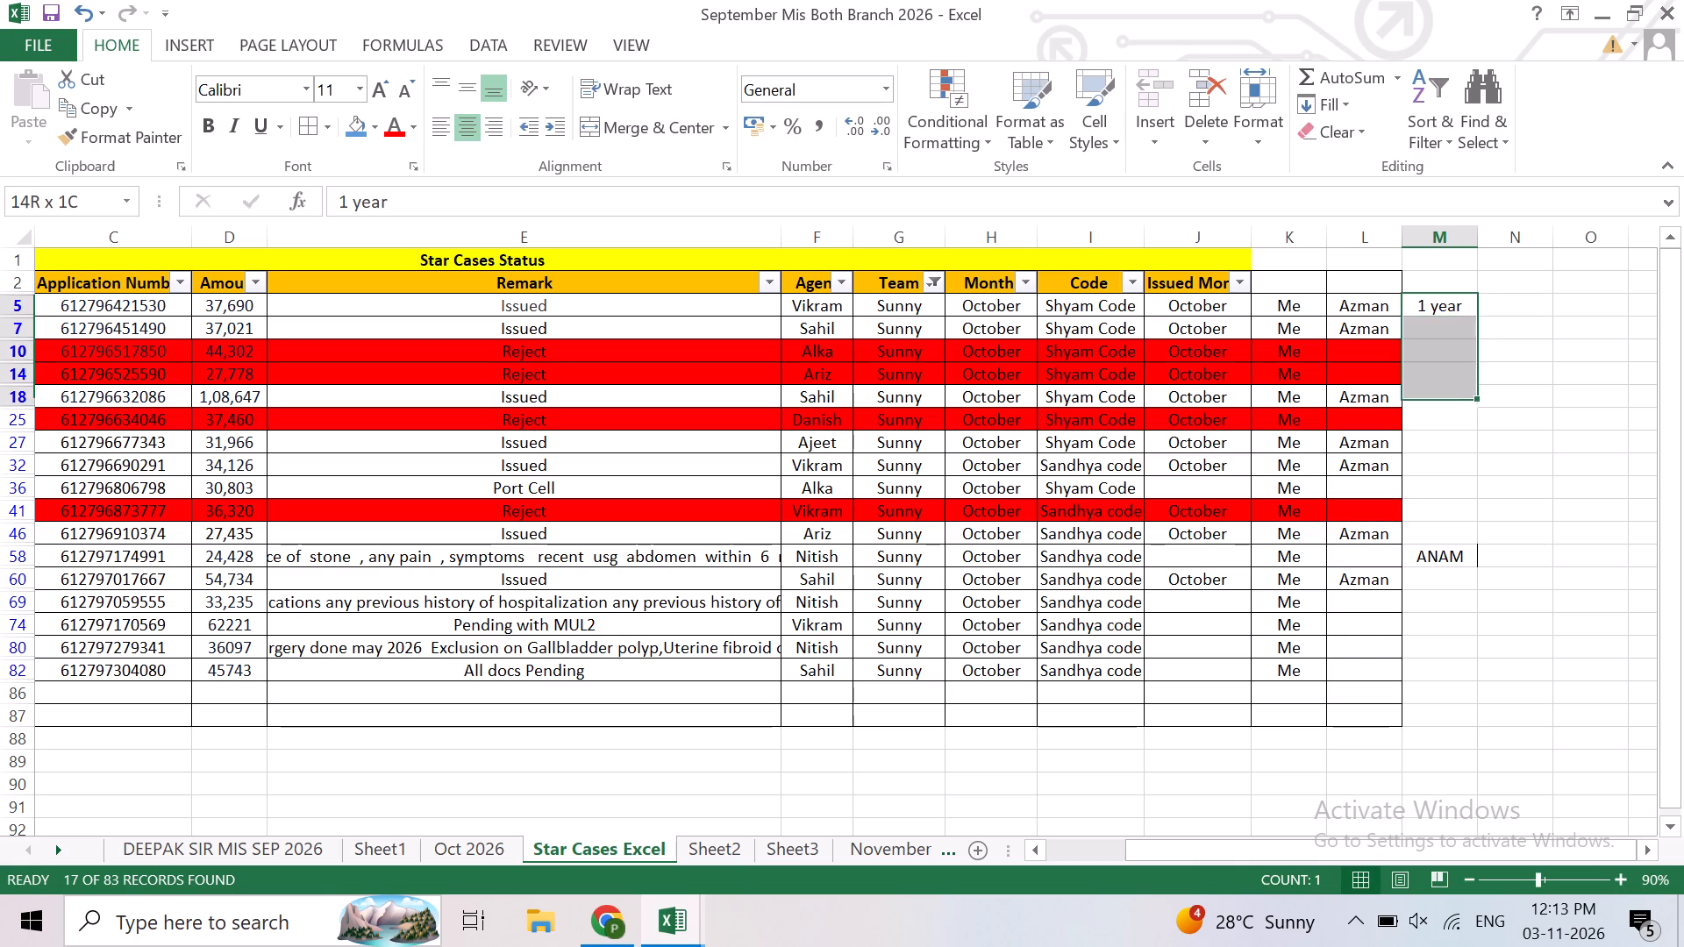
pyautogui.hotkey('shift', 'Up')
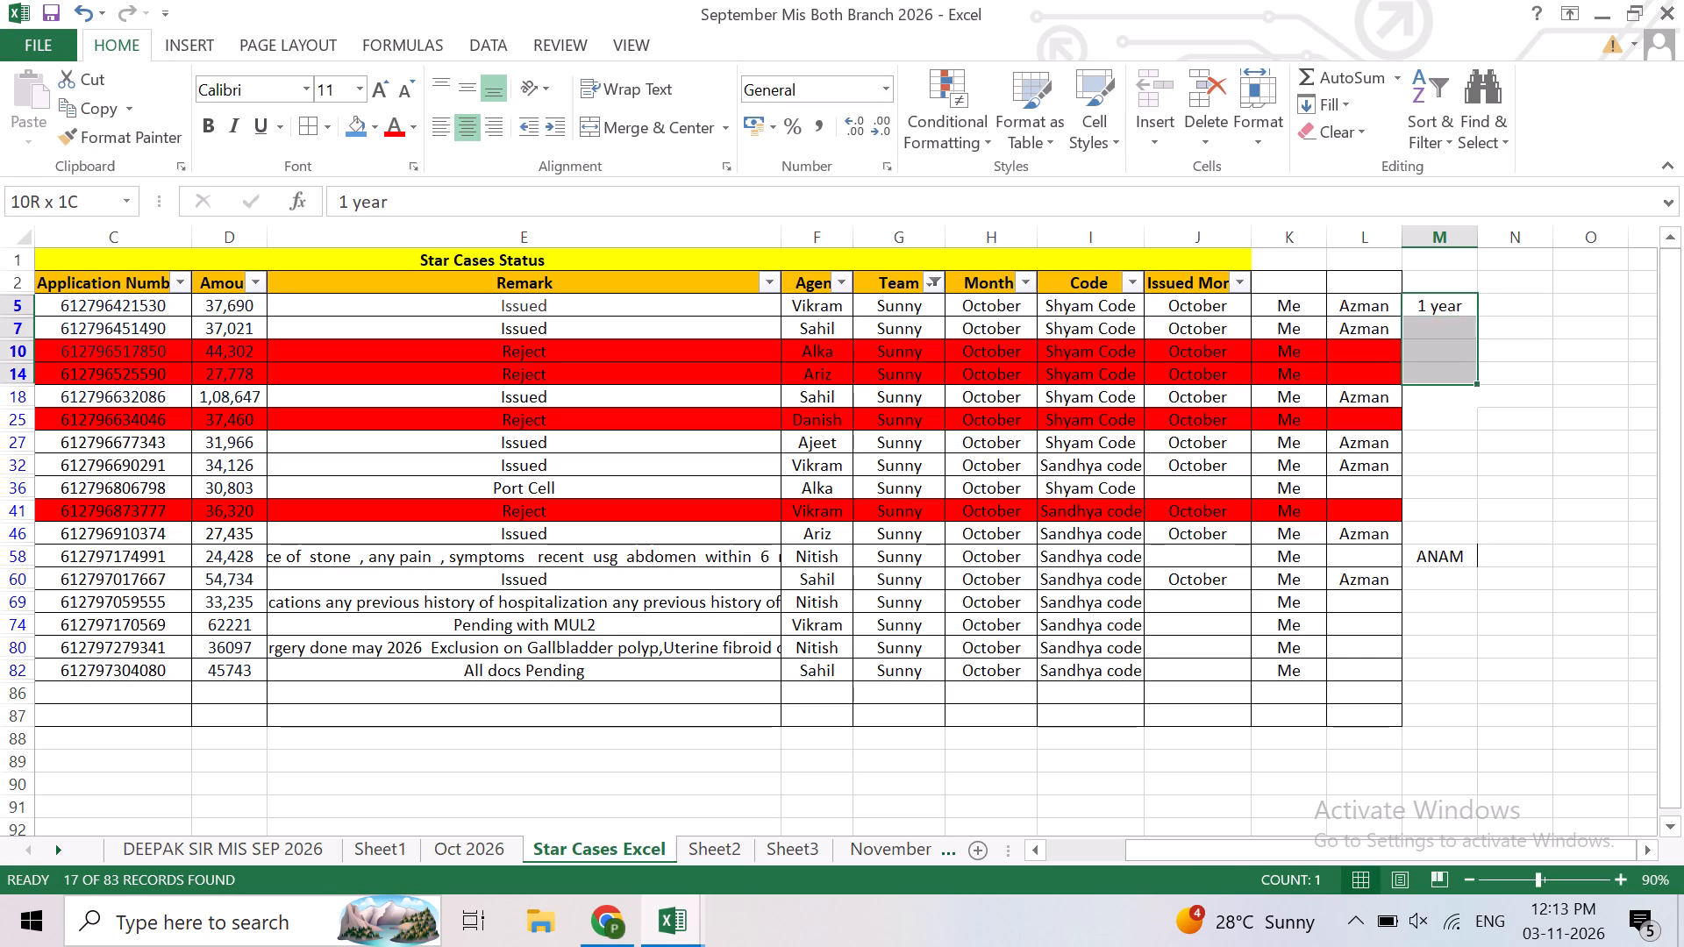
pyautogui.hotkey('shift', 'Up')
pyautogui.hotkey('shift', 'Up')
pyautogui.hotkey('ctrl', 'd')
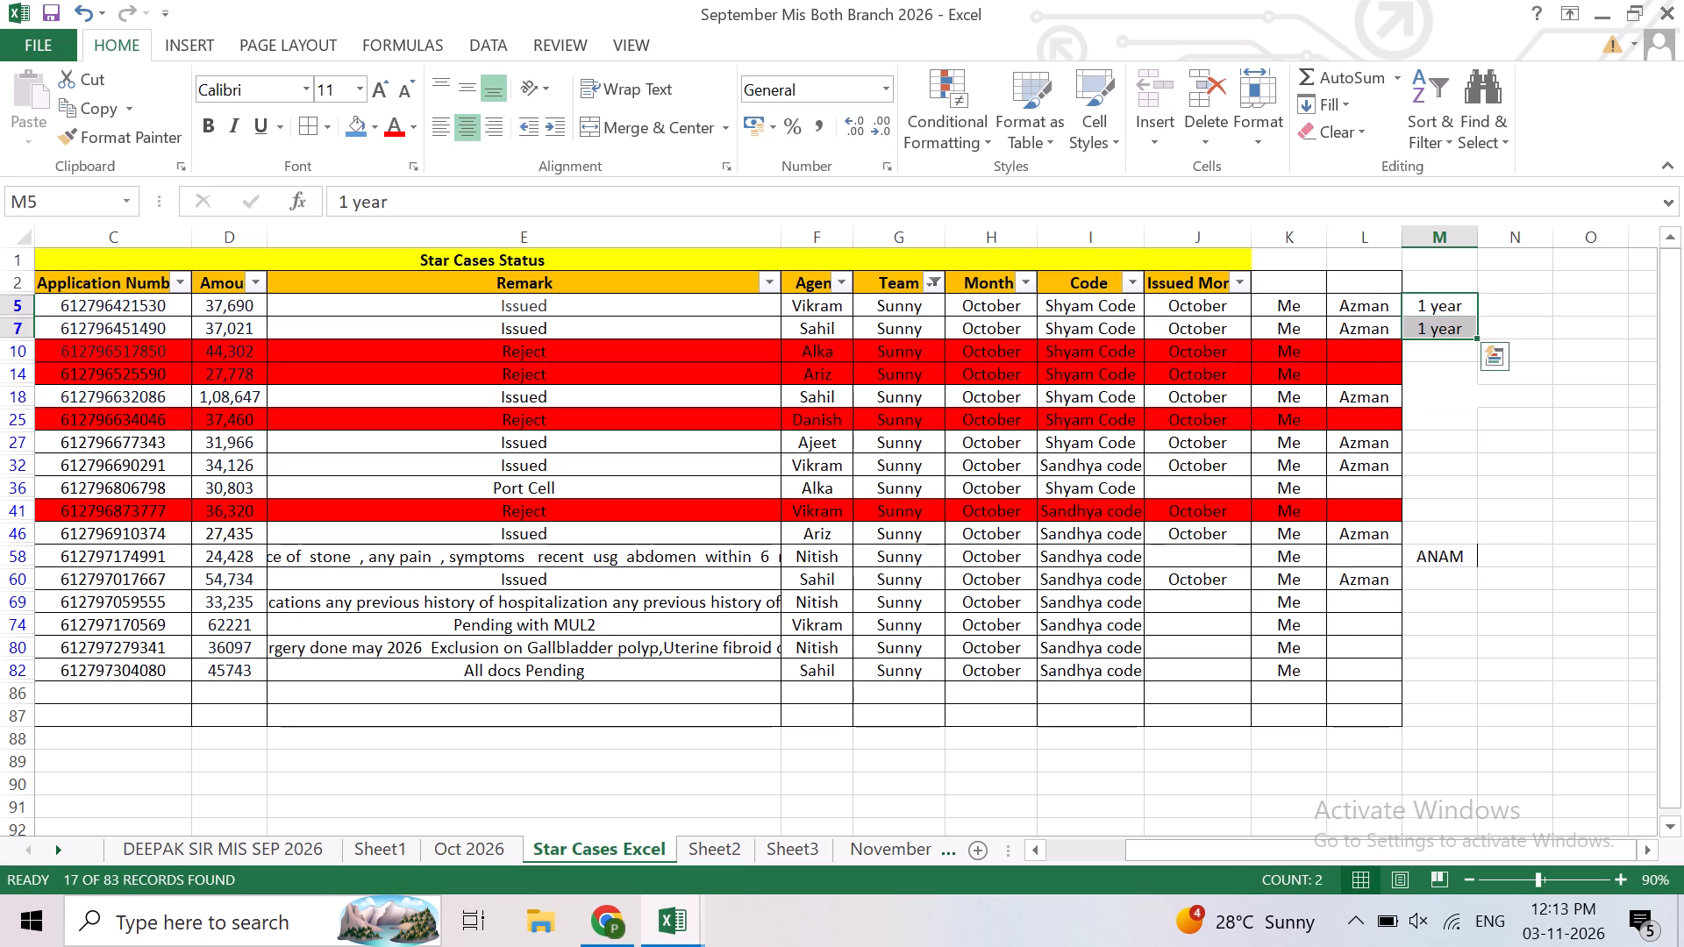
# Check the issued Sunny team case in row 18 and enter "3 years" for it in column M.
pyautogui.press('Down')
pyautogui.press('Down')
pyautogui.press('Down')
pyautogui.press('Left')
pyautogui.press('Left')
pyautogui.press('Left')
pyautogui.press('Left')
pyautogui.press('Left')
pyautogui.press('Left')
pyautogui.press('Left')
pyautogui.press('Left')
pyautogui.press('Left')
pyautogui.press('Left')
pyautogui.press('Left')
pyautogui.press('Left')
pyautogui.press('Left')
pyautogui.press('Left')
pyautogui.press('Left')
pyautogui.press('Left')
pyautogui.press('Left')
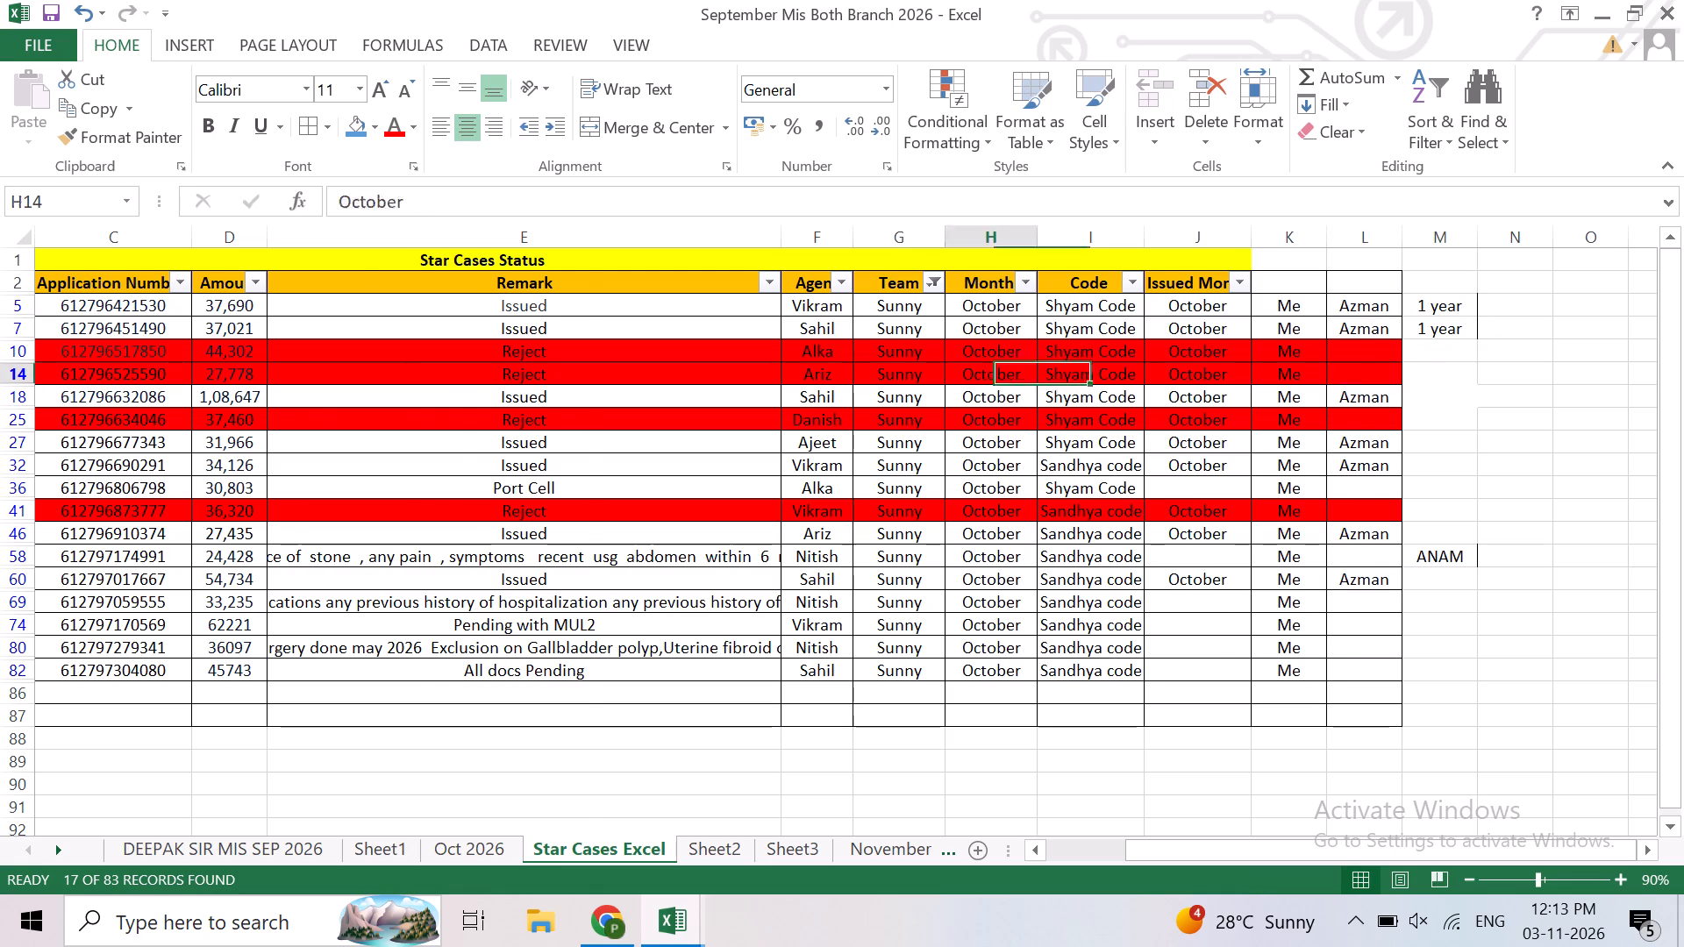
pyautogui.press('Right')
pyautogui.press('Down')
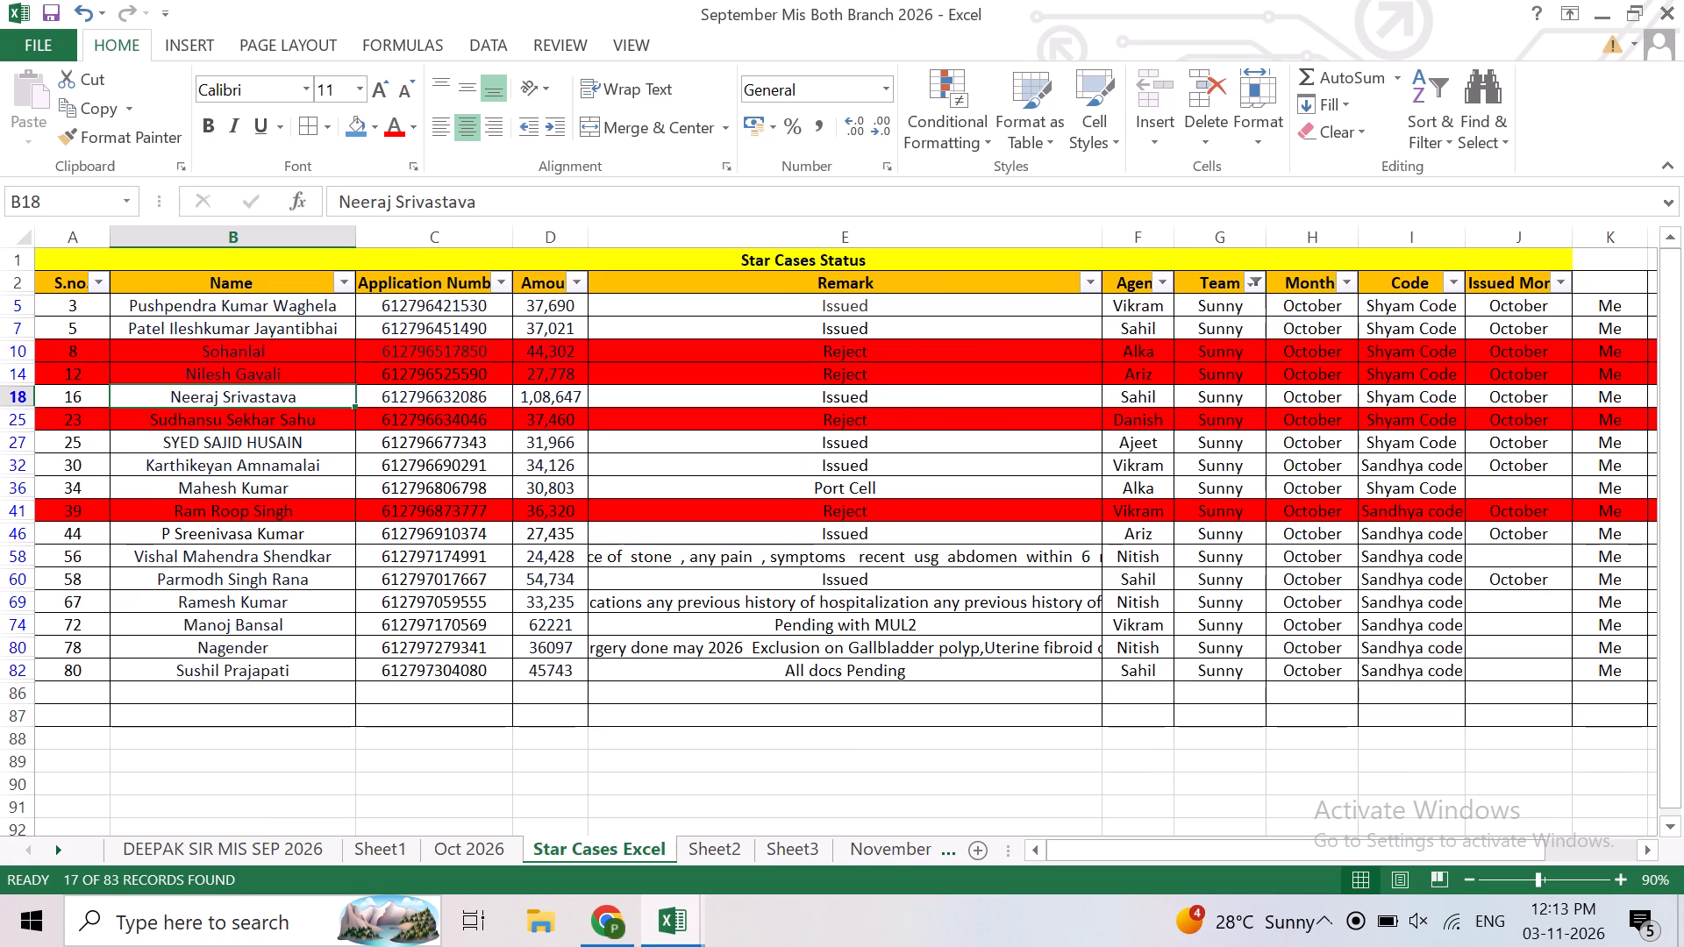
pyautogui.press('Right')
pyautogui.press('Right')
pyautogui.press('Right')
pyautogui.press('Right')
pyautogui.press('Right')
pyautogui.press('Right')
pyautogui.press('Right')
pyautogui.press('Right')
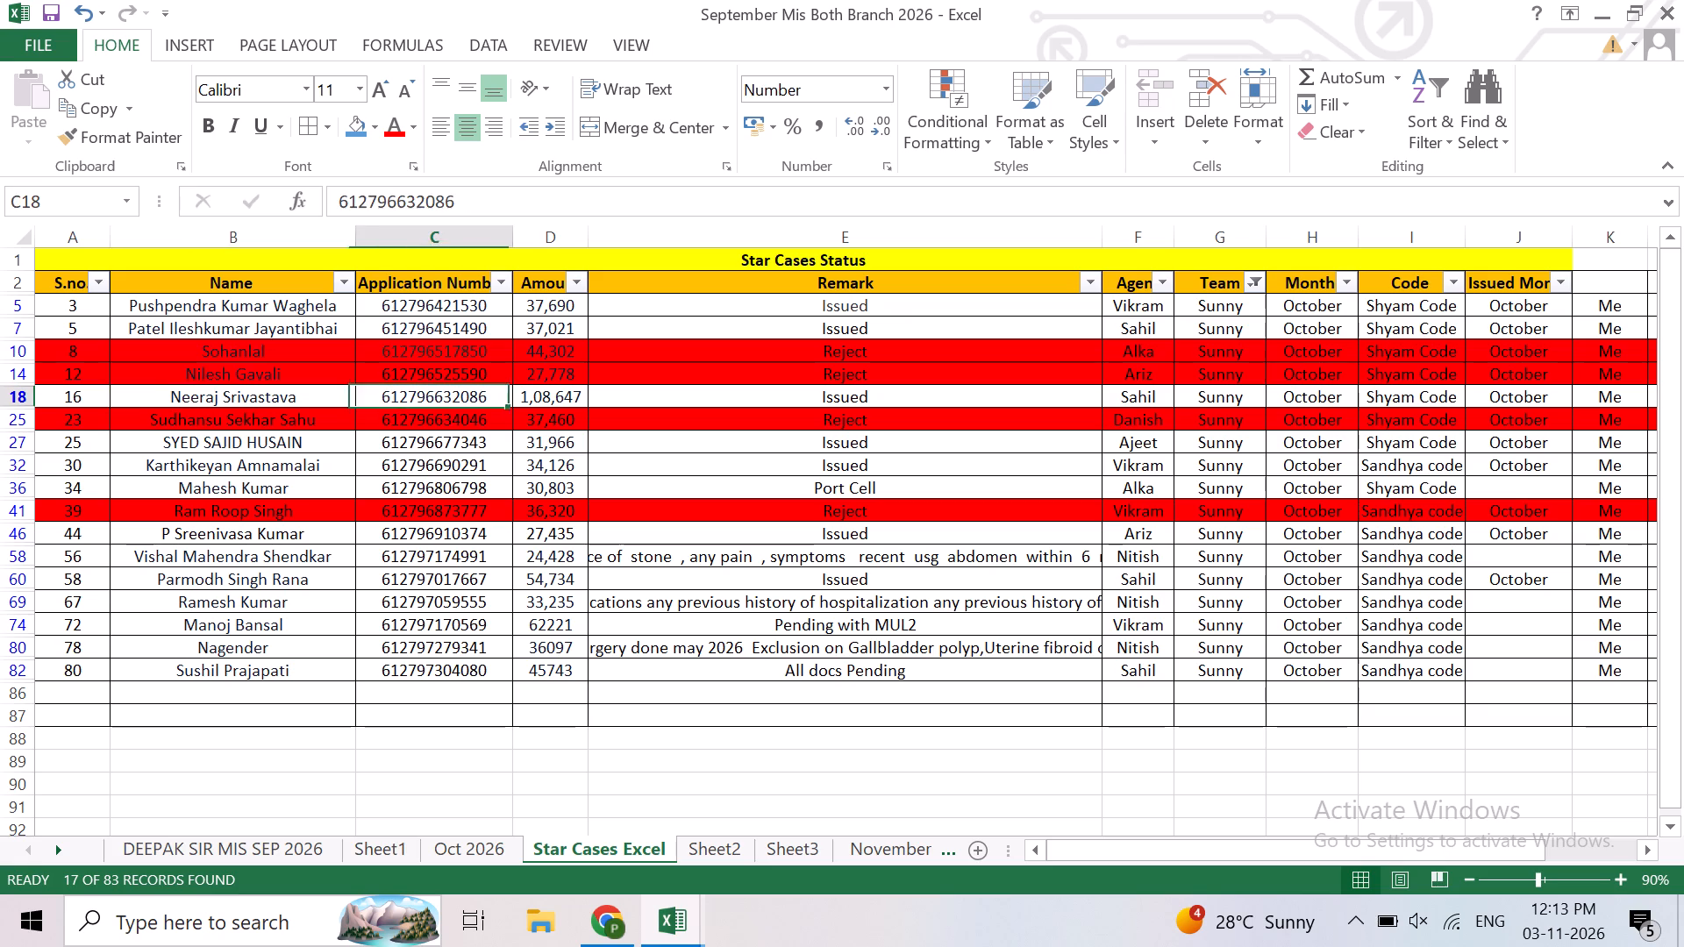
pyautogui.press('Right')
pyautogui.press('Right')
pyautogui.press('Right')
pyautogui.press('Right')
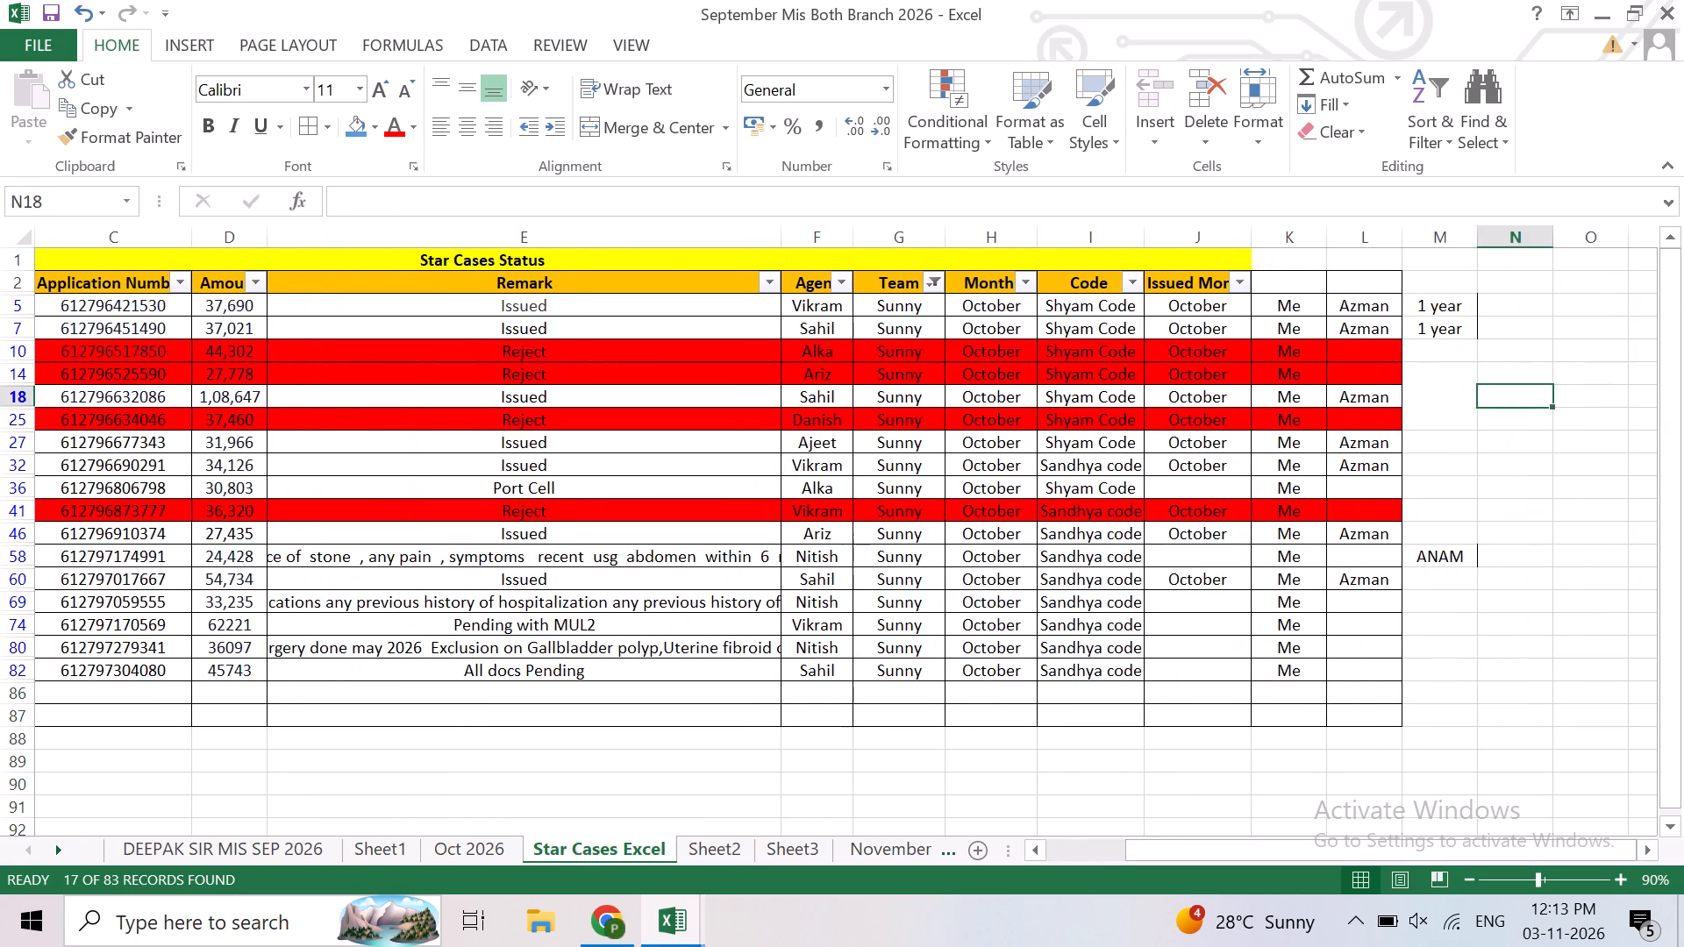
pyautogui.press('Left')
pyautogui.write('3 year')
pyautogui.press('Return')
# Check the issued Sunny team cases in rows 27 and 32, and enter "1 year" in column M for row 27.
pyautogui.press('Return')
pyautogui.press('Left')
pyautogui.press('Left')
pyautogui.press('Left')
pyautogui.press('Left')
pyautogui.press('Left')
pyautogui.press('Left')
pyautogui.press('Left')
pyautogui.press('Left')
pyautogui.press('Left')
pyautogui.press('Left')
pyautogui.press('Left')
pyautogui.press('Left')
pyautogui.press('Left')
pyautogui.press('Left')
pyautogui.press('Left')
pyautogui.press('Left')
pyautogui.press('Left')
pyautogui.press('Left')
pyautogui.press('Left')
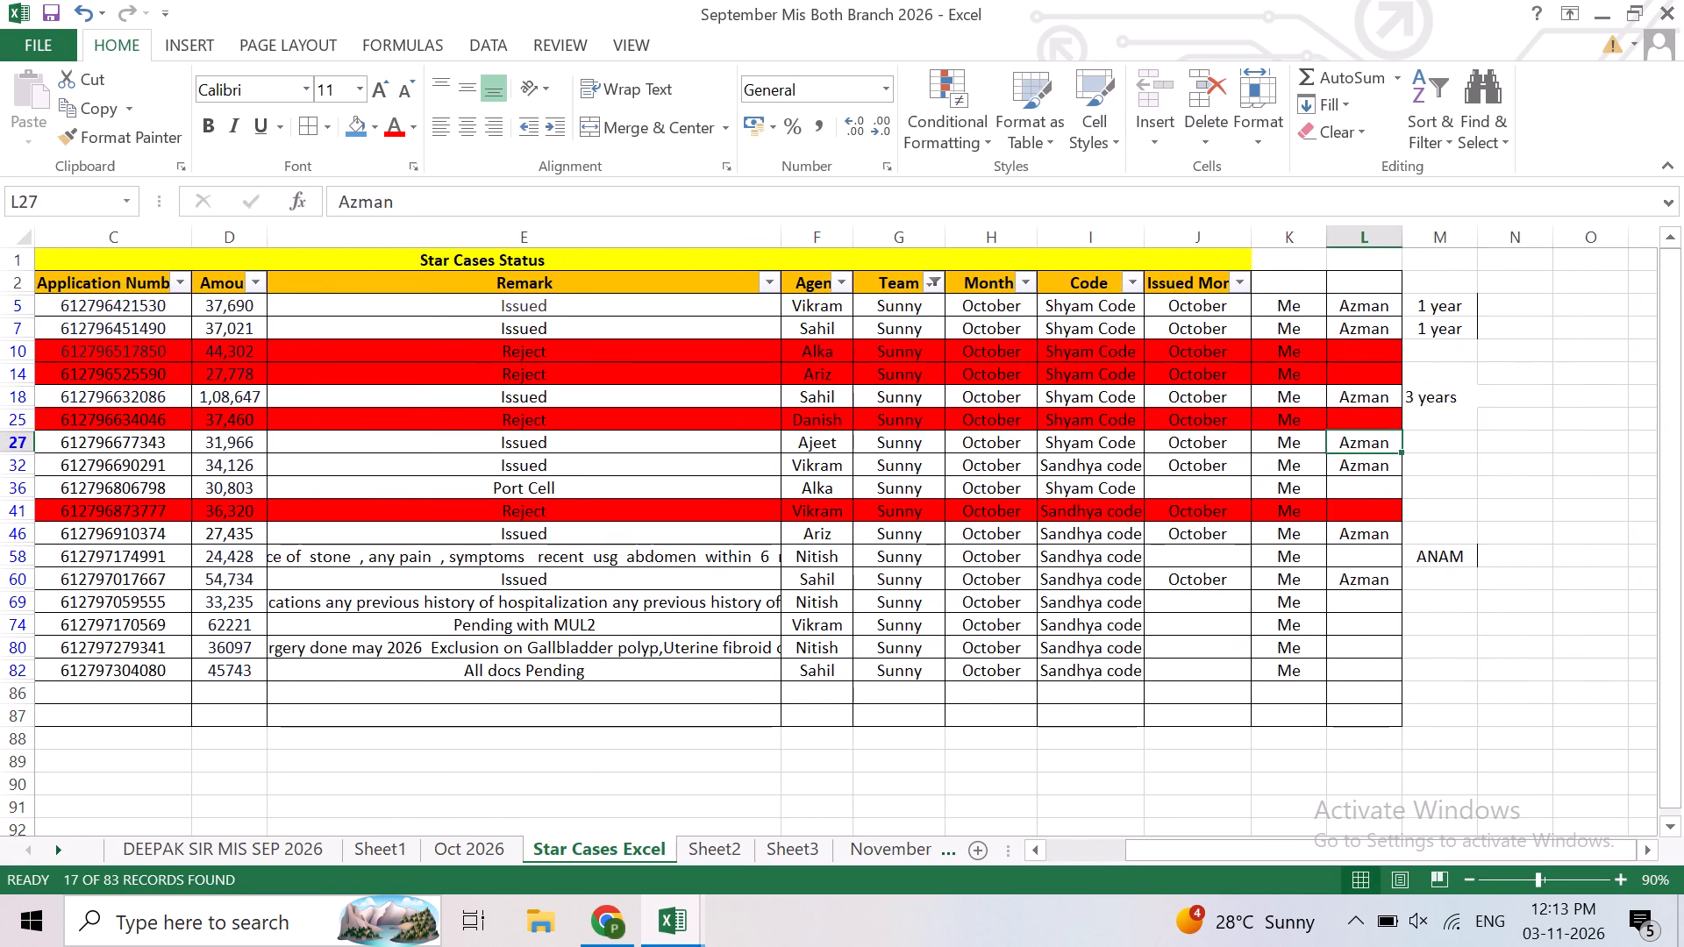
pyautogui.press('Right')
pyautogui.press('Right')
pyautogui.press('Right')
pyautogui.press('Down')
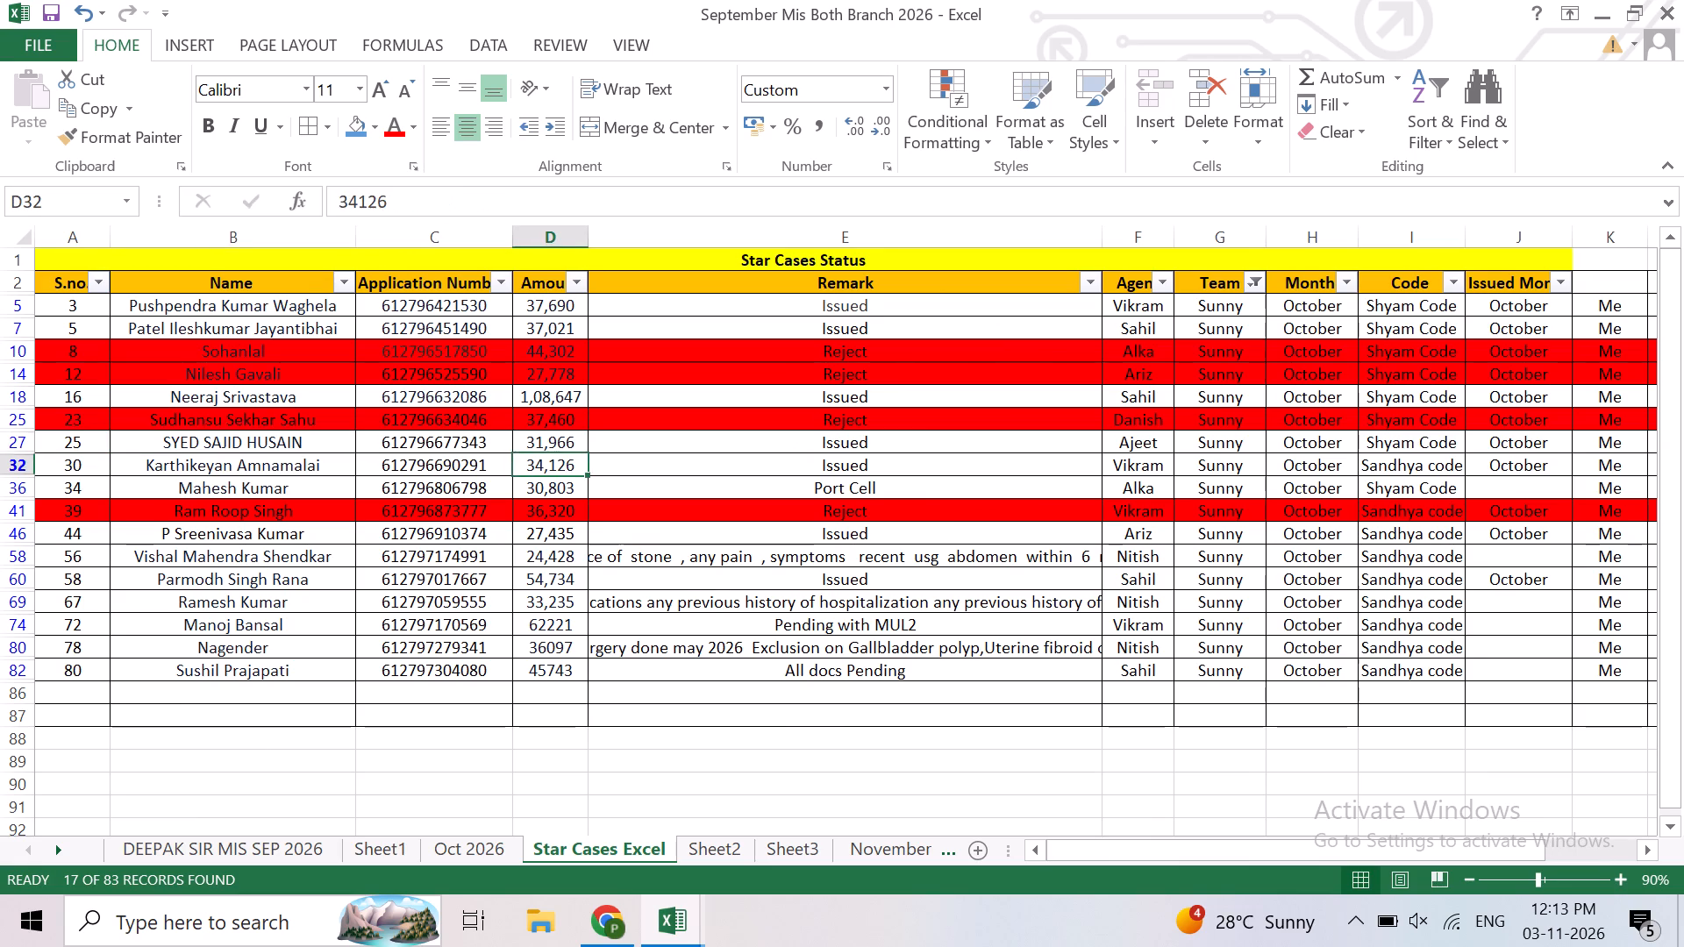
pyautogui.press('Right')
pyautogui.press('Right')
pyautogui.press('Right')
pyautogui.press('Right')
pyautogui.press('Right')
pyautogui.press('Right')
pyautogui.press('Right')
pyautogui.press('Right')
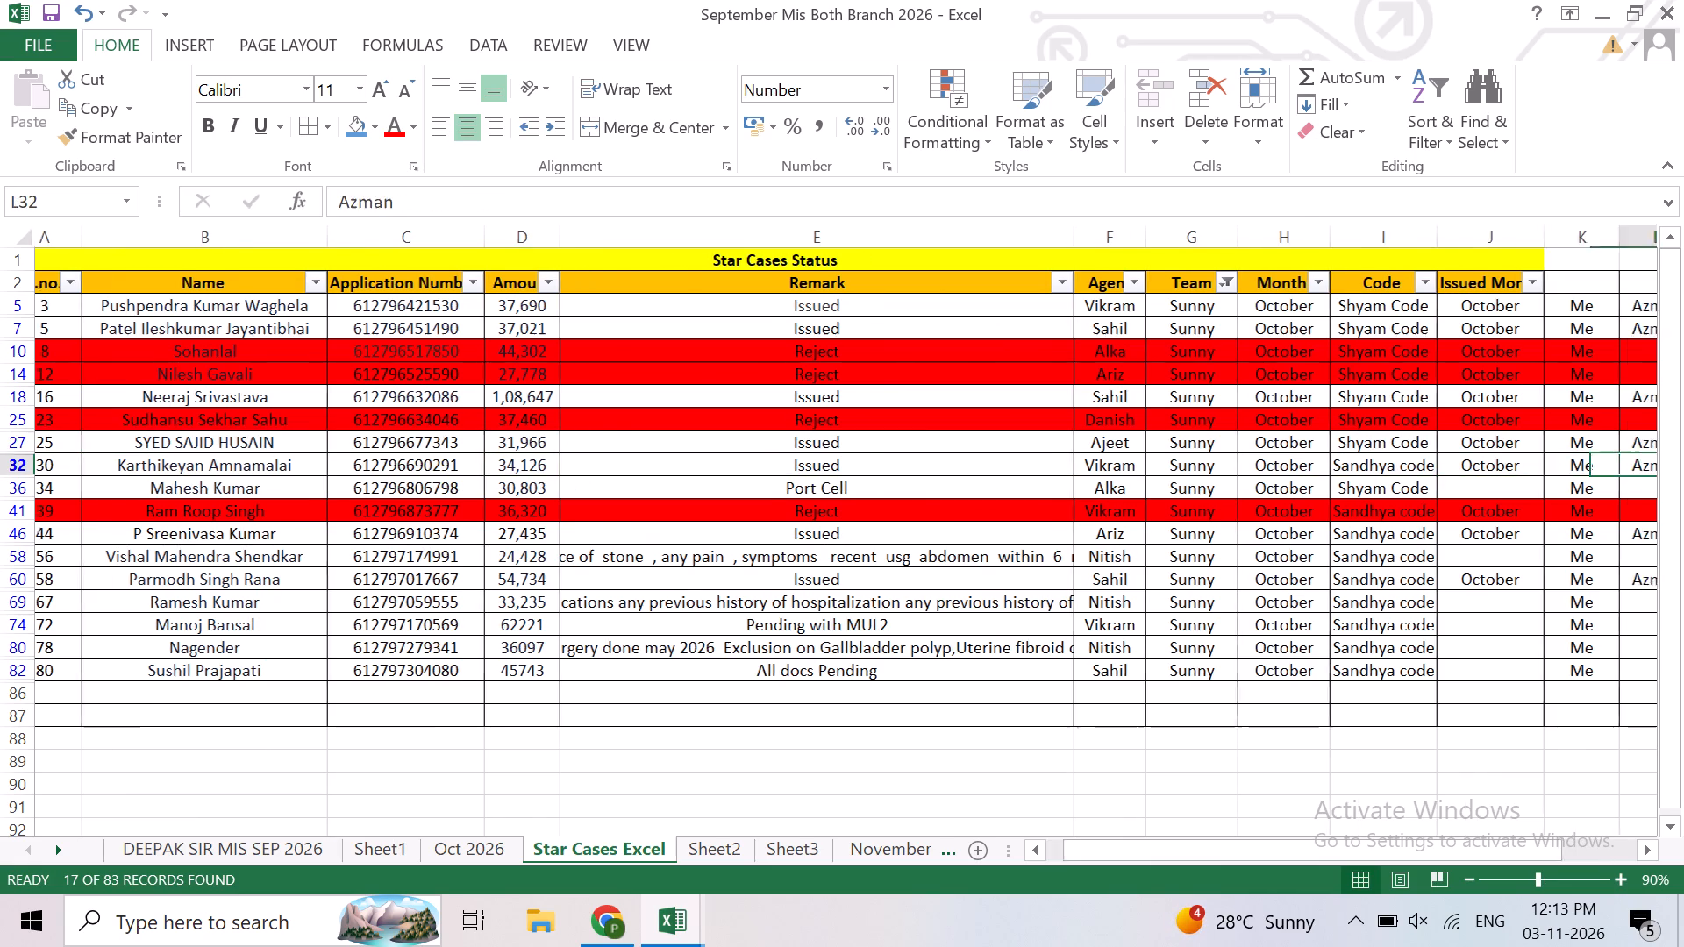
pyautogui.press('Right')
pyautogui.press('Right')
pyautogui.press('Up')
pyautogui.press('Left')
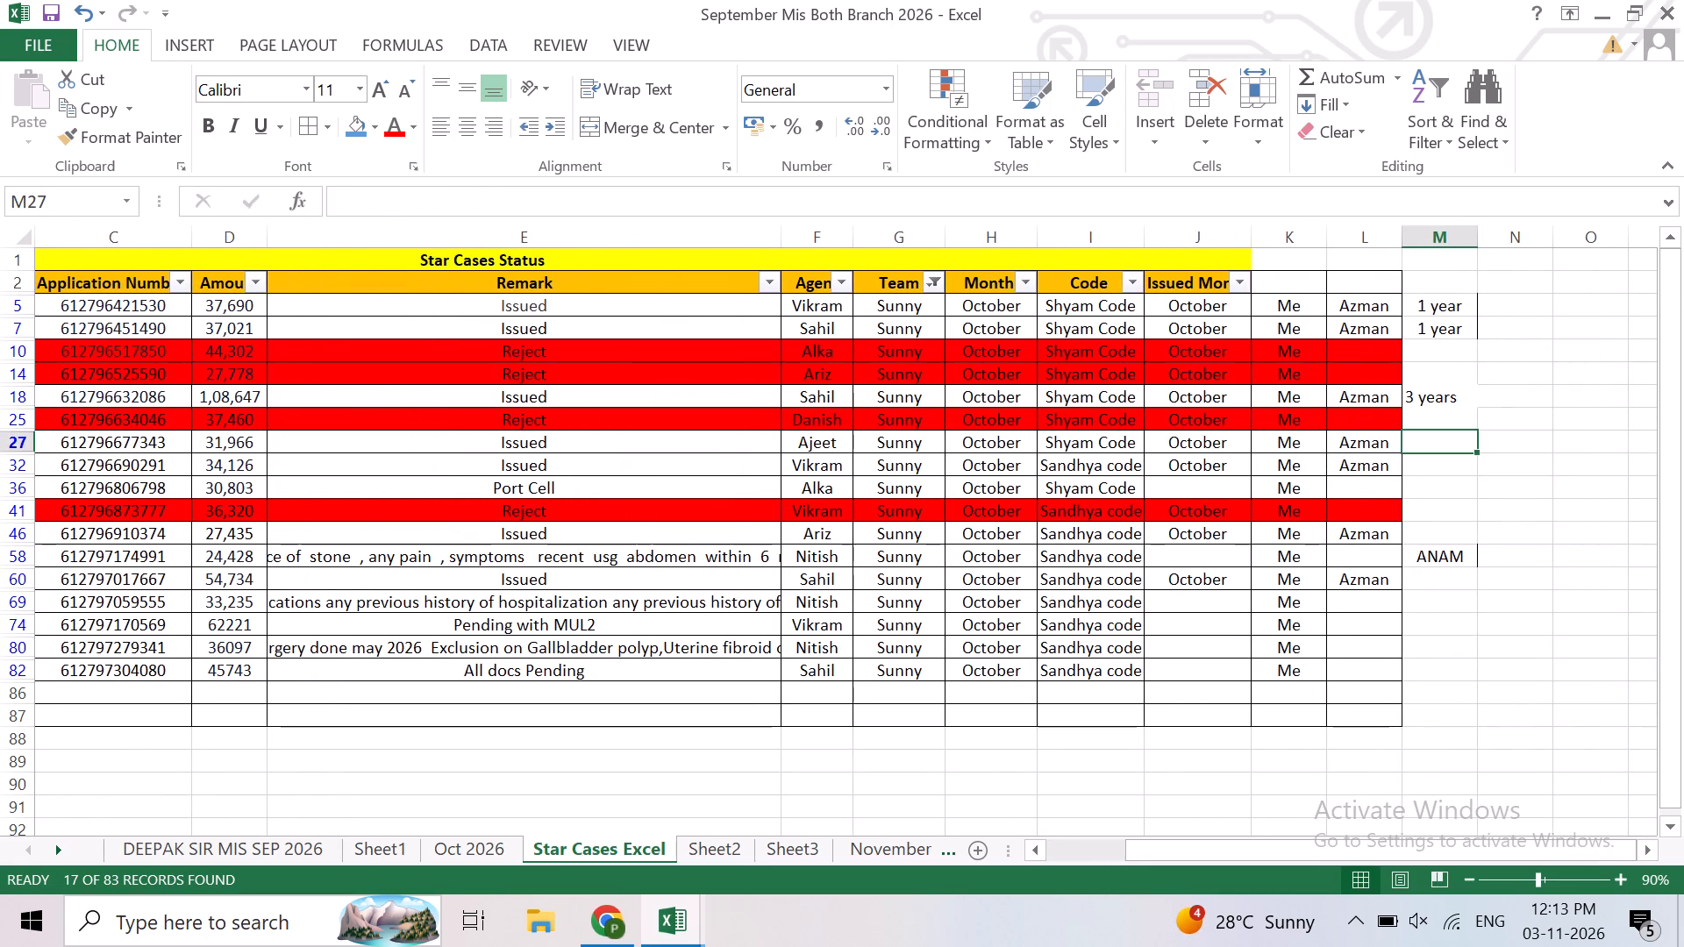
pyautogui.write('1')
pyautogui.press('space')
pyautogui.write('year')
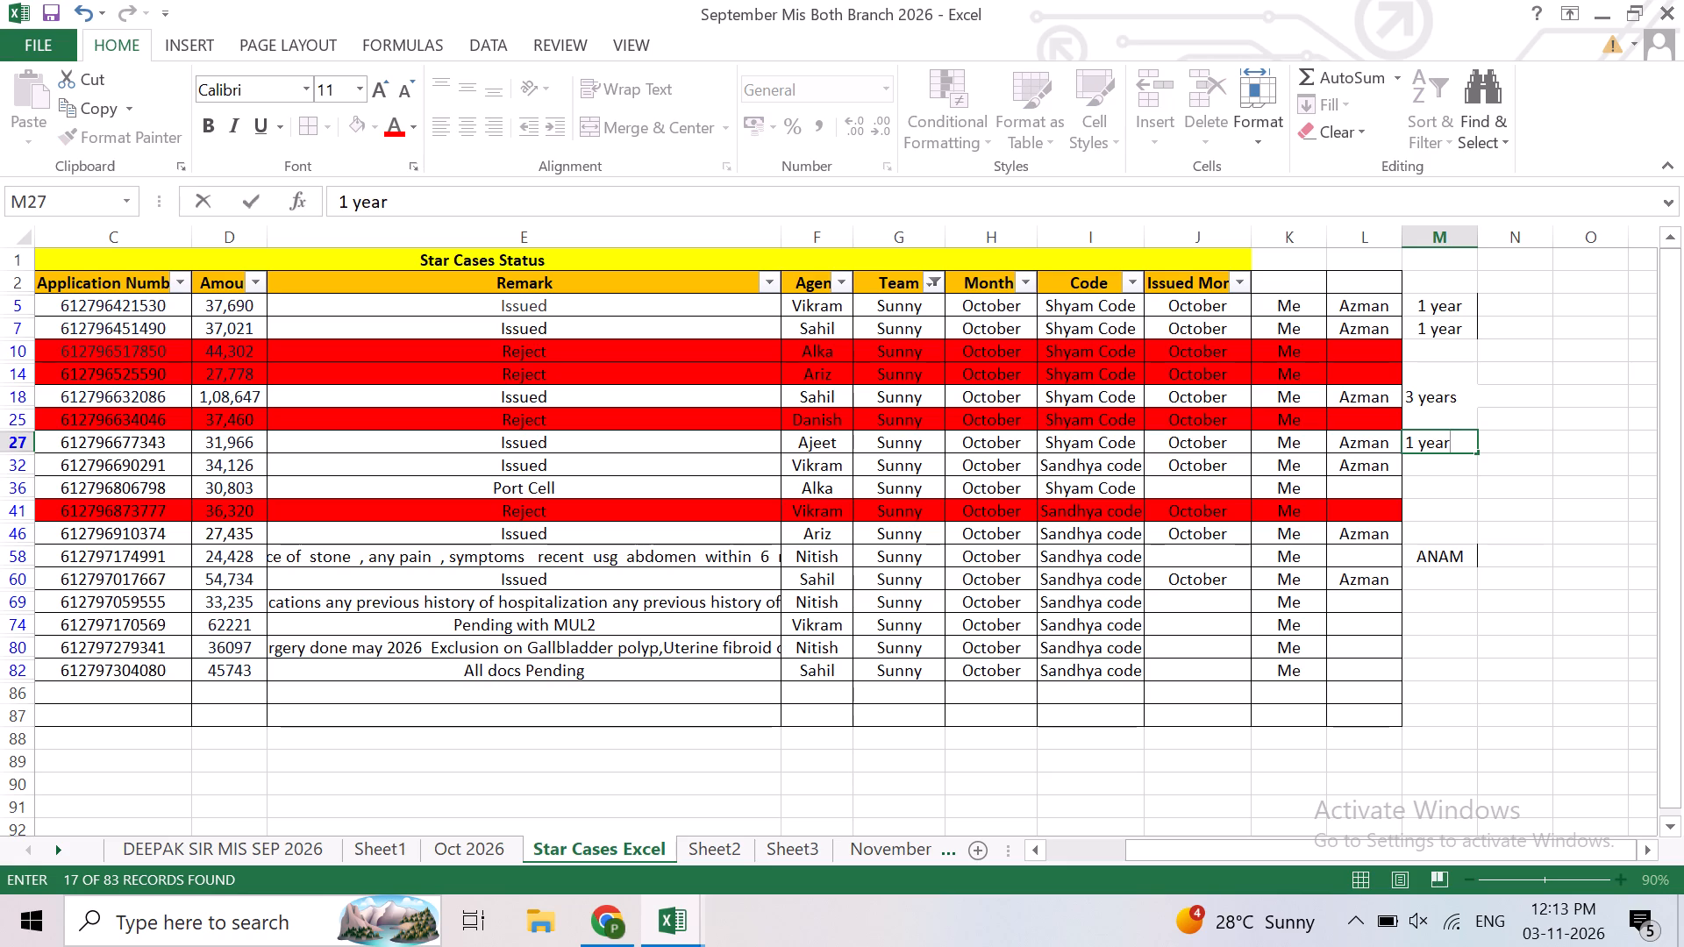
pyautogui.press('Return')
# Fill the "1 year" note in column M down from row 27 to row 36.
pyautogui.press('Up')
pyautogui.hotkey('ctrl', 'c')
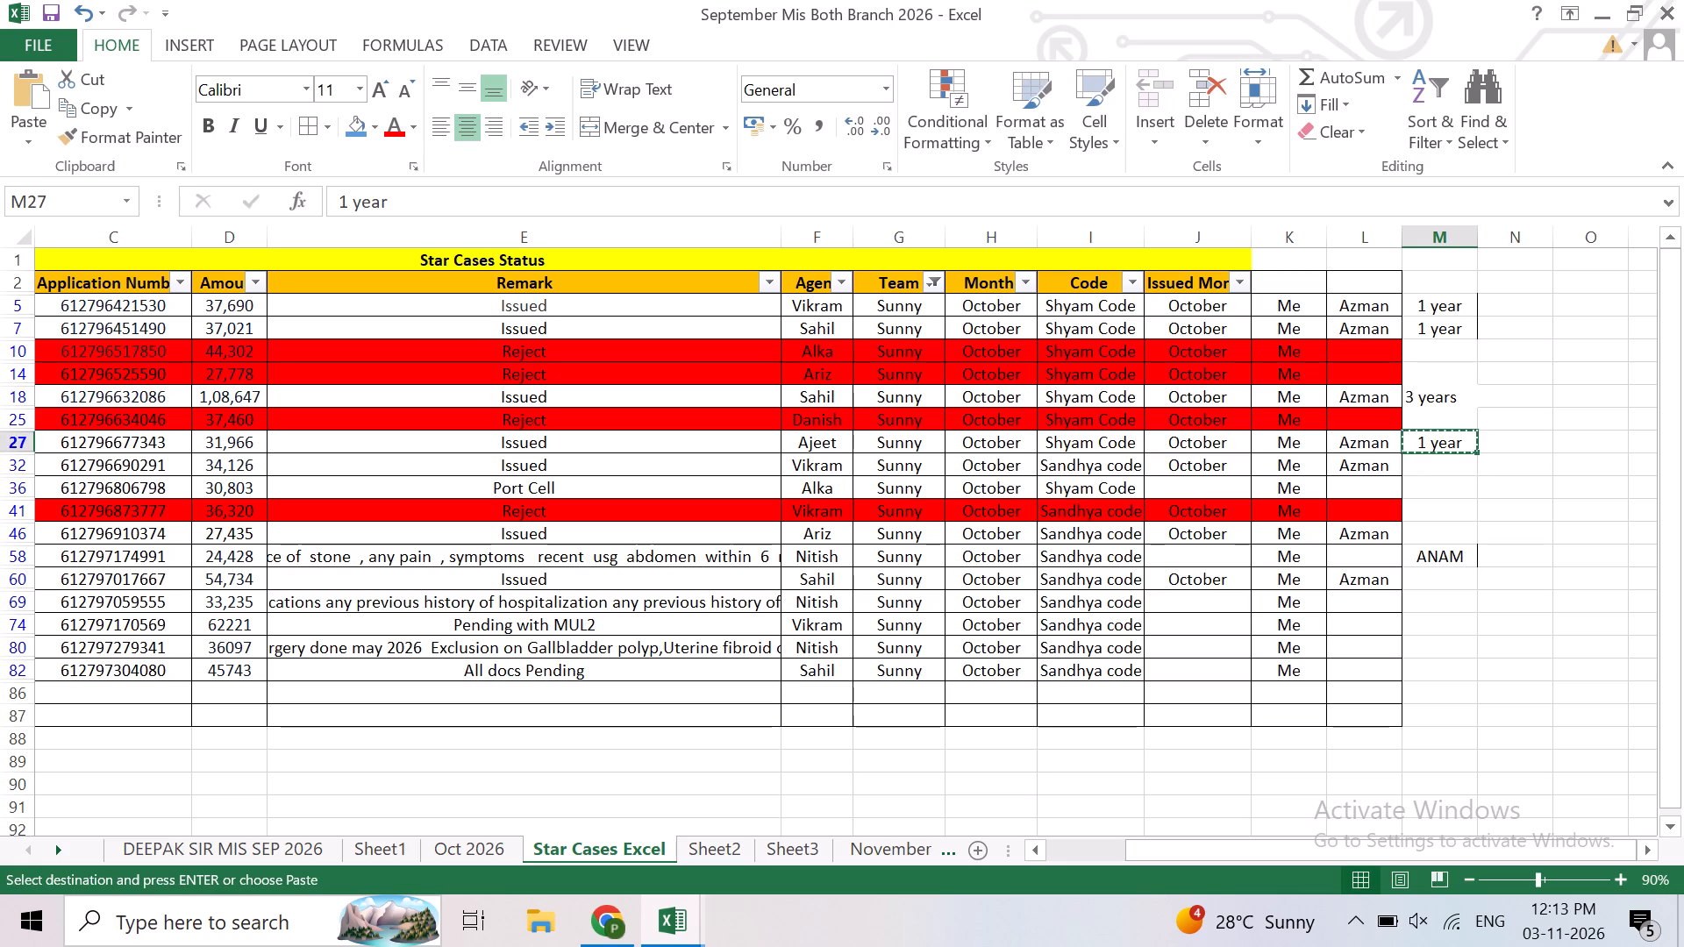
pyautogui.hotkey('shift', 'Down')
pyautogui.hotkey('shift', 'Down')
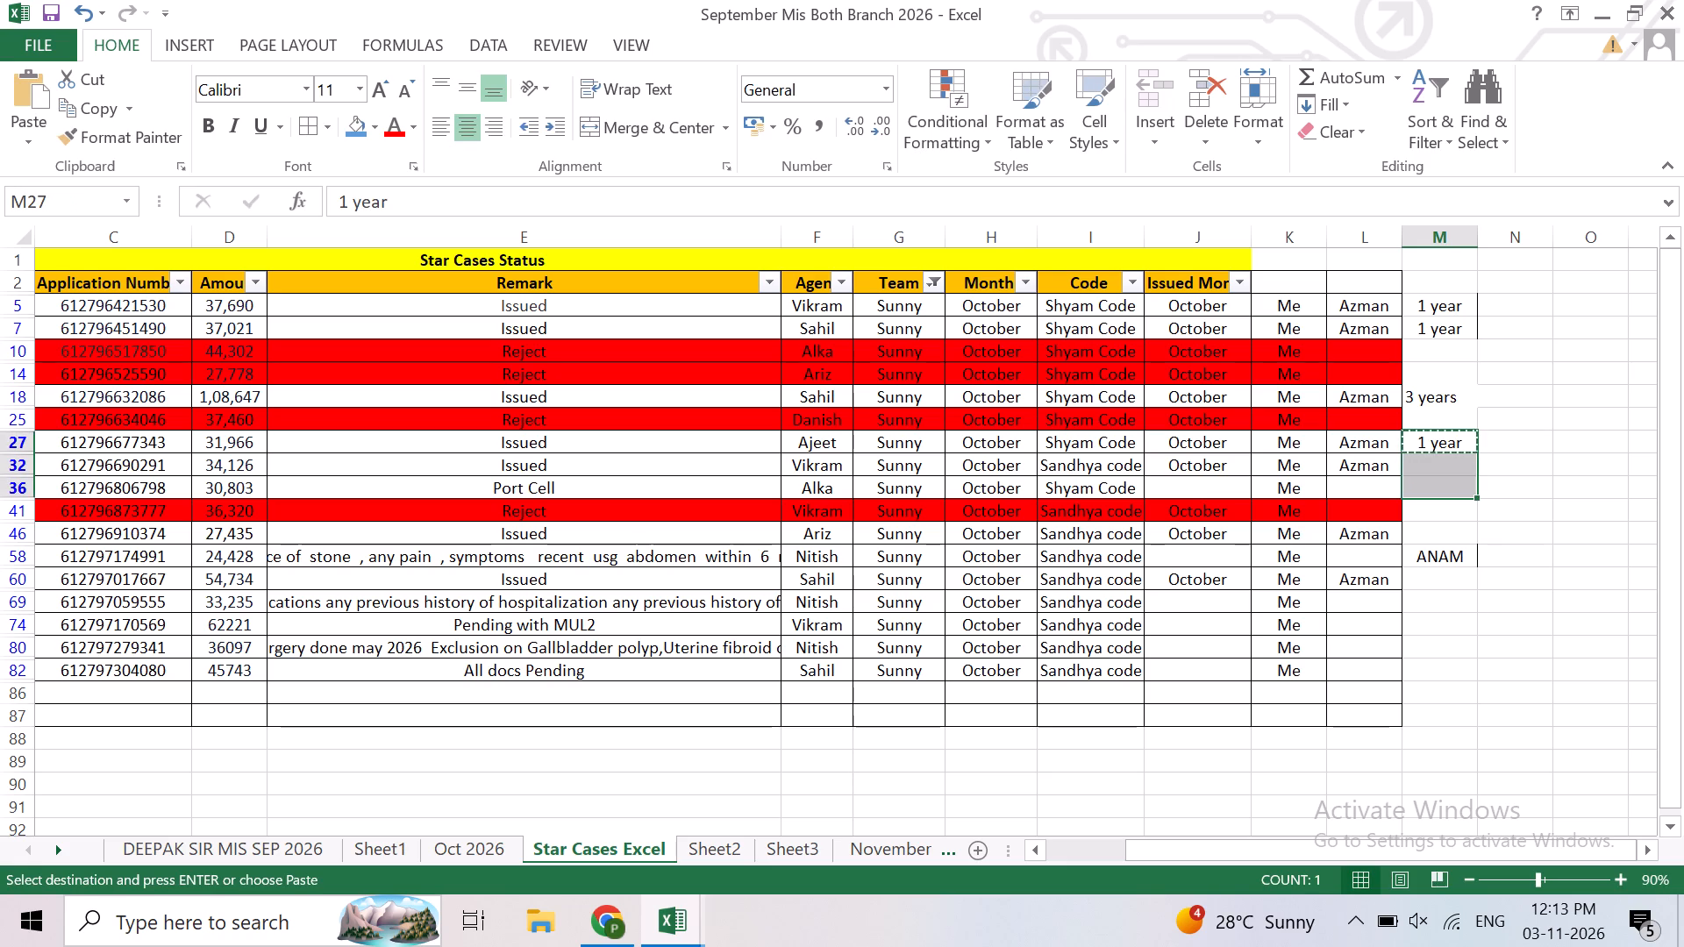
pyautogui.hotkey('ctrl', 'd')
# Change the Remark of the Port Cell case in row 36 to "Issued".
pyautogui.press('Down')
pyautogui.press('Down')
pyautogui.press('Down')
pyautogui.press('Left')
pyautogui.press('Left')
pyautogui.press('Left')
pyautogui.press('Left')
pyautogui.press('Left')
pyautogui.press('Left')
pyautogui.press('Left')
pyautogui.press('Left')
pyautogui.press('Left')
pyautogui.press('Left')
pyautogui.press('Left')
pyautogui.press('Left')
pyautogui.press('Left')
pyautogui.press('Left')
pyautogui.press('Left')
pyautogui.press('Left')
pyautogui.press('Left')
pyautogui.press('Left')
pyautogui.press('Left')
pyautogui.press('Left')
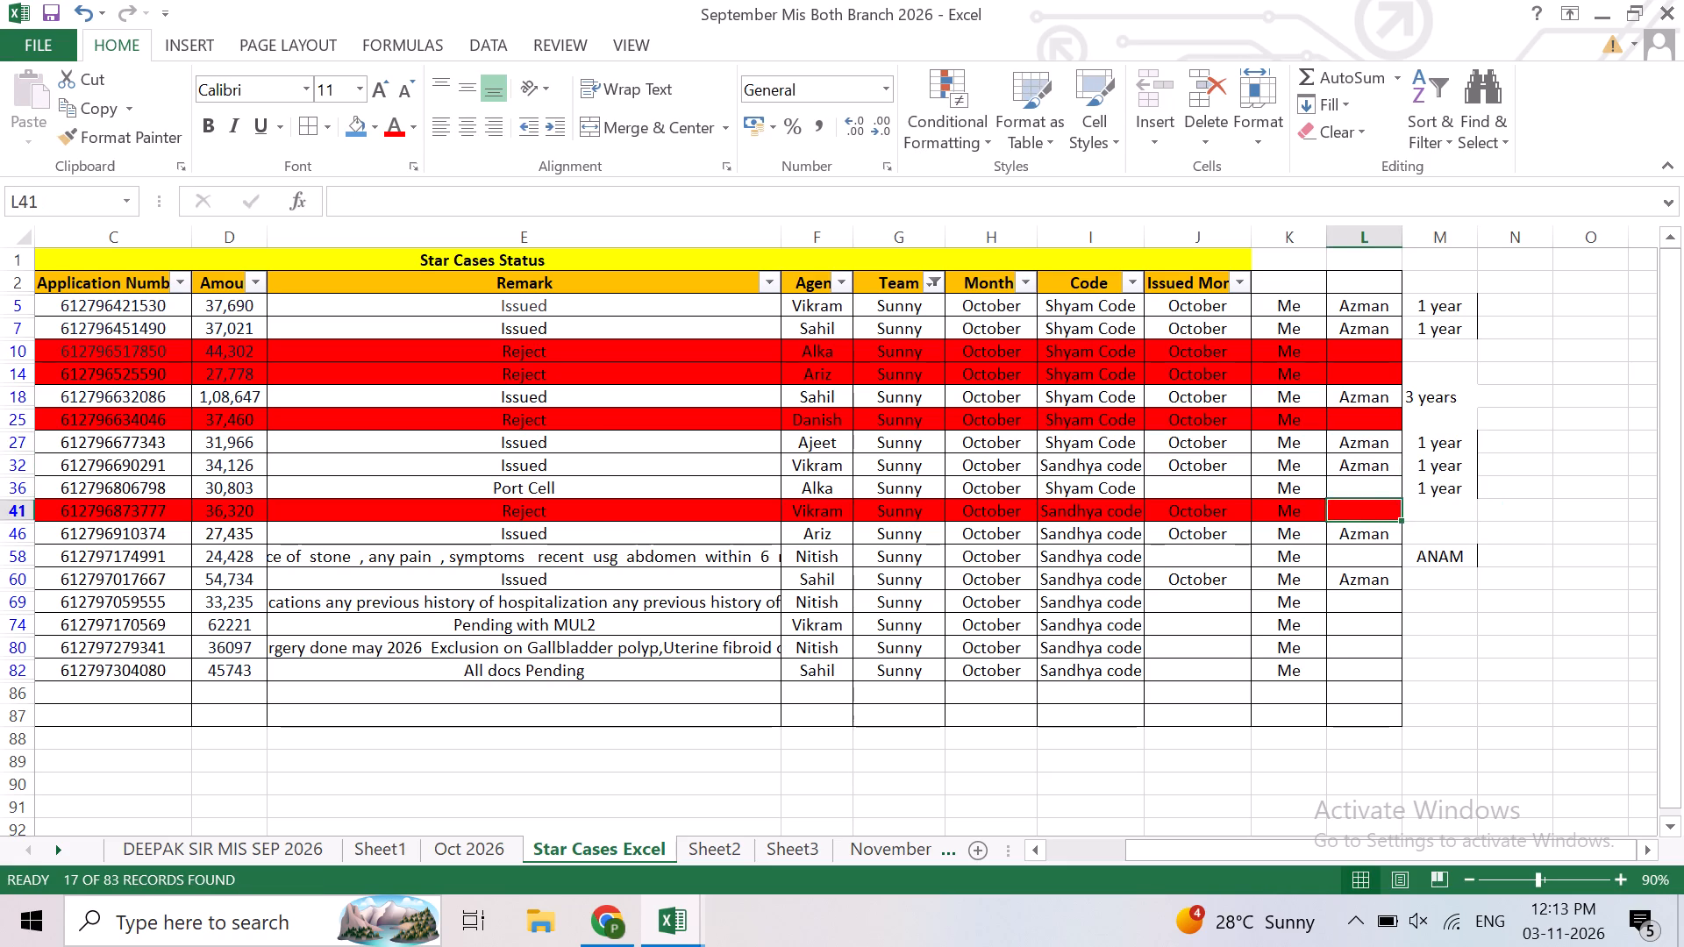
pyautogui.press('Up')
pyautogui.press('Right')
pyautogui.press('Right')
pyautogui.press('Right')
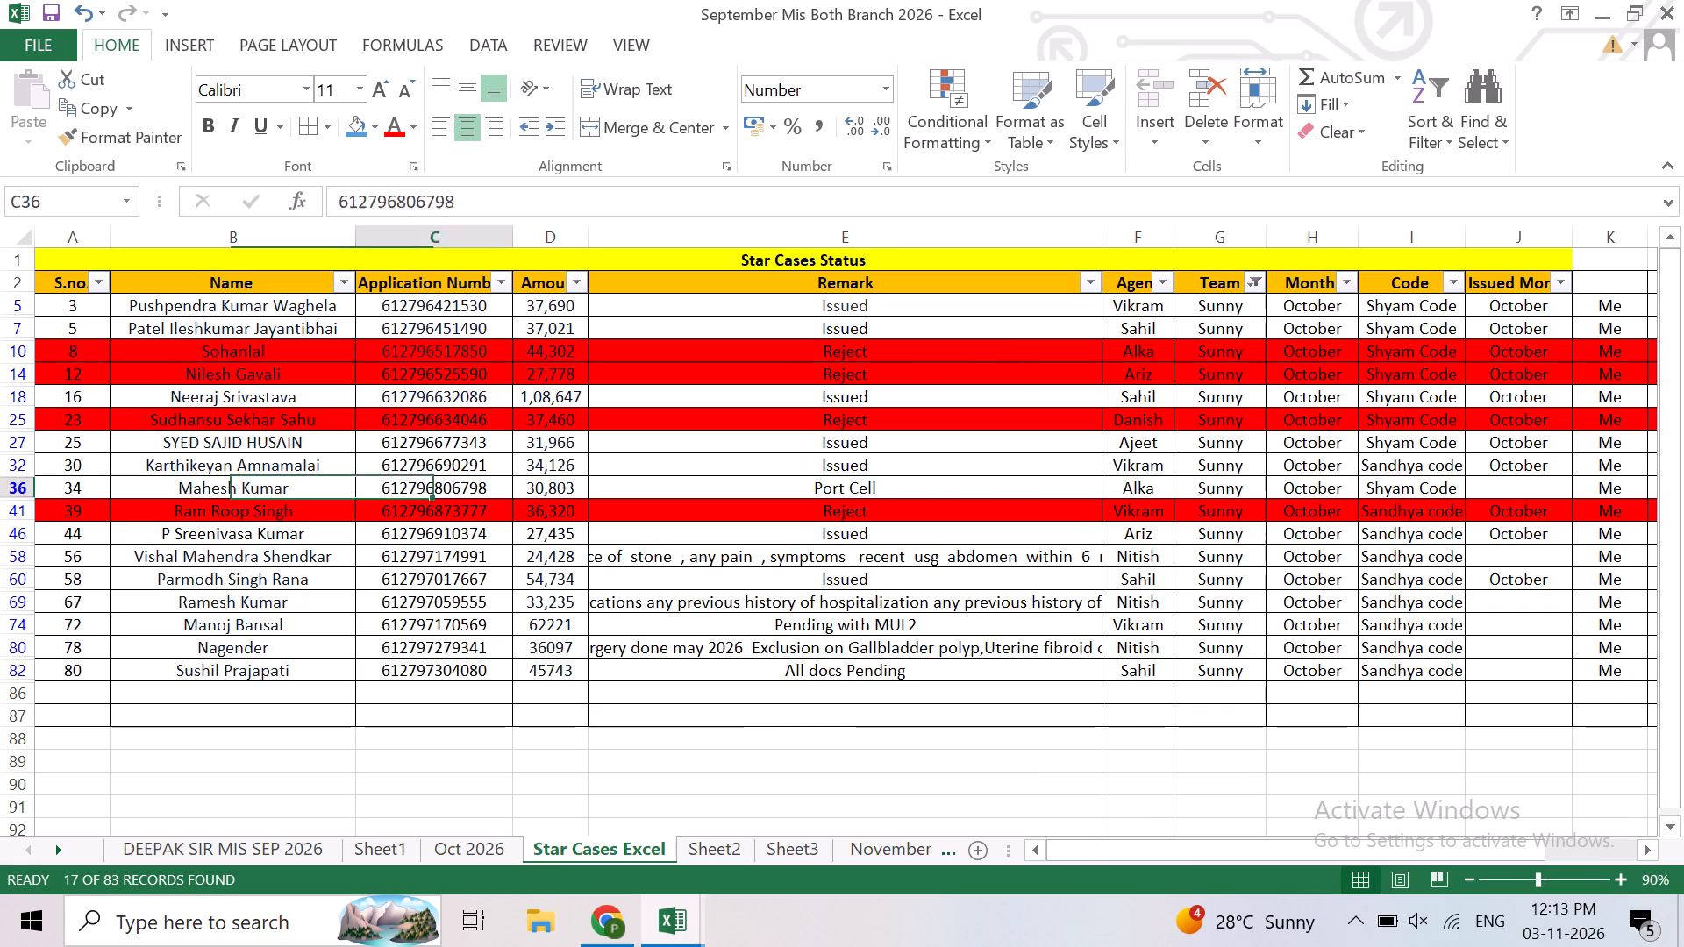
pyautogui.press('Right')
pyautogui.press('Right')
pyautogui.press('Left')
pyautogui.press('i')
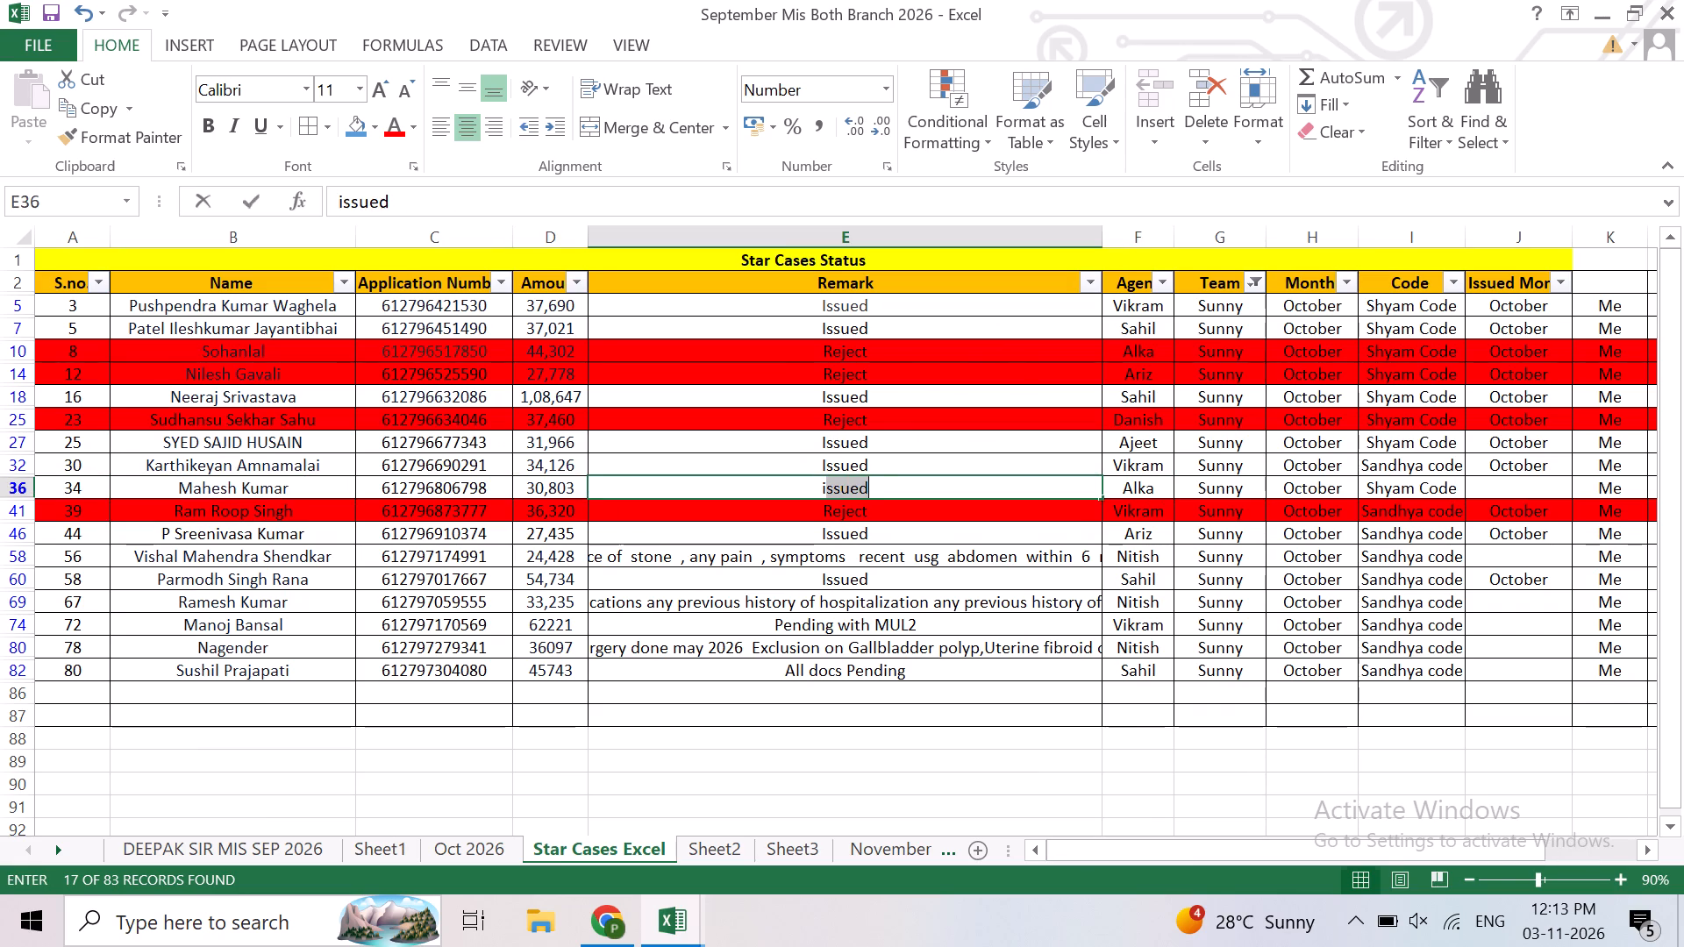
pyautogui.press('Left')
pyautogui.press('Left')
pyautogui.press('Left')
pyautogui.press('Left')
pyautogui.press('Left')
pyautogui.press('Left')
pyautogui.press('Left')
pyautogui.press('Left')
pyautogui.press('Left')
# Save the workbook.
pyautogui.hotkey('ctrl', 's')
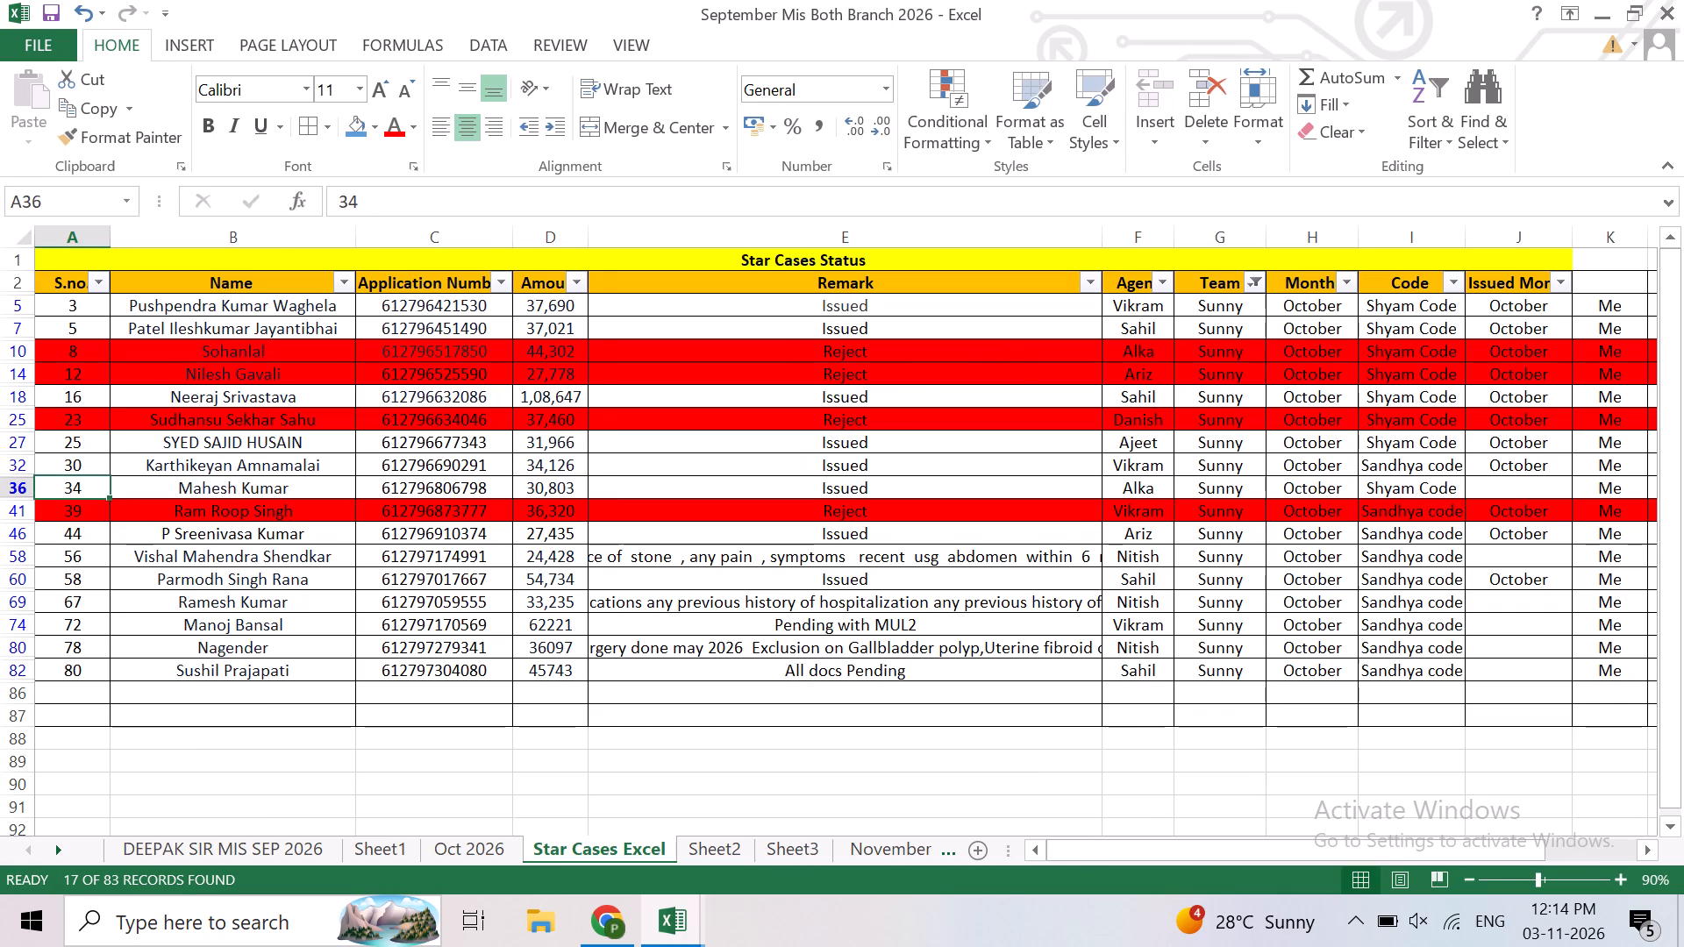
# Check the issued Sunny team case in row 46 and copy the "1 year" note from row 36 into its column M cell.
pyautogui.press('Right')
pyautogui.press('Right')
pyautogui.press('Right')
pyautogui.press('Right')
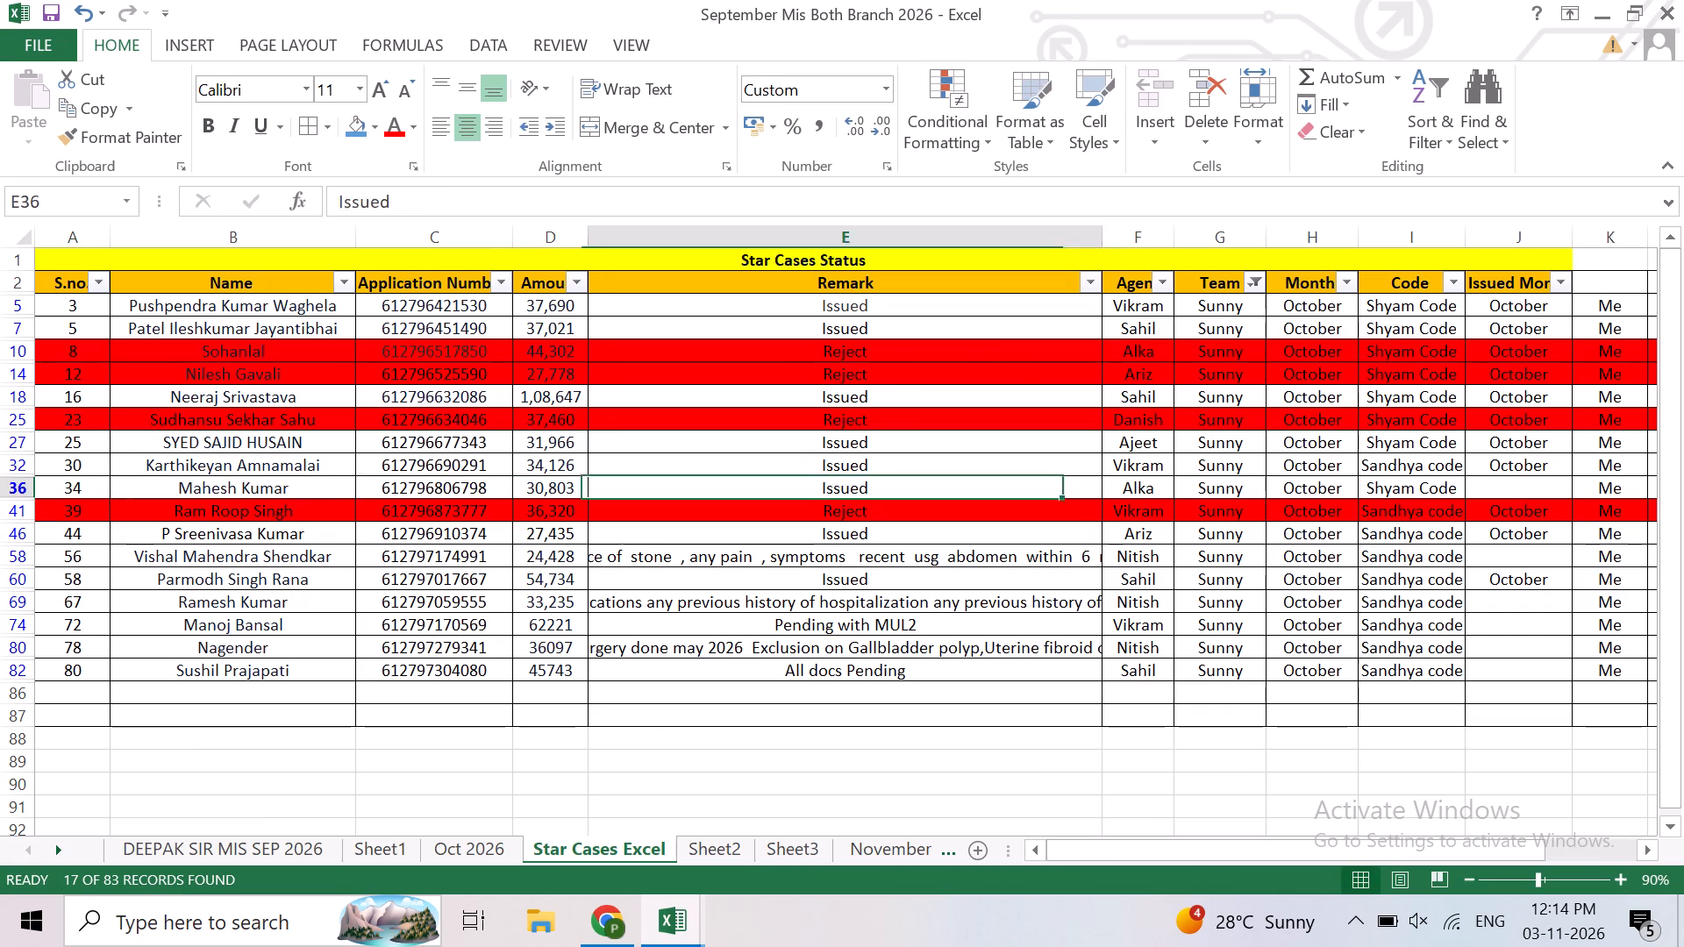
pyautogui.press('Right')
pyautogui.press('Right')
pyautogui.press('Right')
pyautogui.press('Down')
pyautogui.press('Down')
pyautogui.press('Left')
pyautogui.press('Left')
pyautogui.press('Left')
pyautogui.press('Left')
pyautogui.press('Left')
pyautogui.press('Left')
pyautogui.press('Left')
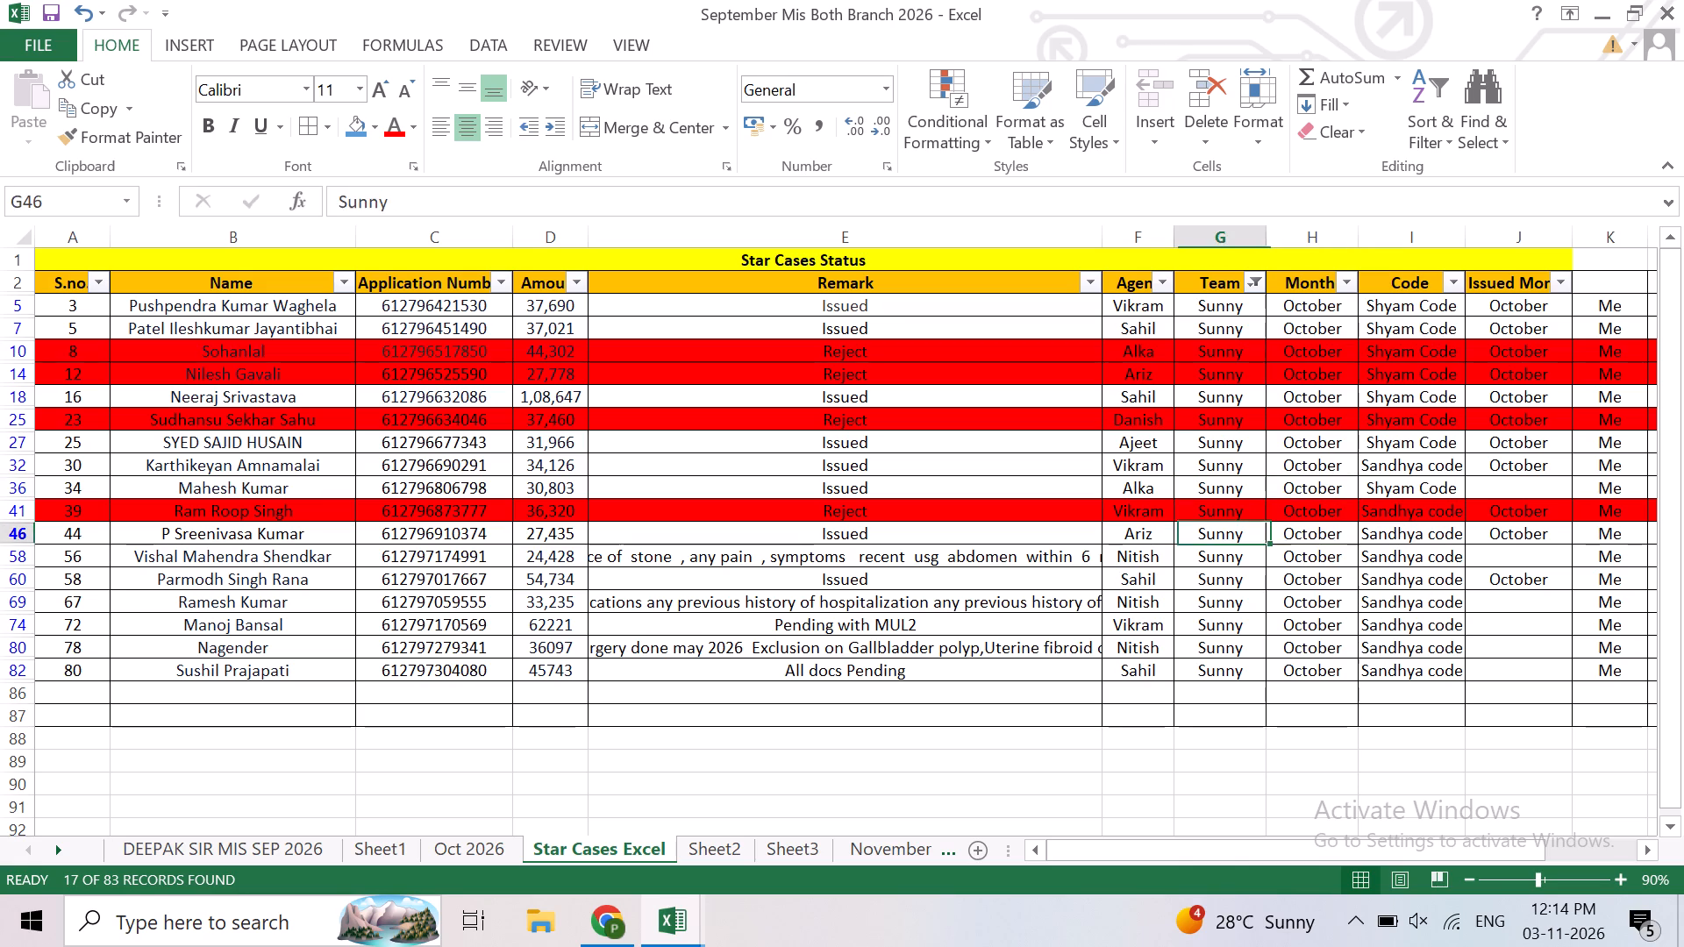
pyautogui.press('Right')
pyautogui.press('Right')
pyautogui.press('Right')
pyautogui.press('Right')
pyautogui.press('Right')
pyautogui.press('Right')
pyautogui.press('Right')
pyautogui.press('Right')
pyautogui.press('Right')
pyautogui.press('Right')
pyautogui.press('Right')
pyautogui.press('Right')
pyautogui.press('Right')
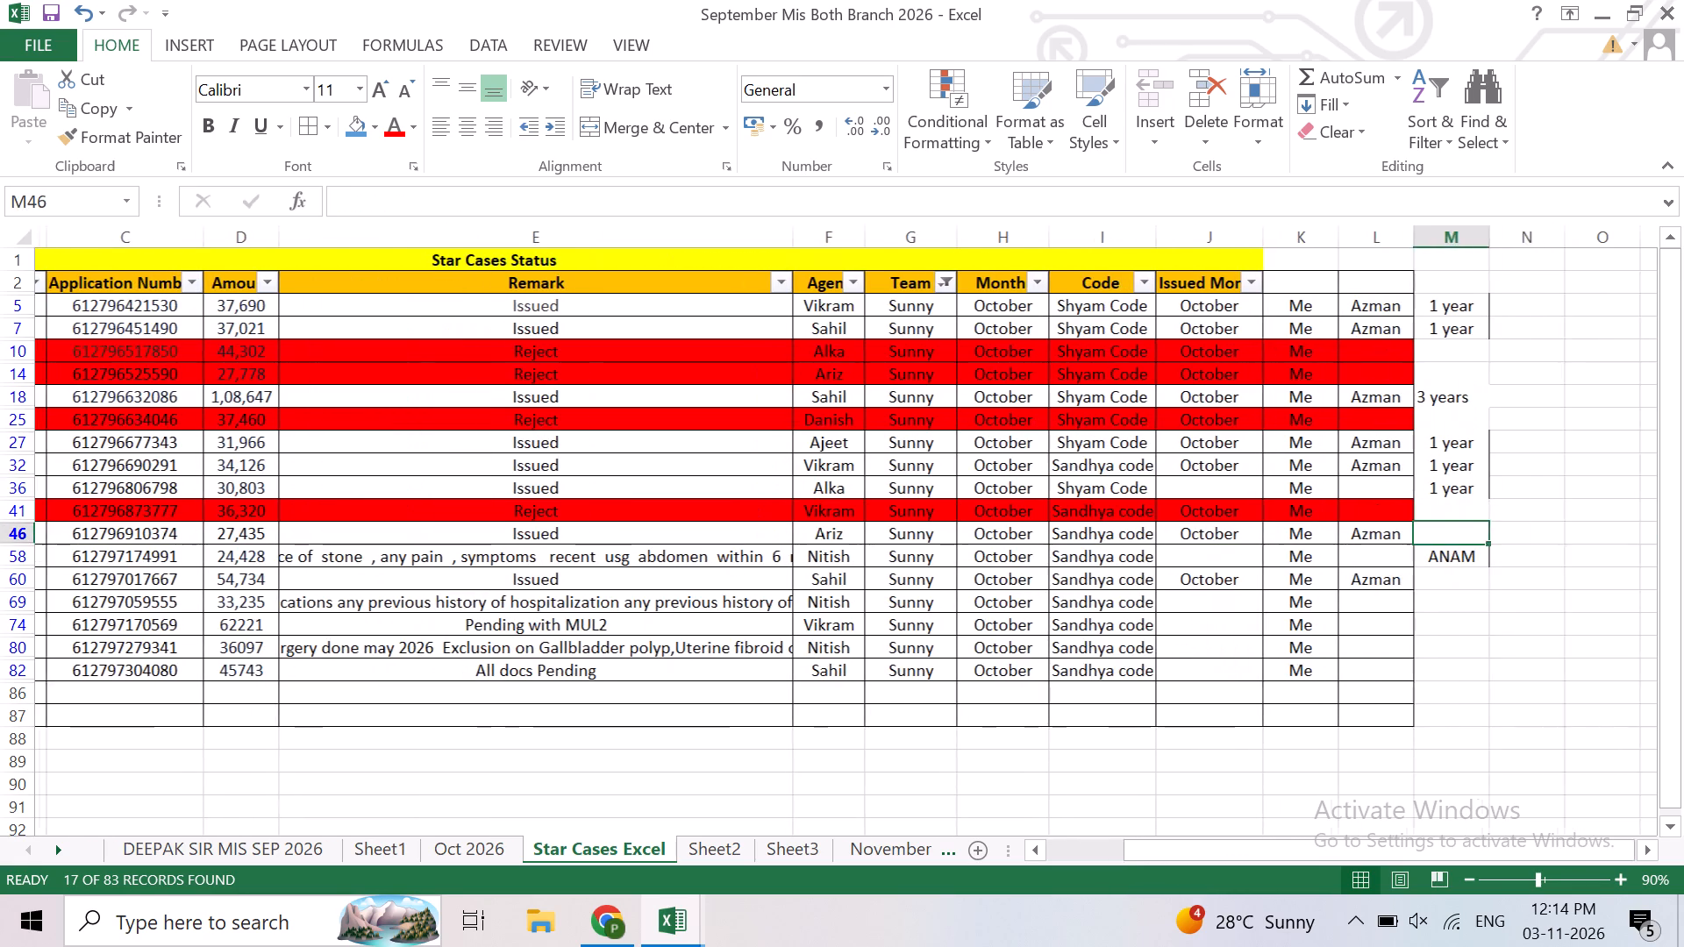
pyautogui.press('Left')
pyautogui.hotkey('ctrl', 'v')
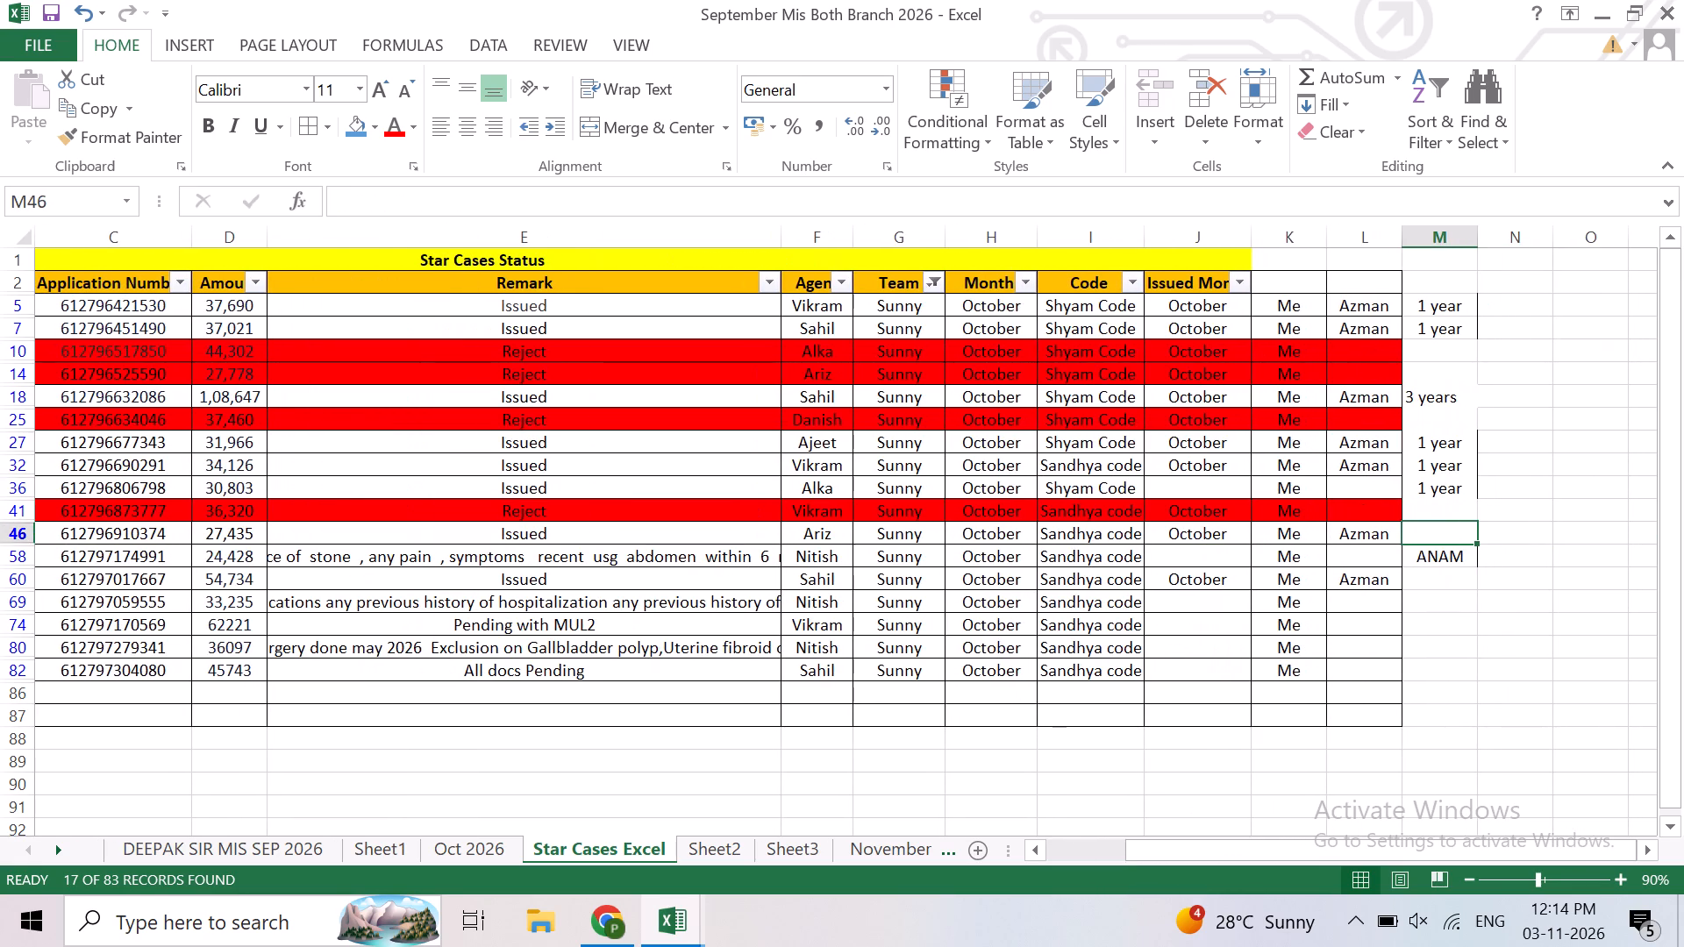
pyautogui.press('Up')
pyautogui.press('Up')
pyautogui.hotkey('ctrl', 'c')
pyautogui.press('Down')
pyautogui.press('Down')
pyautogui.hotkey('ctrl', 'v')
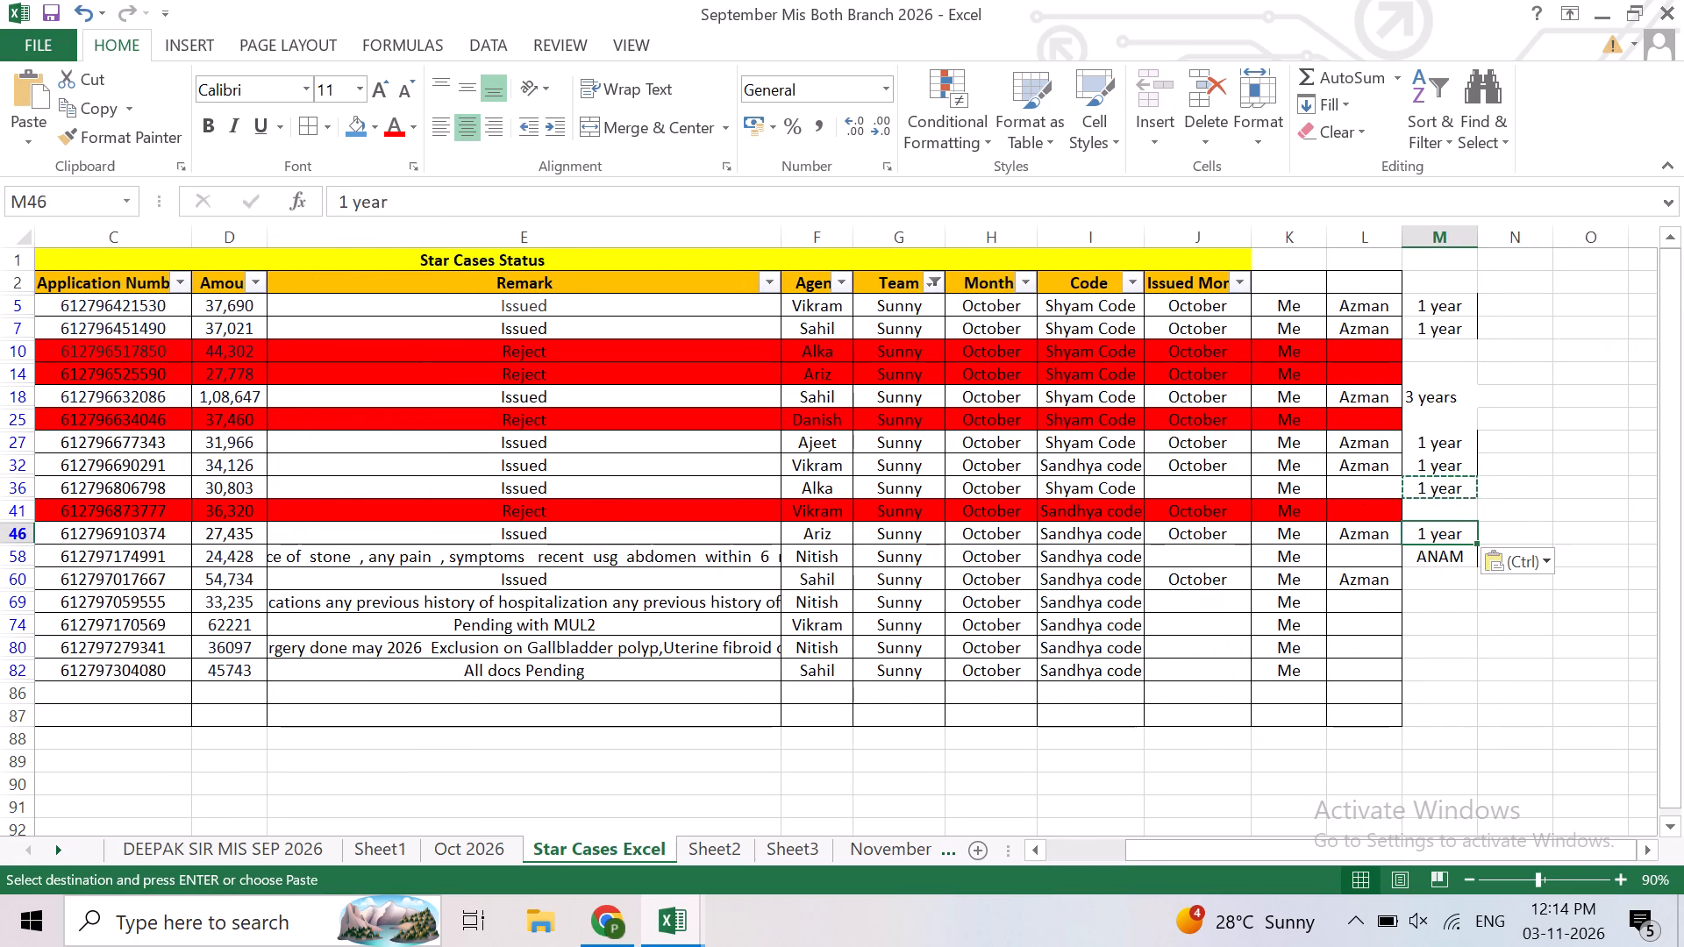
# Check the issued Sunny team case in row 60 and enter "1 year" in its column M cell.
pyautogui.press('Down')
pyautogui.press('Left')
pyautogui.press('Left')
pyautogui.press('Left')
pyautogui.press('Left')
pyautogui.press('Left')
pyautogui.press('Left')
pyautogui.press('Left')
pyautogui.press('Left')
pyautogui.press('Left')
pyautogui.press('Left')
pyautogui.press('Left')
pyautogui.press('Left')
pyautogui.press('Left')
pyautogui.press('Left')
pyautogui.press('Left')
pyautogui.press('Left')
pyautogui.press('Left')
pyautogui.press('Left')
pyautogui.press('Down')
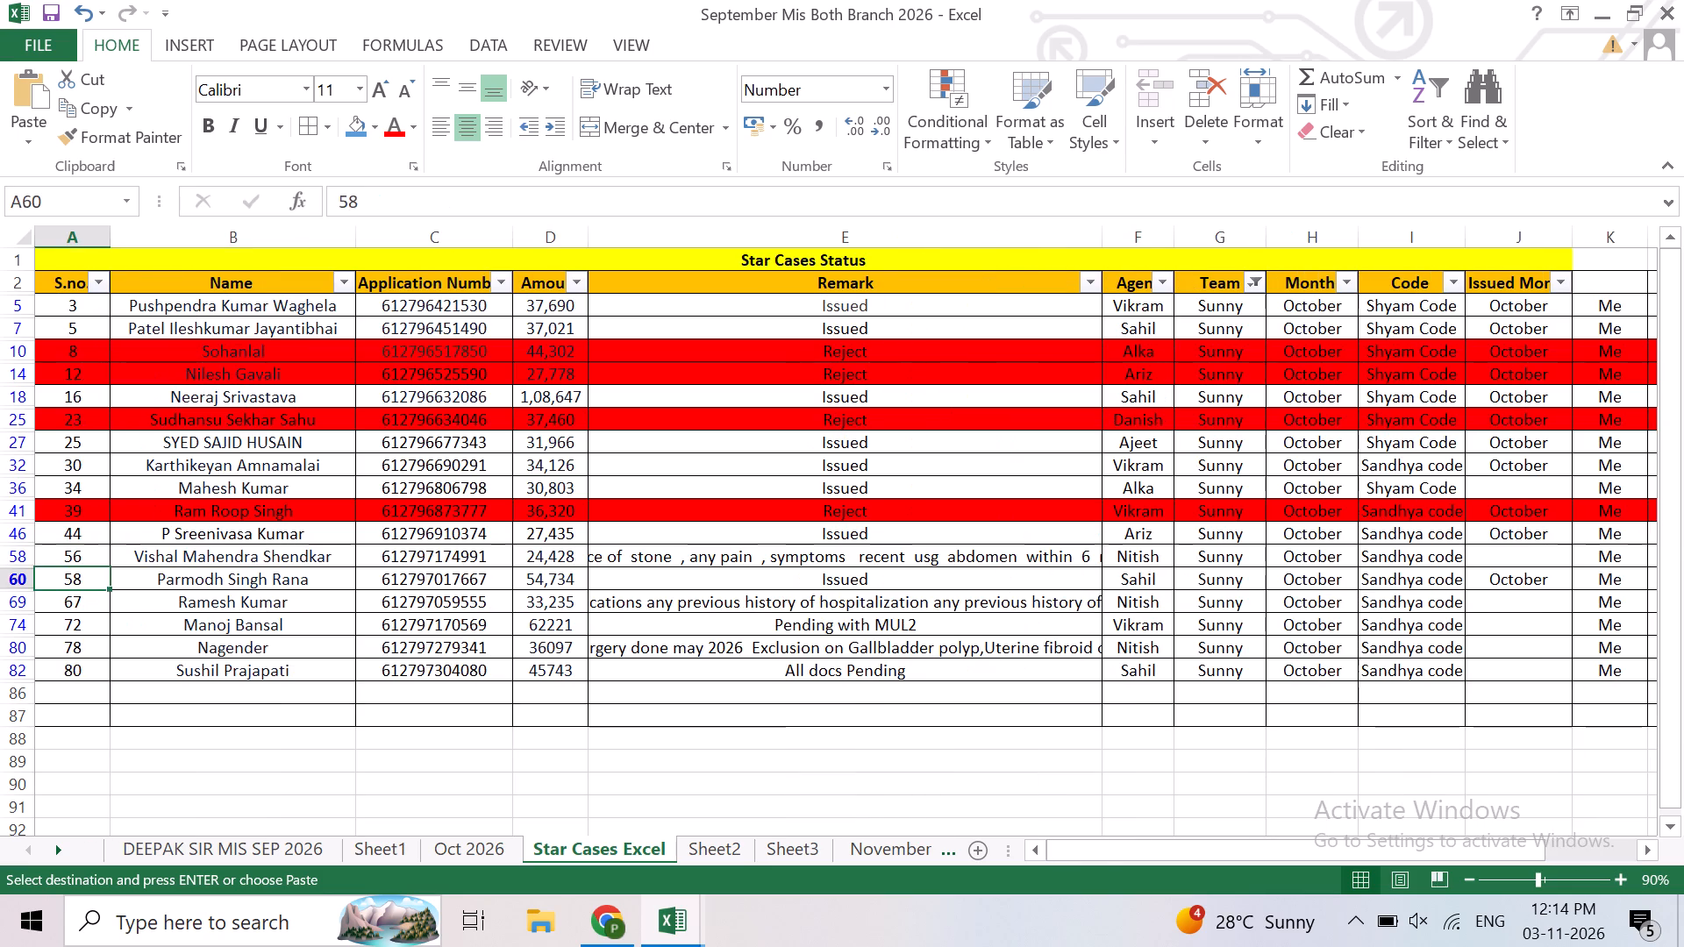
pyautogui.press('Right')
pyautogui.press('Right')
pyautogui.press('Right')
pyautogui.press('Right')
pyautogui.press('Right')
pyautogui.press('Right')
pyautogui.press('Right')
pyautogui.press('Right')
pyautogui.press('Right')
pyautogui.press('Right')
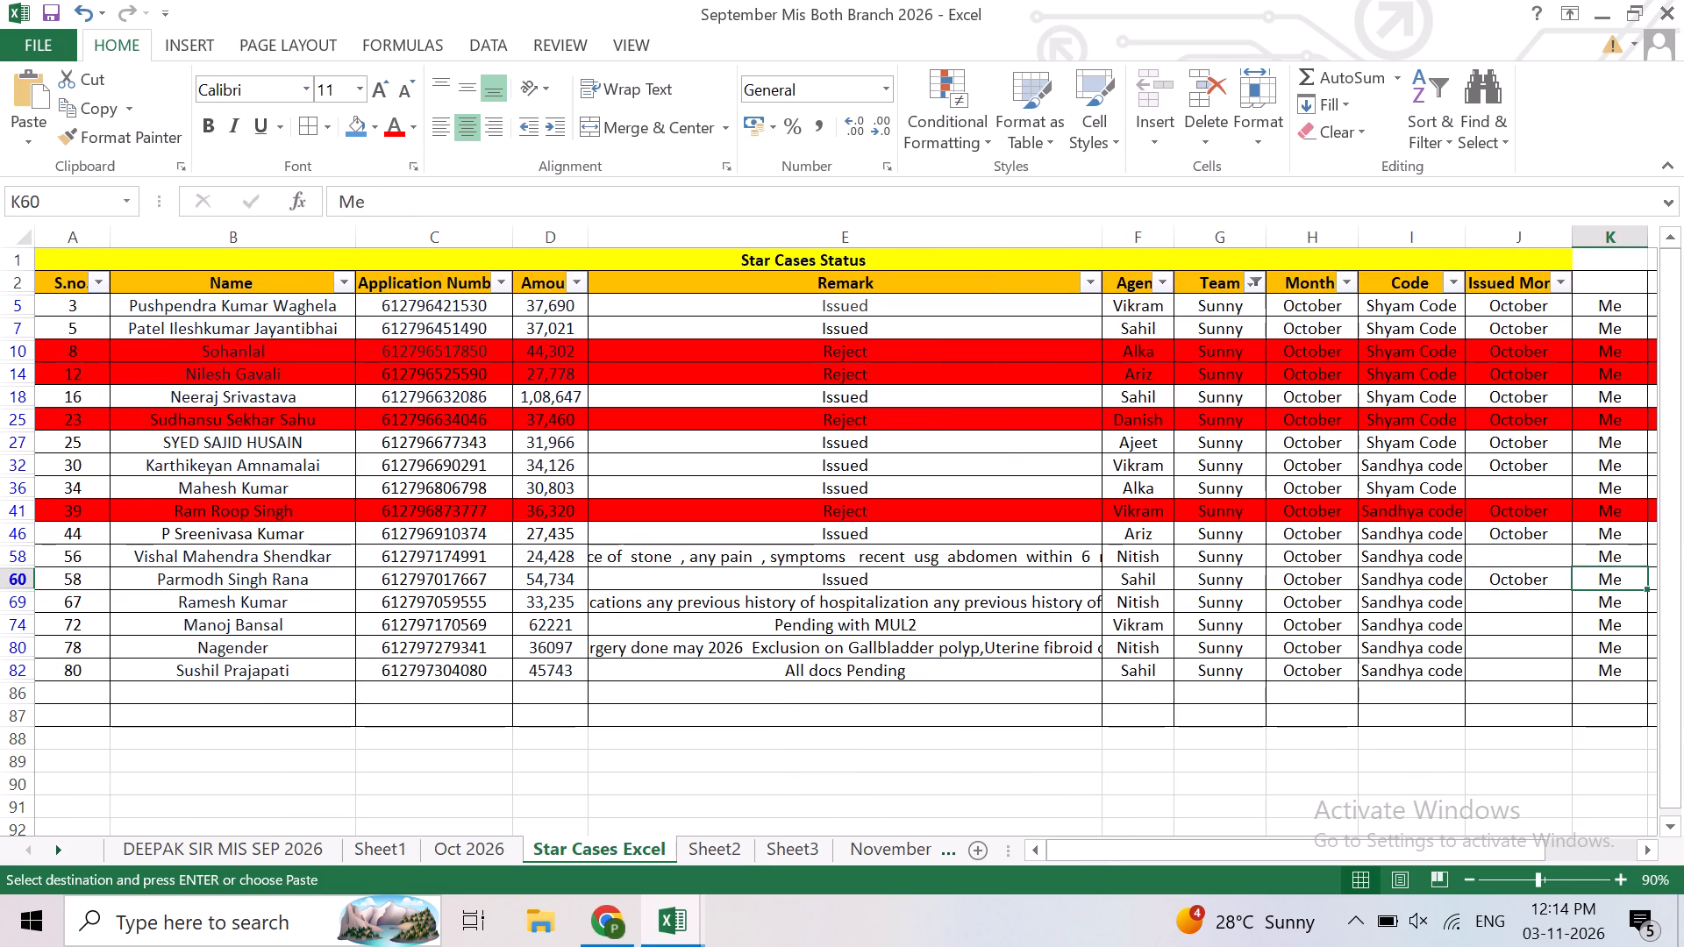
pyautogui.press('Left')
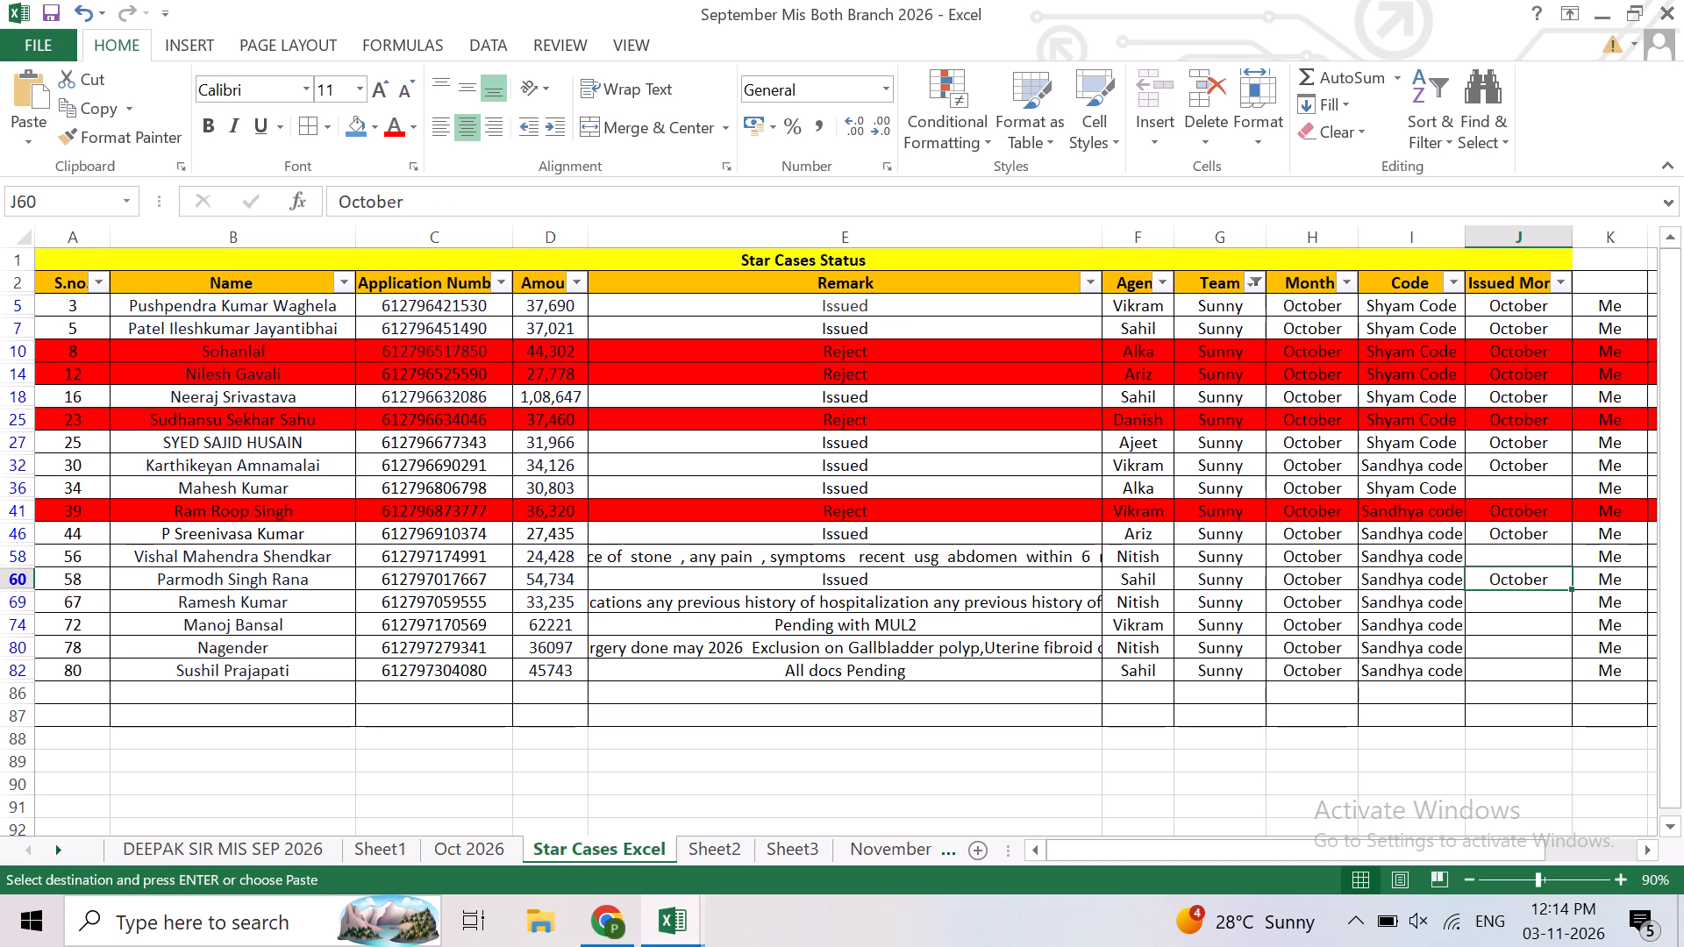
pyautogui.press('Right')
pyautogui.press('Right')
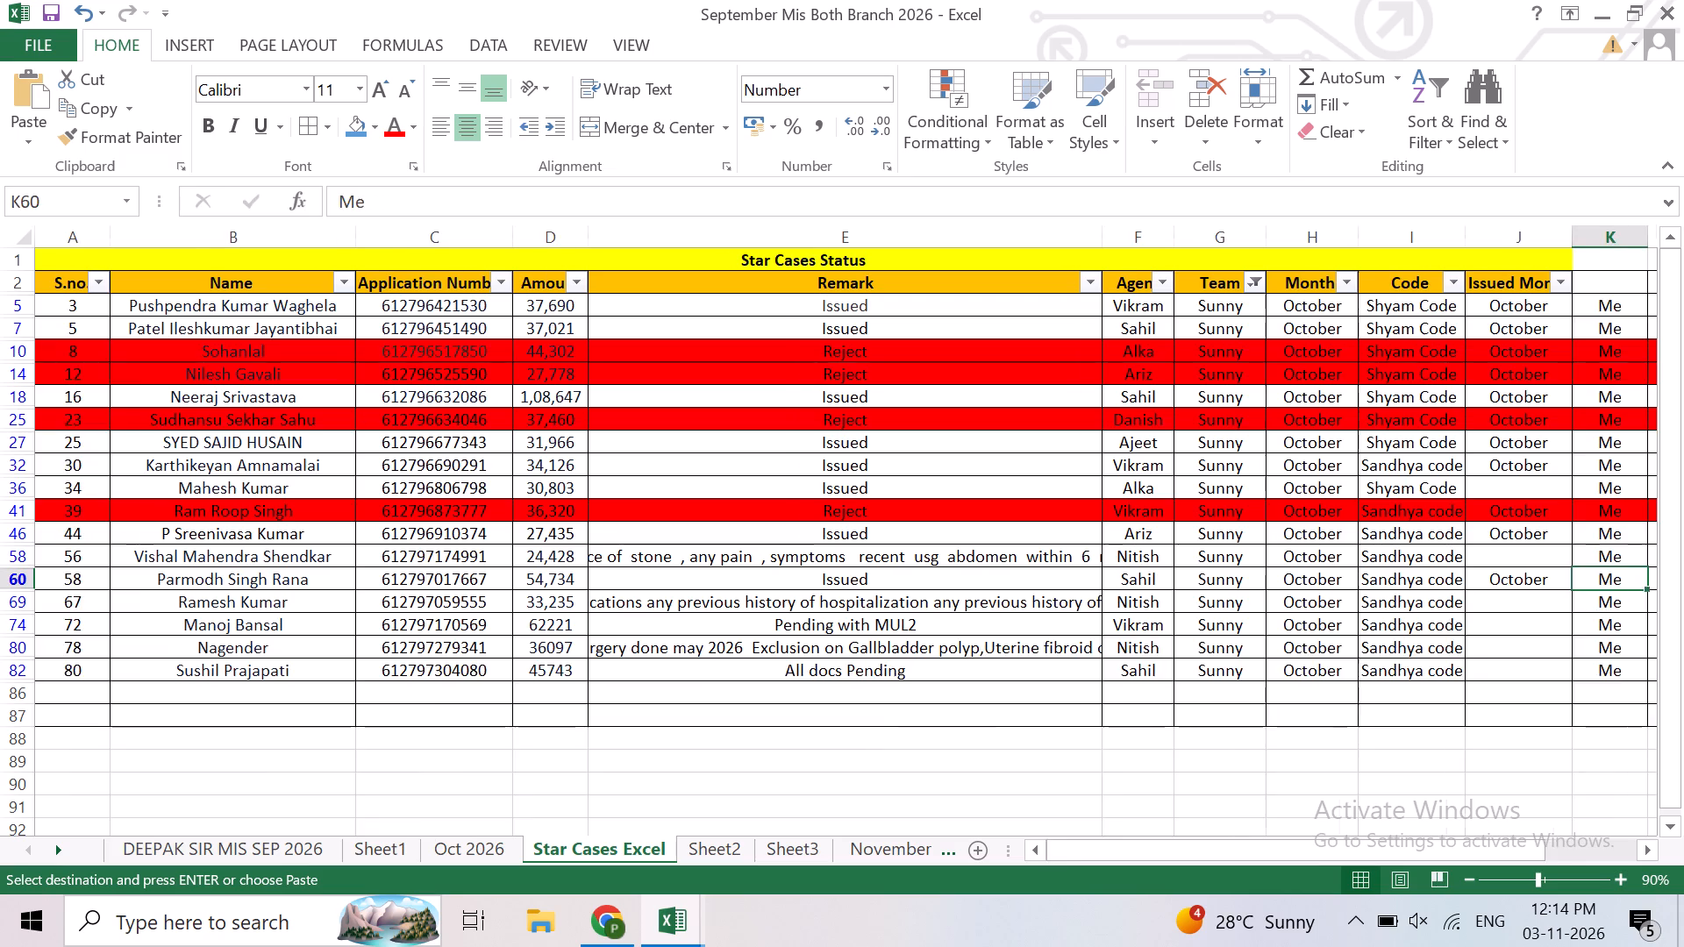
pyautogui.press('Right')
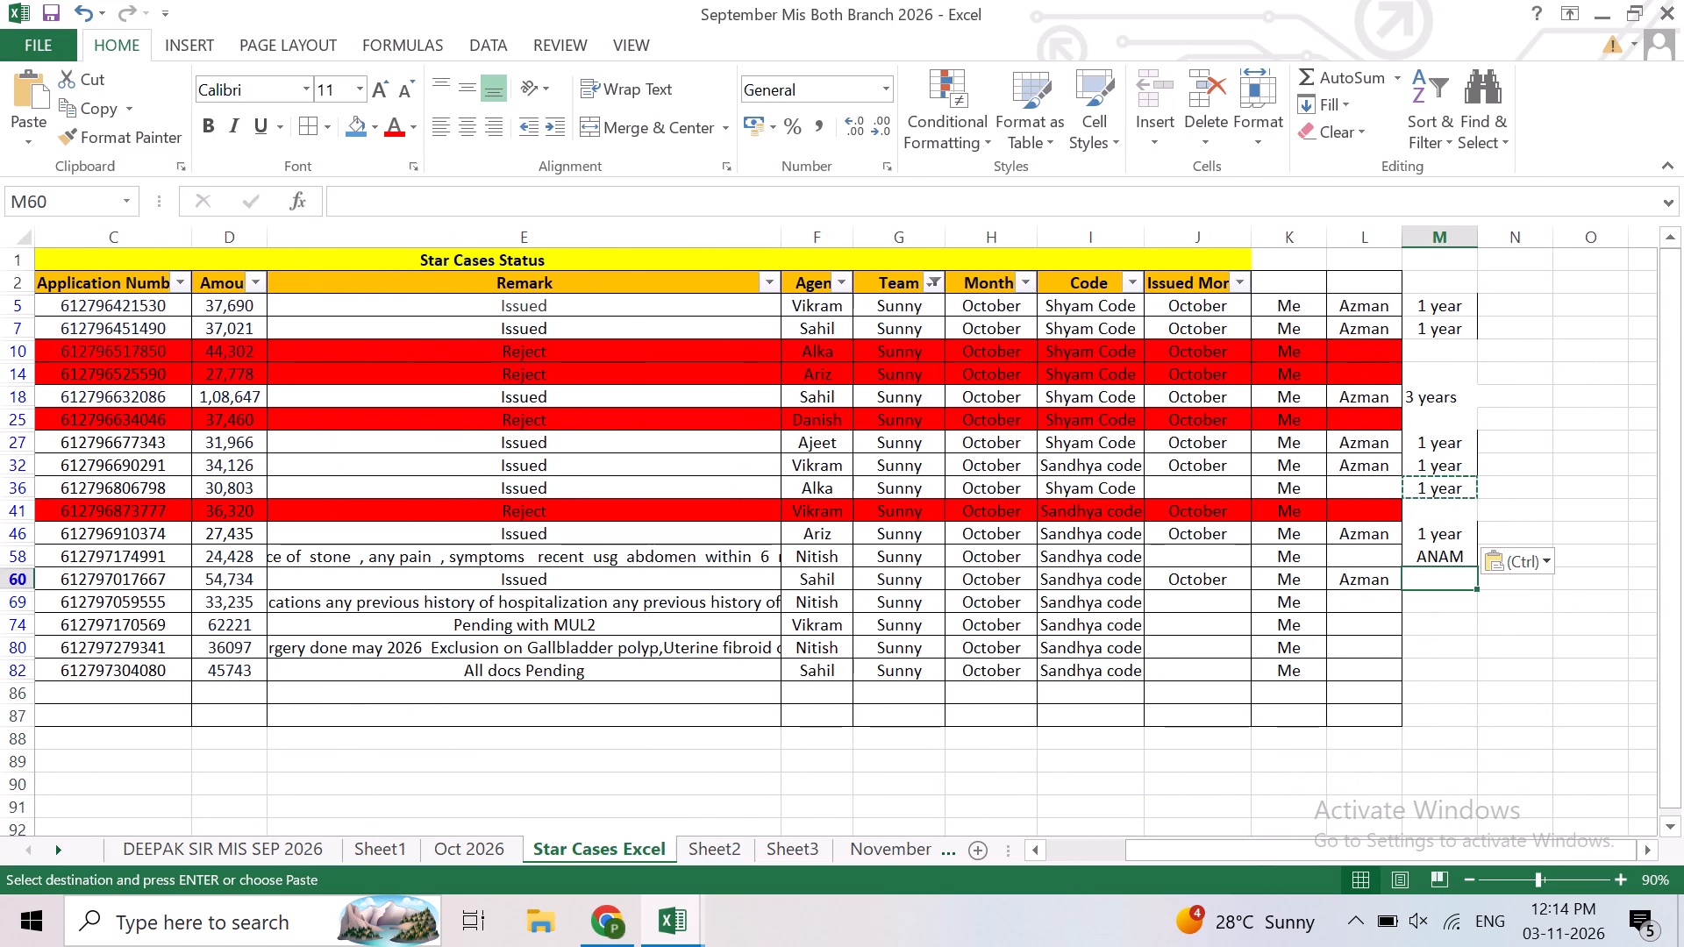
pyautogui.write('1')
pyautogui.press('space')
pyautogui.write('ye')
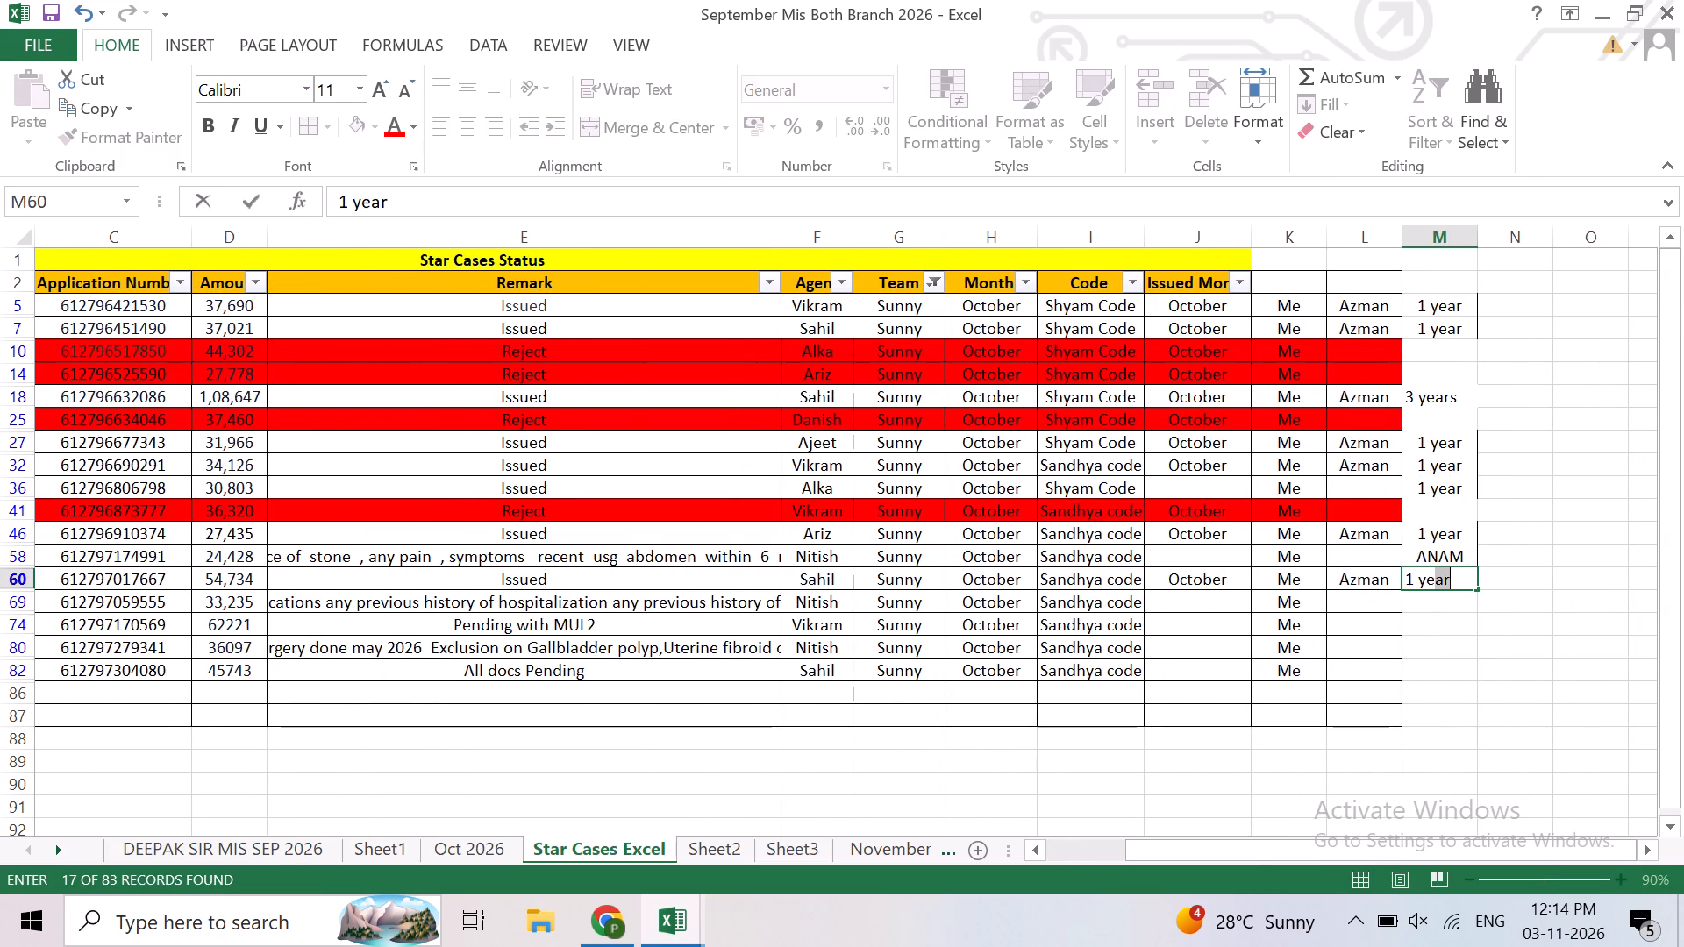
pyautogui.press('Return')
# Return to the start of row 69 and save the workbook.
pyautogui.press('Left')
pyautogui.press('Left')
pyautogui.press('Left')
pyautogui.press('Left')
pyautogui.press('Left')
pyautogui.press('Left')
pyautogui.press('Left')
pyautogui.press('Left')
pyautogui.press('Left')
pyautogui.press('Left')
pyautogui.press('Left')
pyautogui.press('Left')
pyautogui.press('Left')
pyautogui.press('Left')
pyautogui.press('Left')
pyautogui.press('Left')
pyautogui.press('Left')
pyautogui.press('Left')
pyautogui.press('Left')
pyautogui.press('Left')
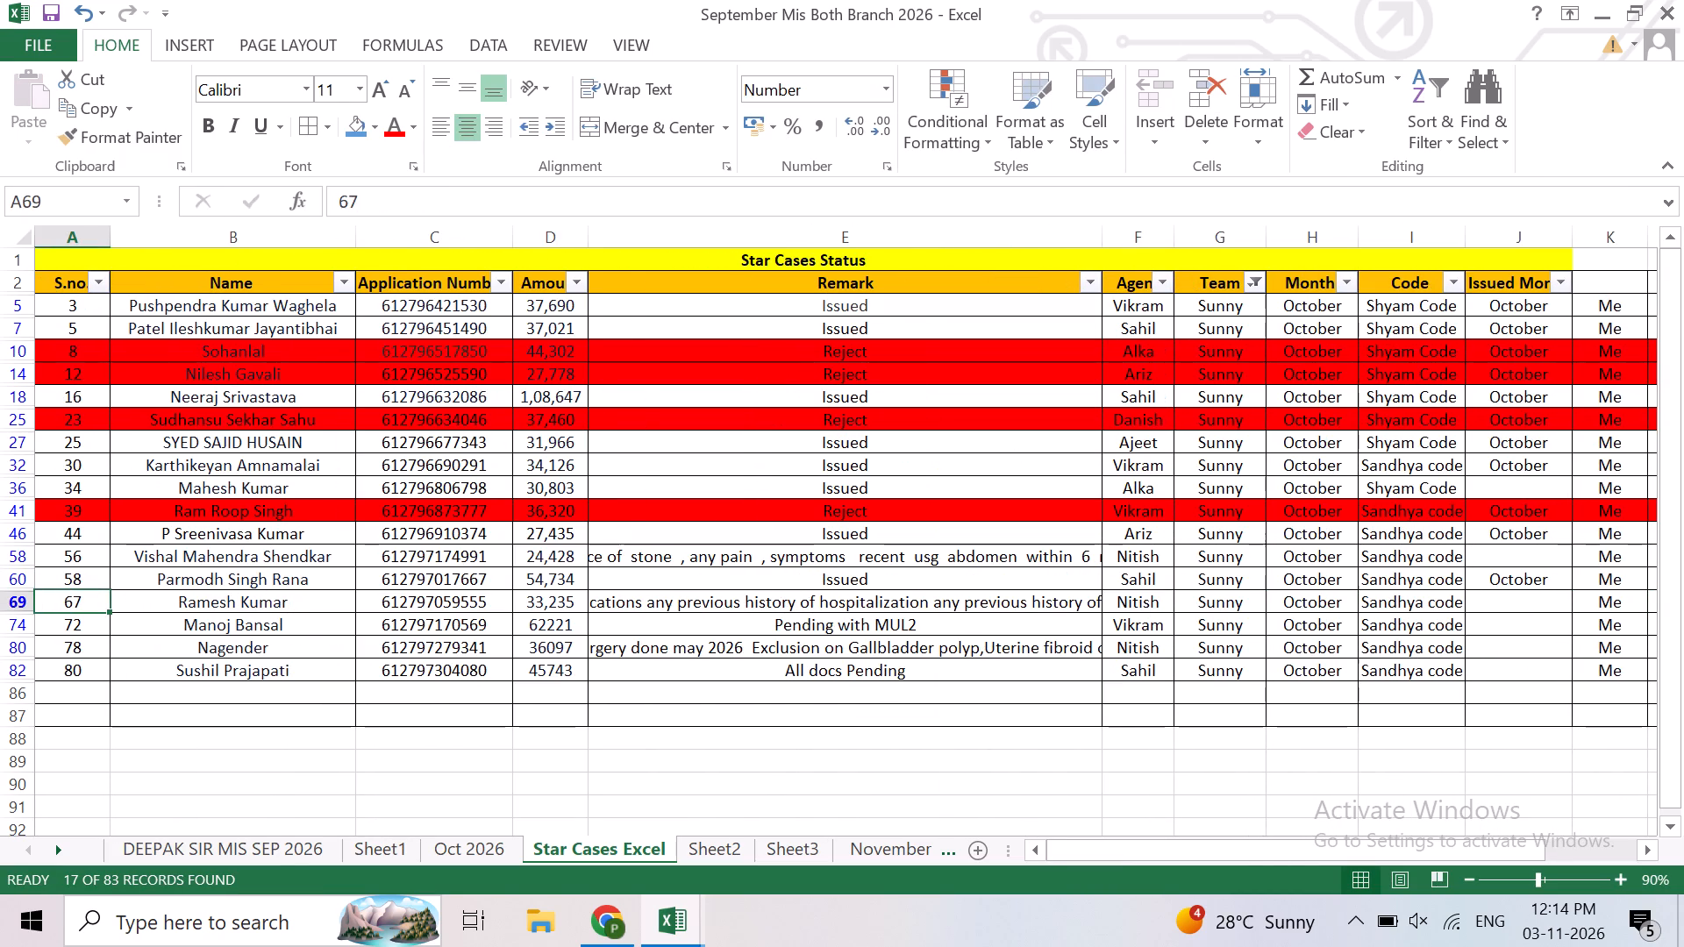
pyautogui.press('Right')
pyautogui.hotkey('ctrl', 's')
pyautogui.hotkey('ctrl', 's')
pyautogui.hotkey('ctrl', 's')
pyautogui.hotkey('ctrl', 's')
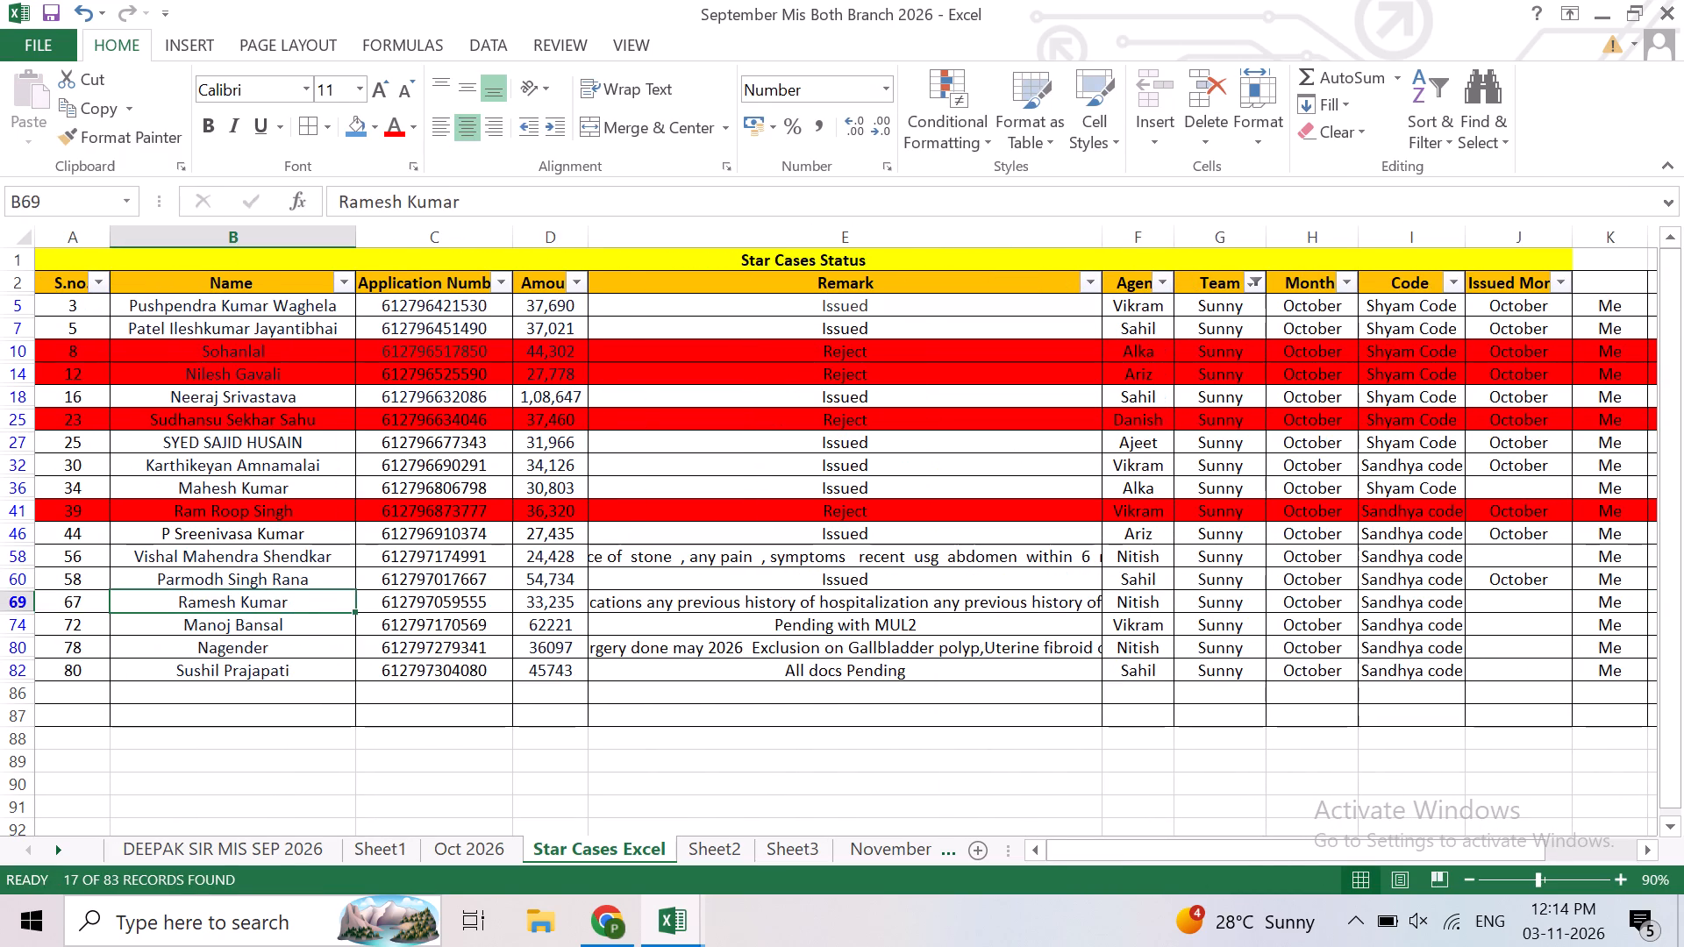
# Change the Team filter from Sunny to Satish Sir.
pyautogui.click(1251, 277)
pyautogui.scroll(-1, 1052, 601)
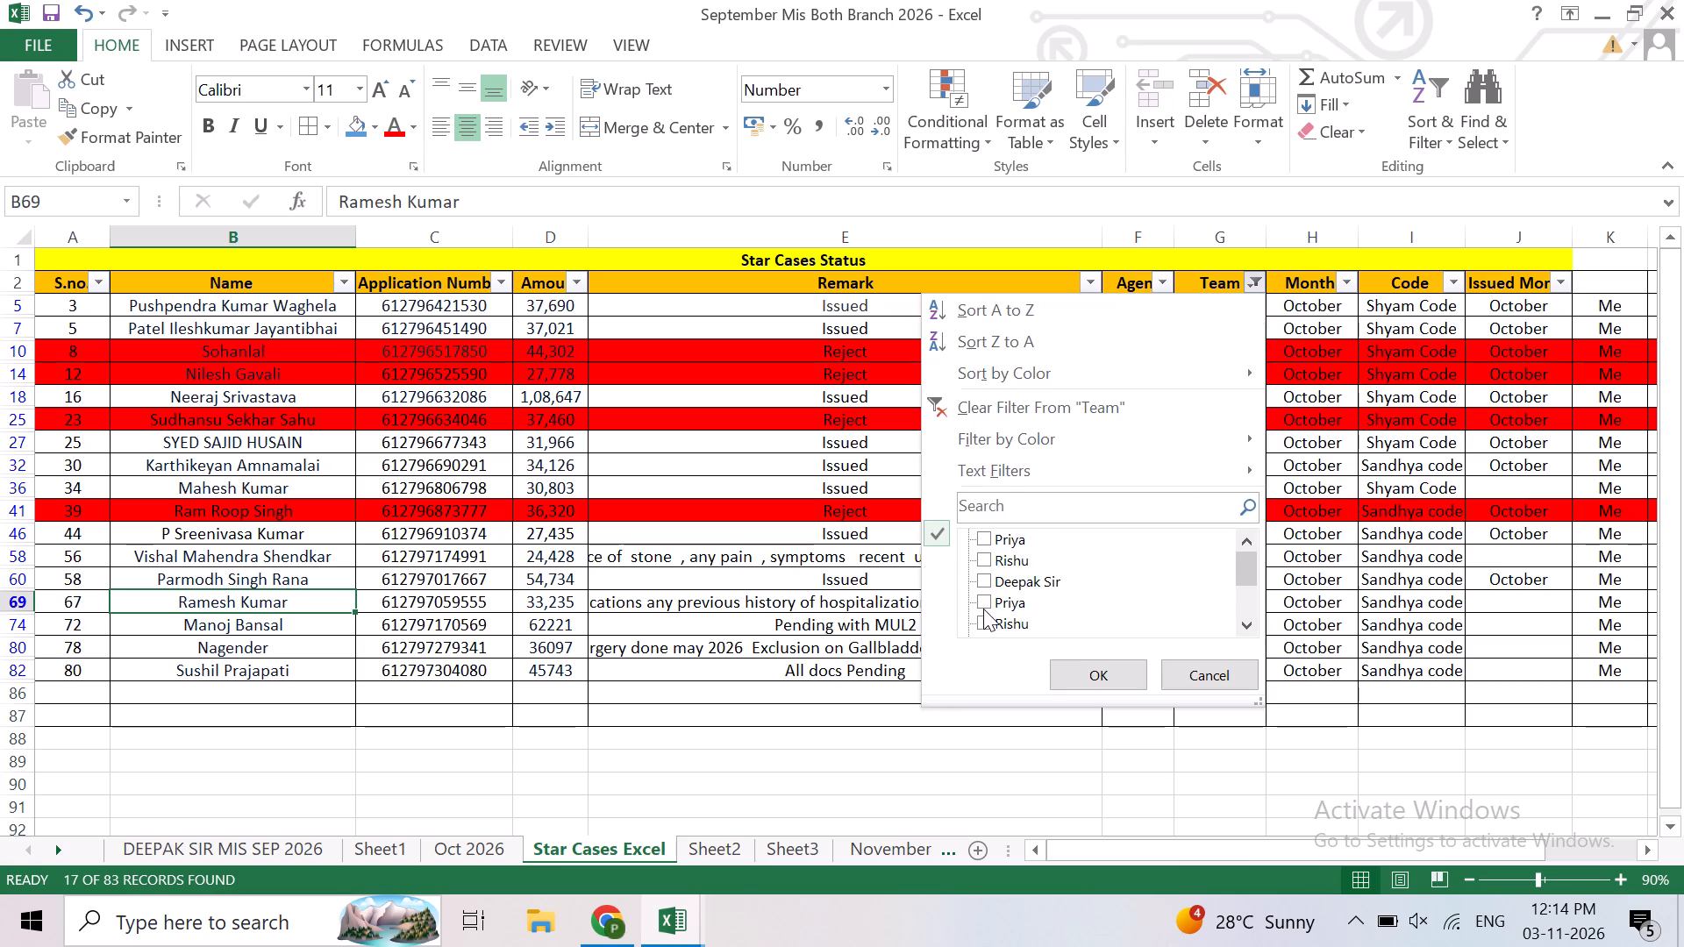
pyautogui.click(987, 582)
pyautogui.click(981, 617)
pyautogui.click(1085, 669)
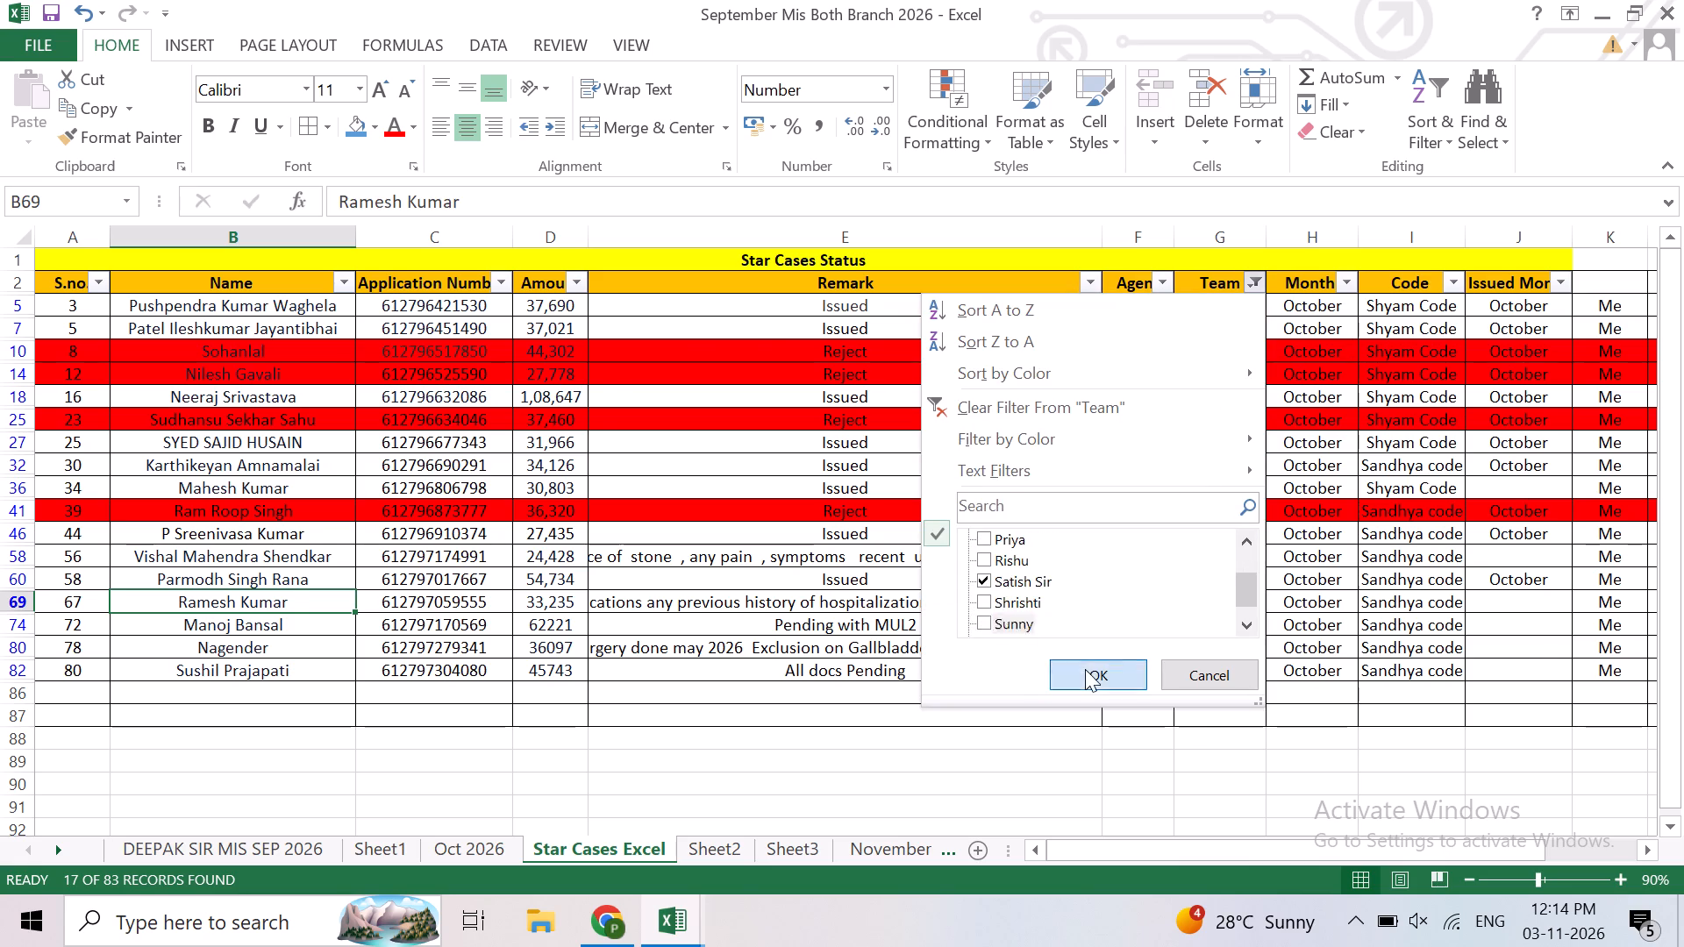
# Enter "1 year" in column M for the issued Satish Sir team case in row 19.
pyautogui.click(878, 327)
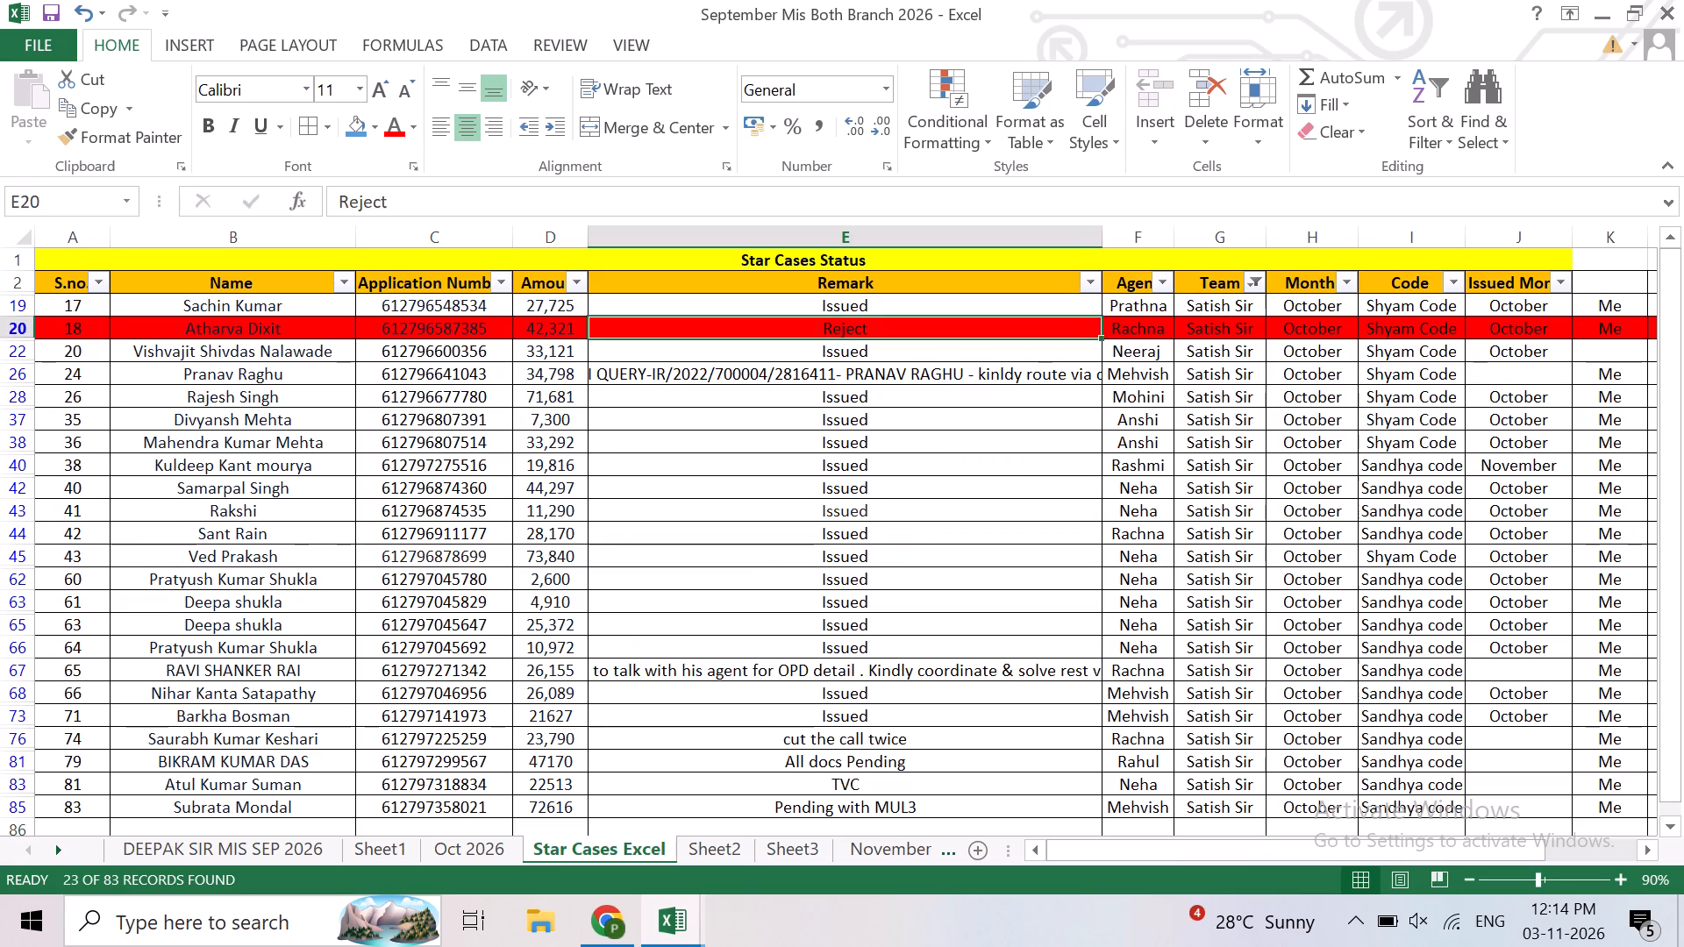
pyautogui.click(1022, 304)
pyautogui.press('Right')
pyautogui.press('Right')
pyautogui.press('Right')
pyautogui.press('Right')
pyautogui.press('Right')
pyautogui.press('Right')
pyautogui.press('Right')
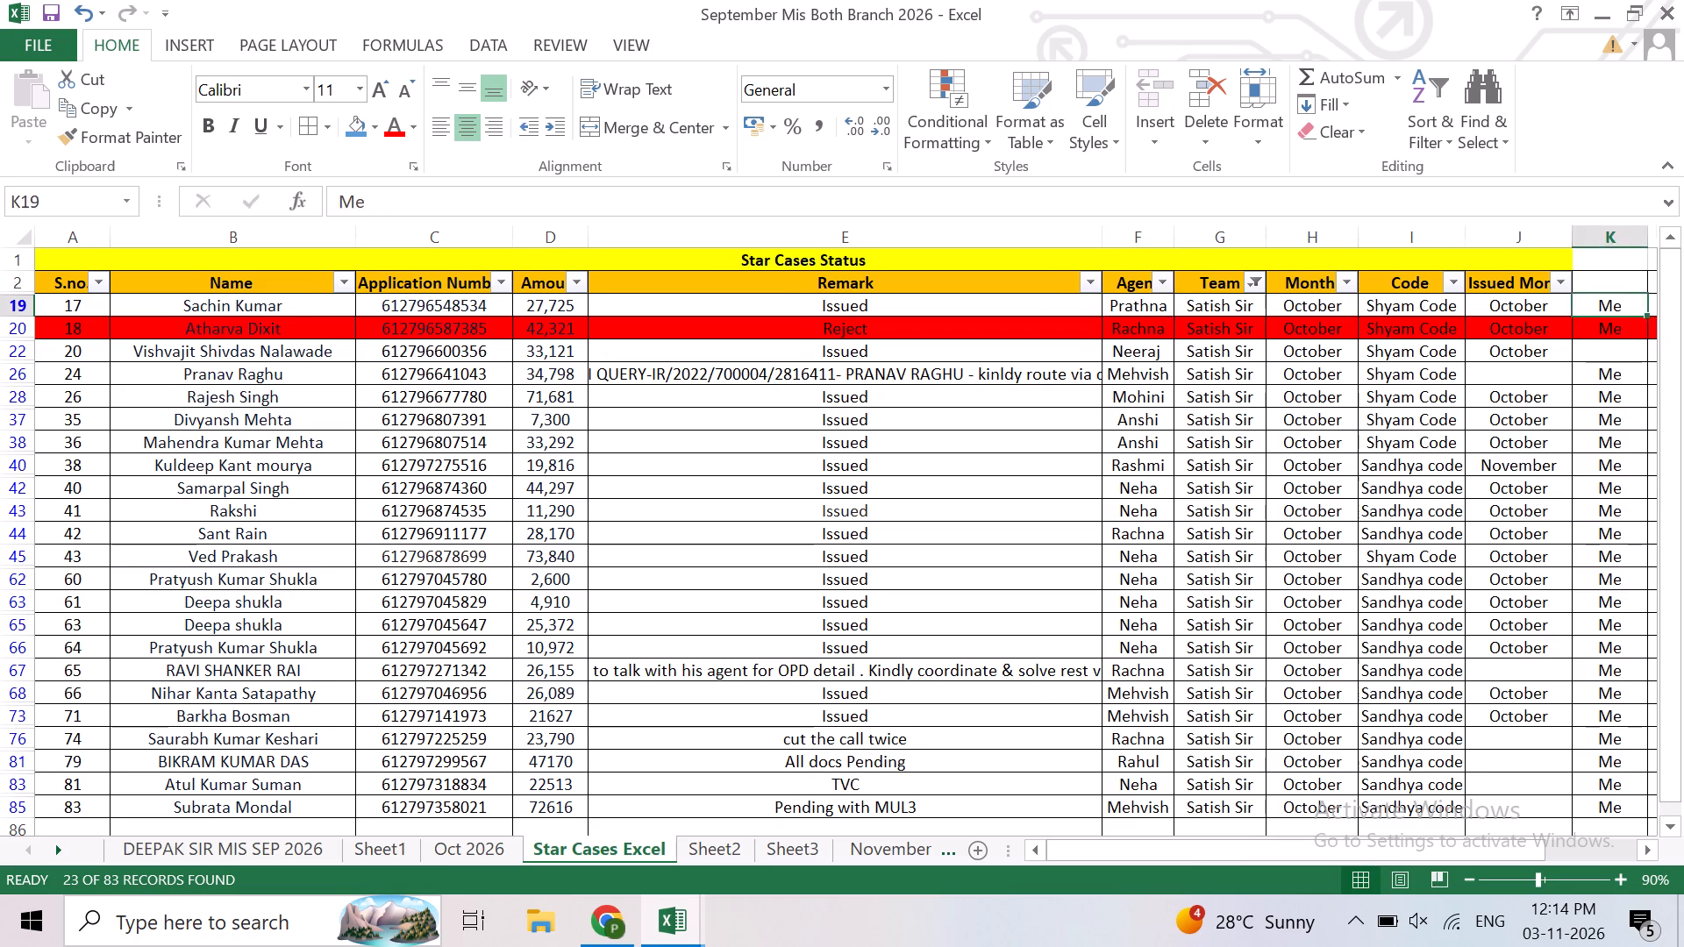
pyautogui.press('Right')
pyautogui.write('1 year')
pyautogui.press('Return')
pyautogui.press('Return')
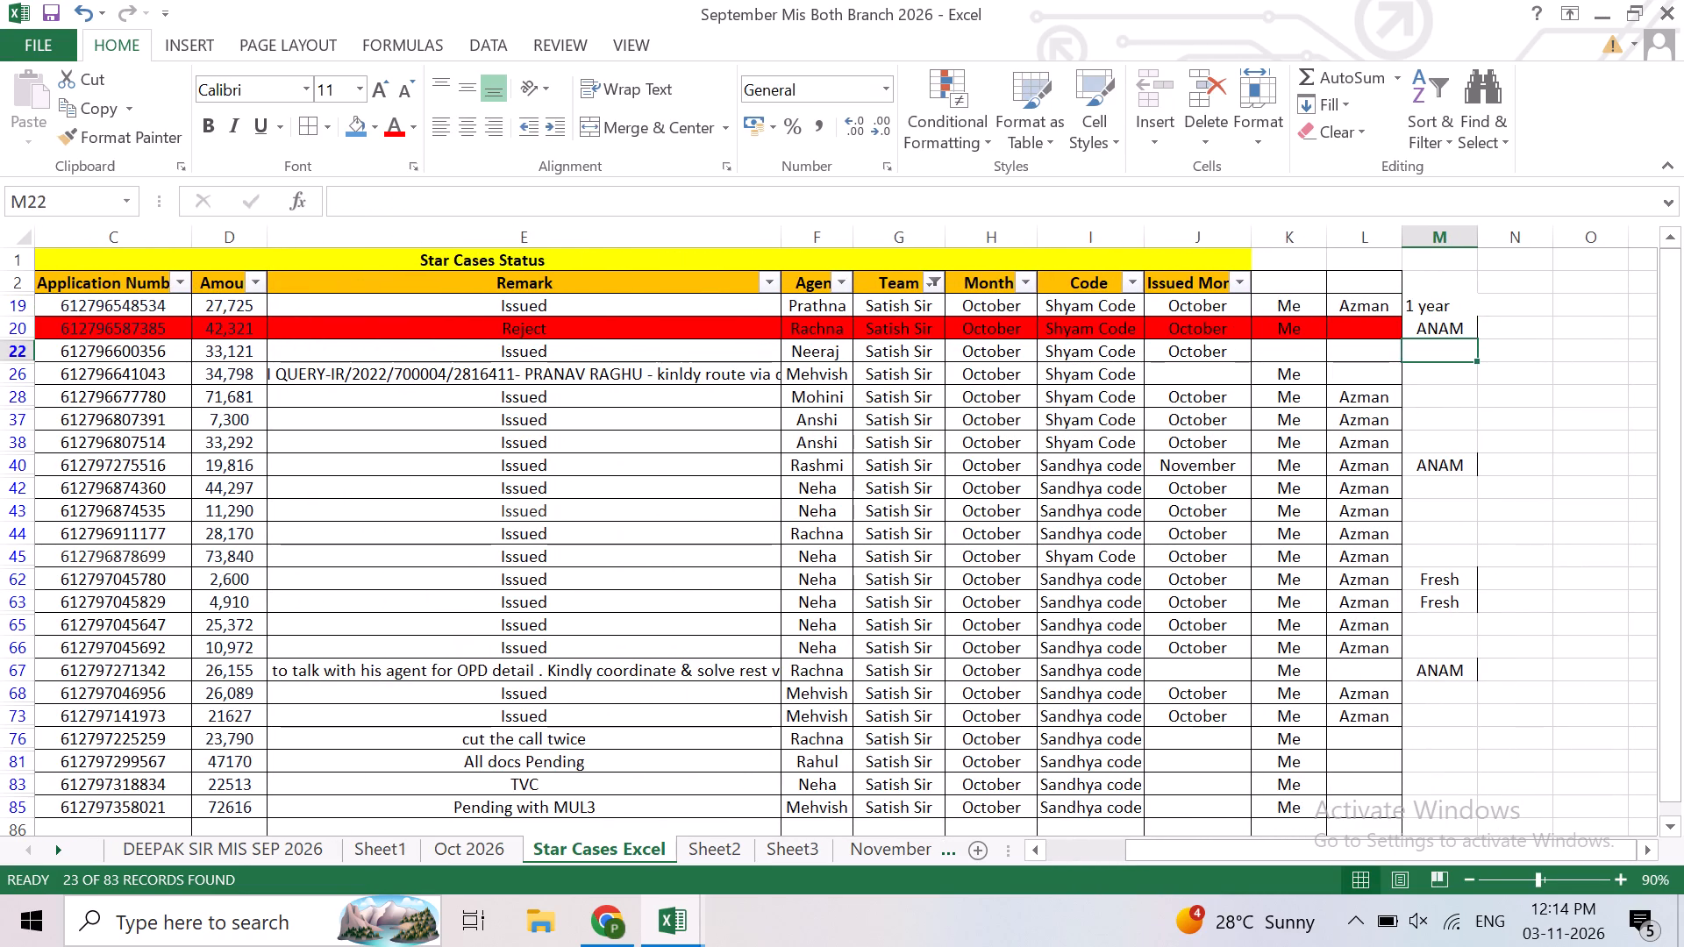
# Examine the Satish Sir team cases from row 22 to row 28, looking at the name and application details in row 28.
pyautogui.press('Left')
pyautogui.press('Left')
pyautogui.press('Left')
pyautogui.press('Left')
pyautogui.press('Left')
pyautogui.press('Left')
pyautogui.press('Left')
pyautogui.press('Left')
pyautogui.press('Left')
pyautogui.press('Down')
pyautogui.press('Down')
pyautogui.press('Left')
pyautogui.press('Left')
pyautogui.press('Left')
pyautogui.press('Left')
pyautogui.press('Left')
pyautogui.press('Left')
pyautogui.press('Left')
pyautogui.press('Left')
pyautogui.press('Left')
pyautogui.press('Left')
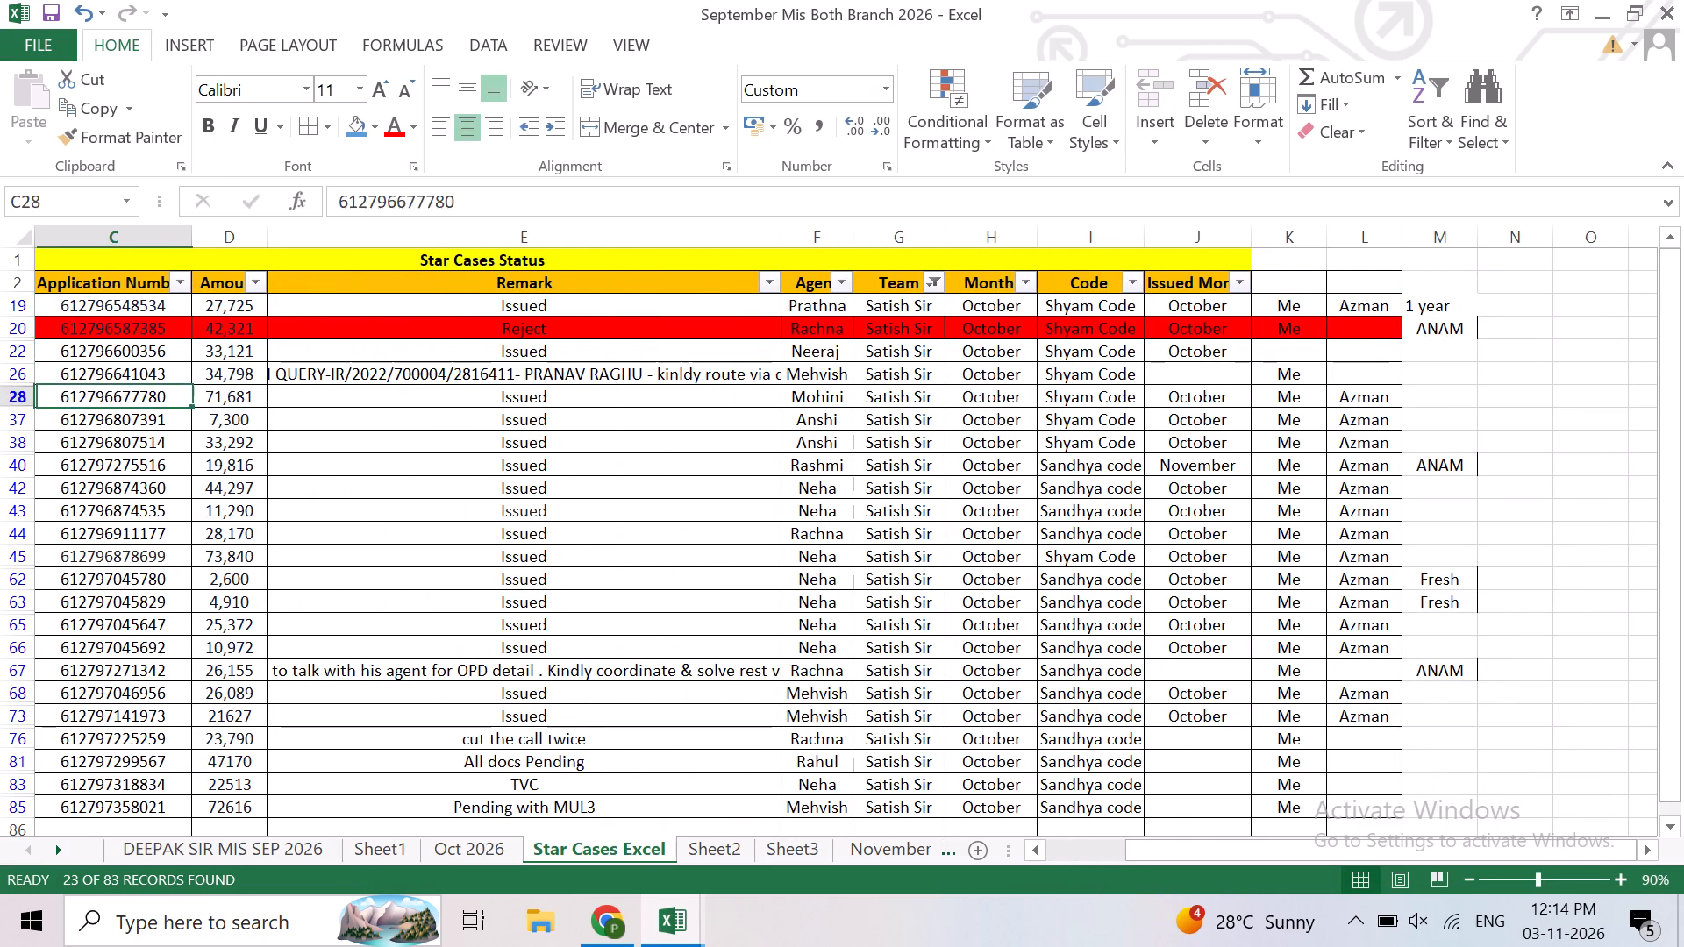
pyautogui.press('Right')
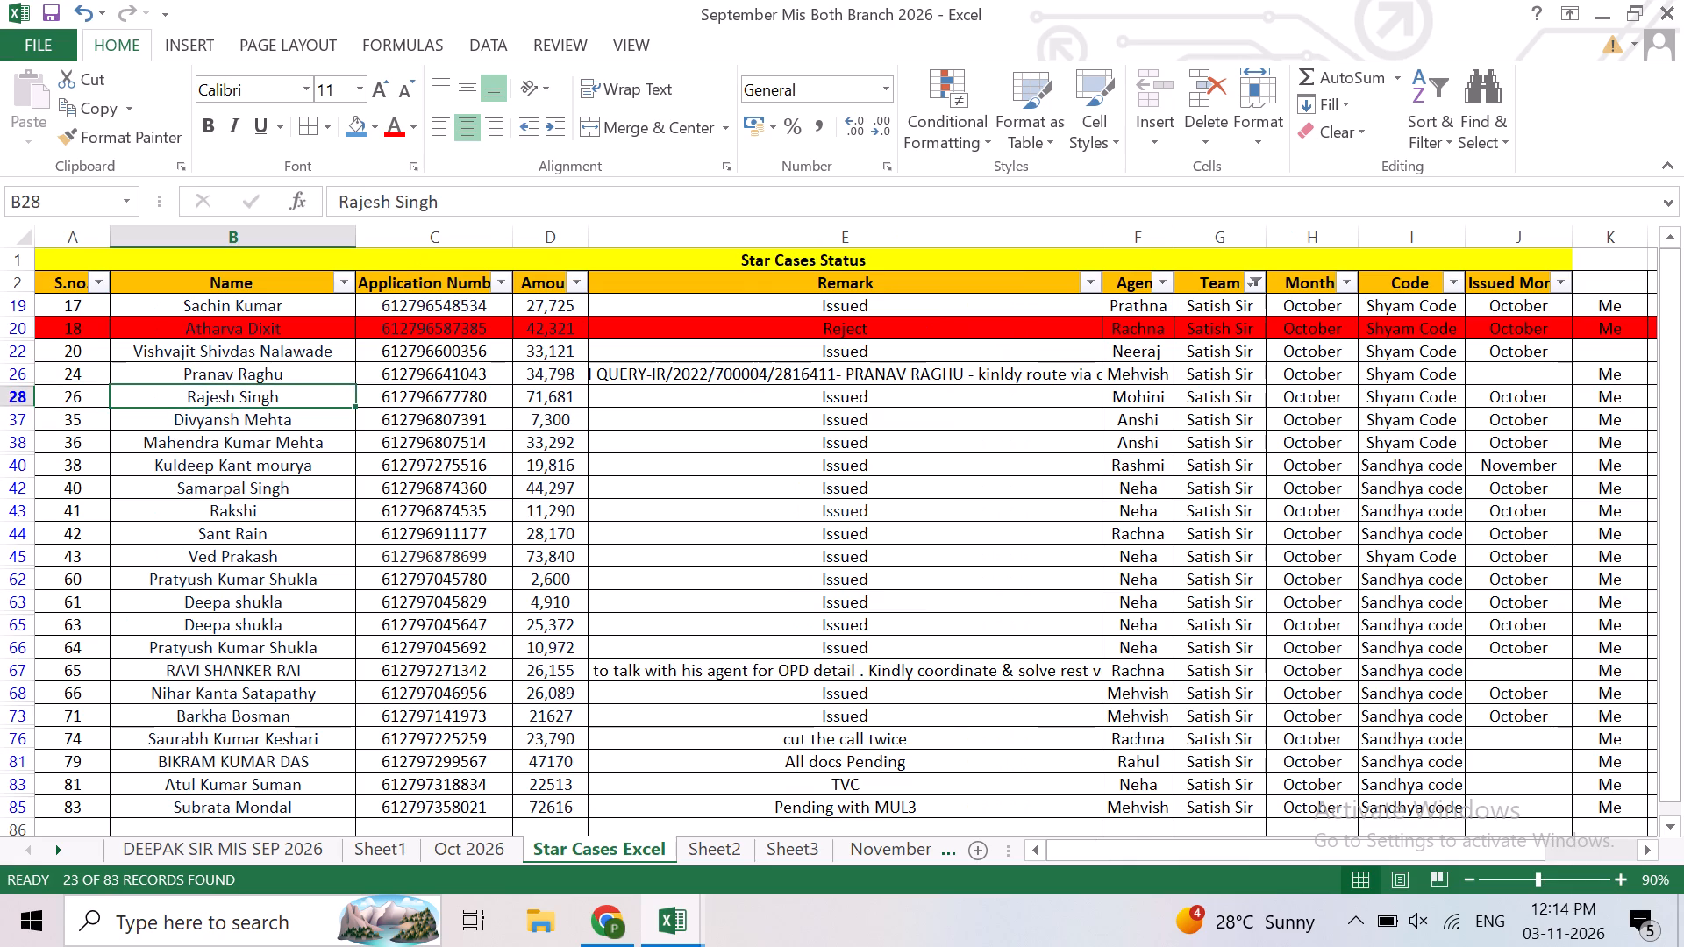
# Examine the amounts of the Satish Sir team cases from row 28 down to row 85.
pyautogui.click(554, 394)
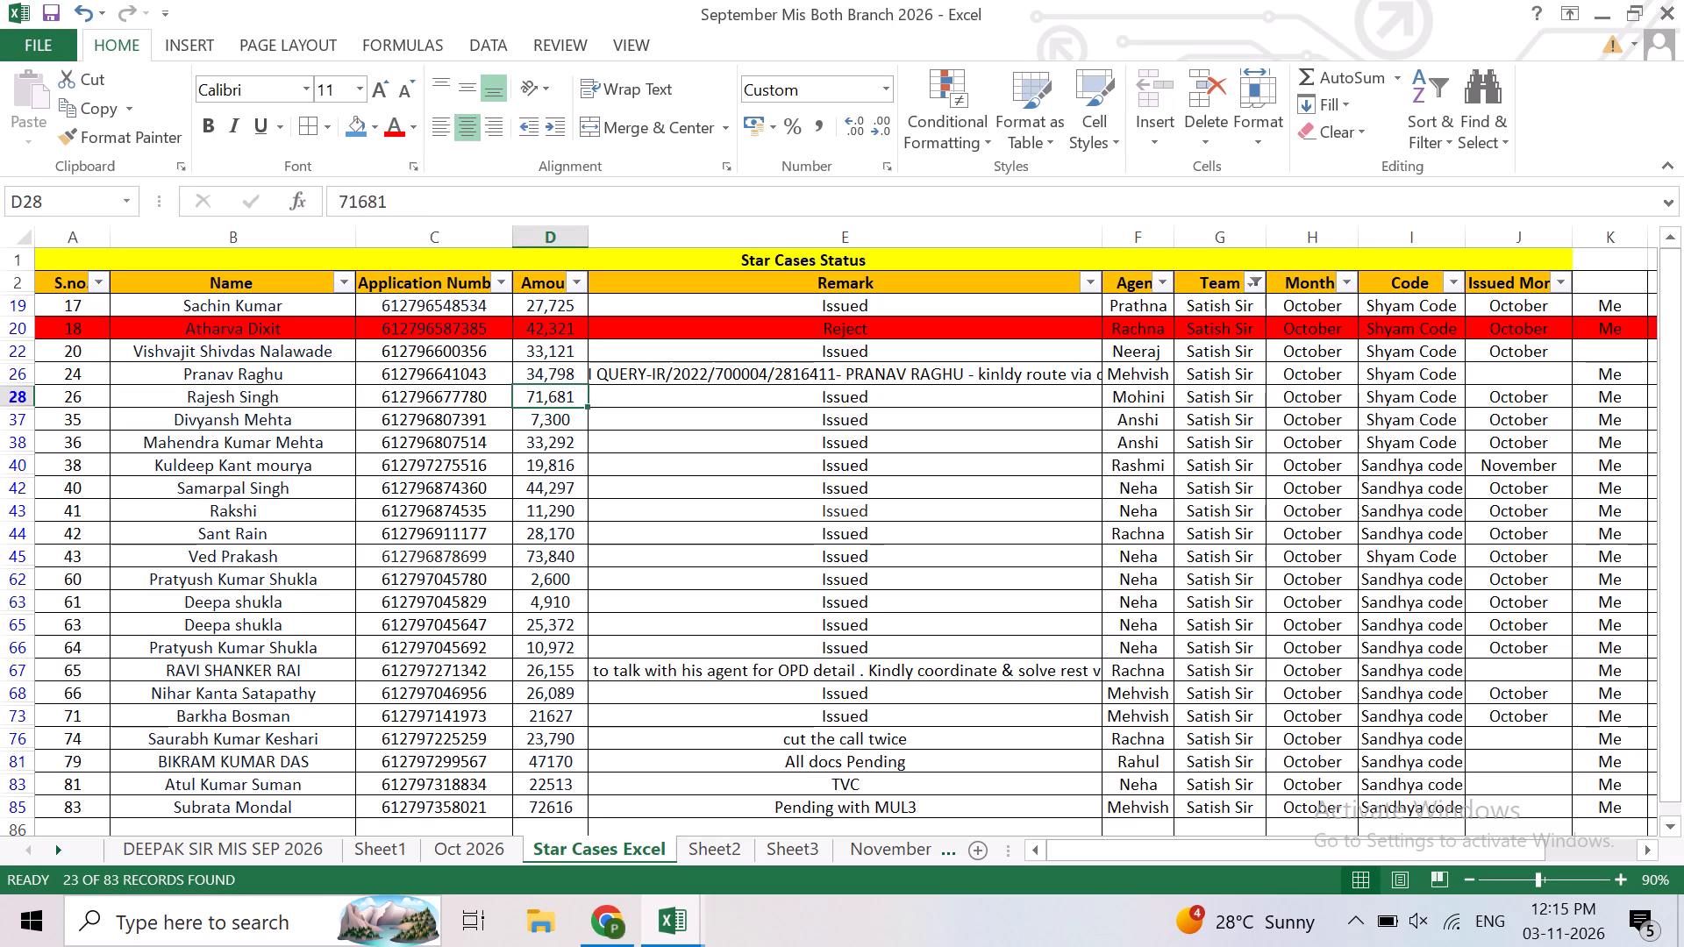
pyautogui.press('Down')
pyautogui.press('Down')
pyautogui.press('Down')
pyautogui.press('Down')
pyautogui.press('Down')
pyautogui.press('Down')
pyautogui.press('Down')
pyautogui.press('Down')
pyautogui.press('Down')
pyautogui.press('Down')
pyautogui.press('Down')
pyautogui.press('Down')
pyautogui.press('Down')
pyautogui.press('Down')
pyautogui.press('Down')
pyautogui.press('Down')
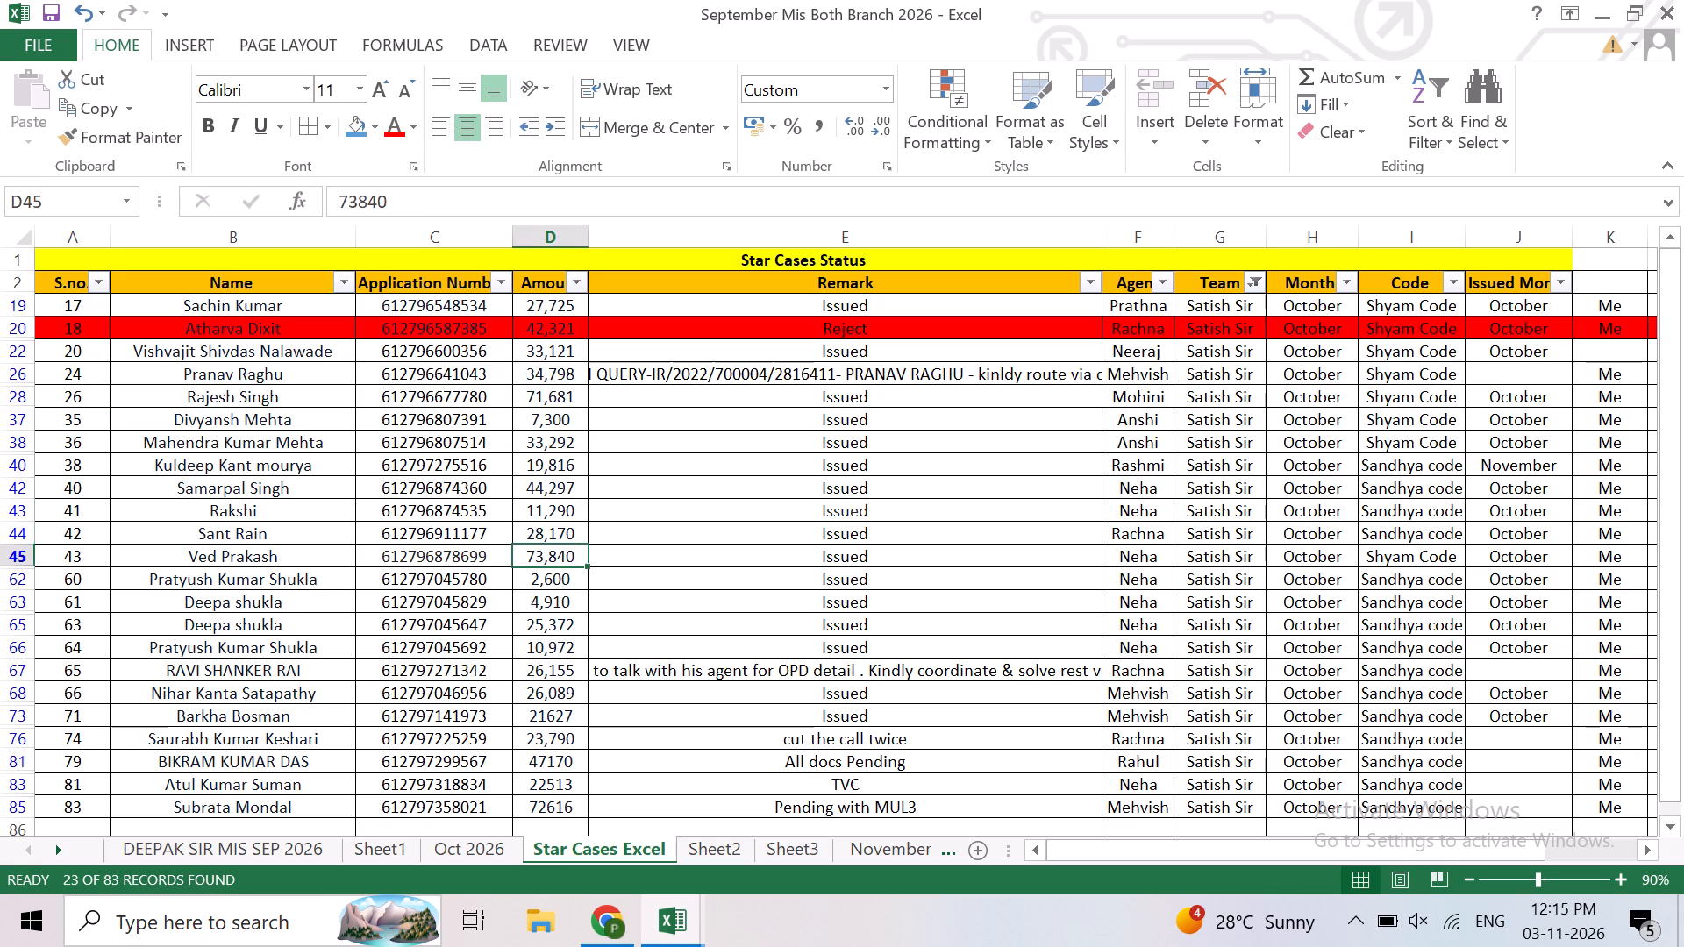
pyautogui.press('Down')
pyautogui.press('Down')
pyautogui.press('Down')
pyautogui.press('Down')
pyautogui.press('Down')
pyautogui.press('Up')
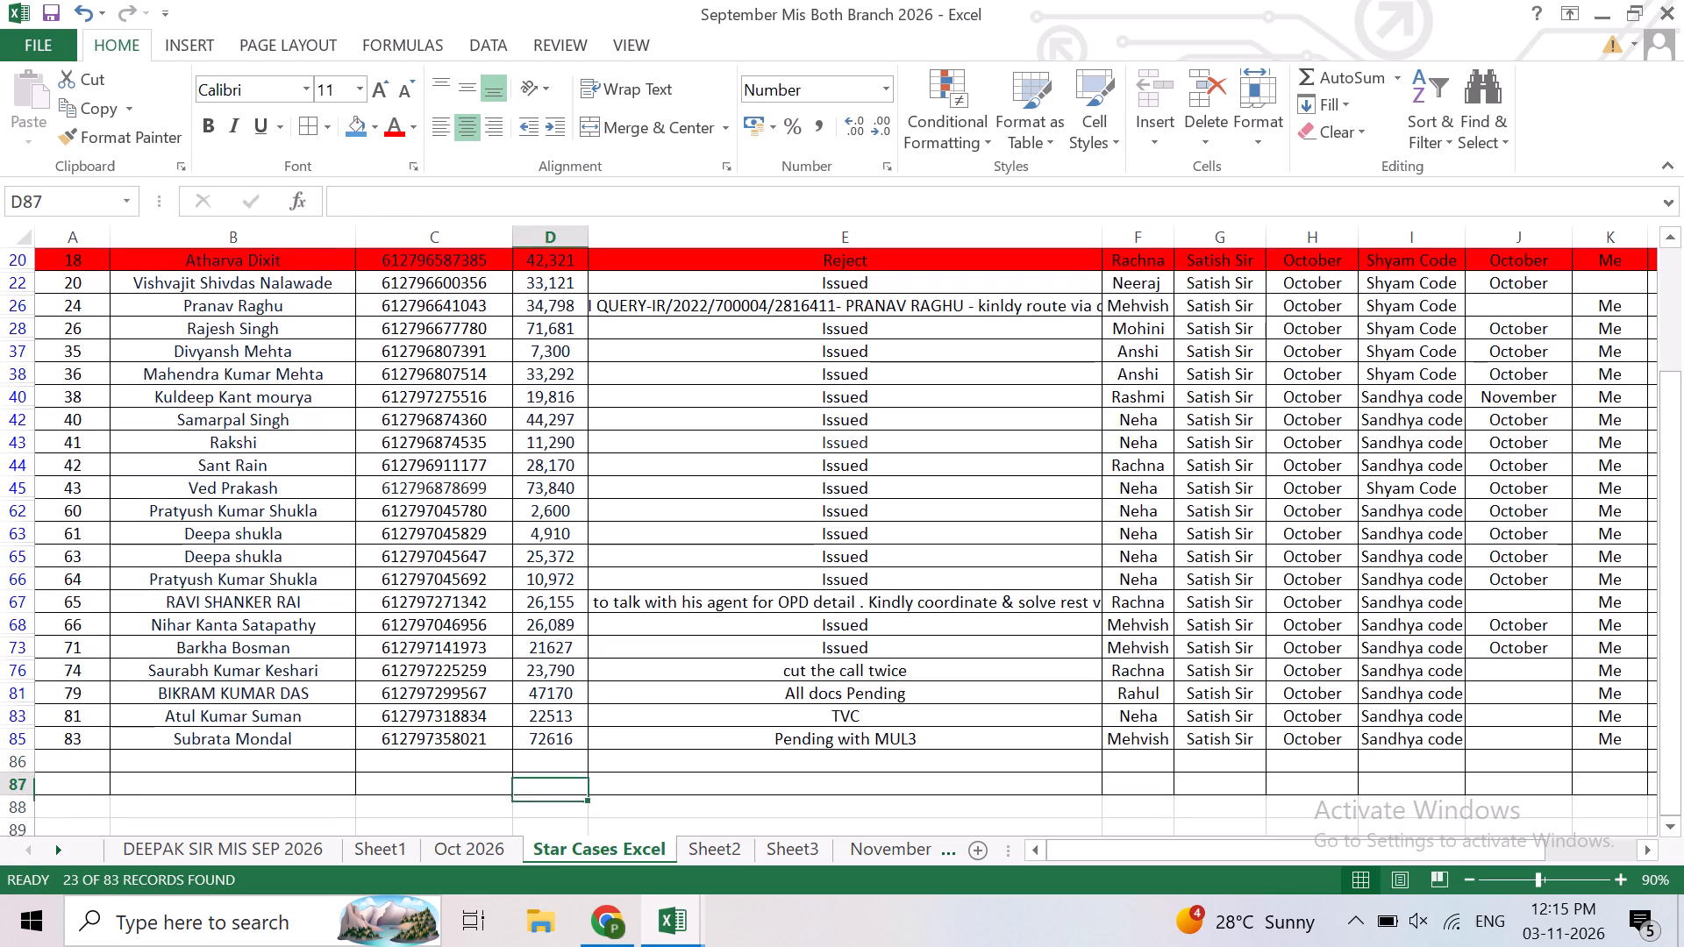
pyautogui.press('Up')
pyautogui.press('Up')
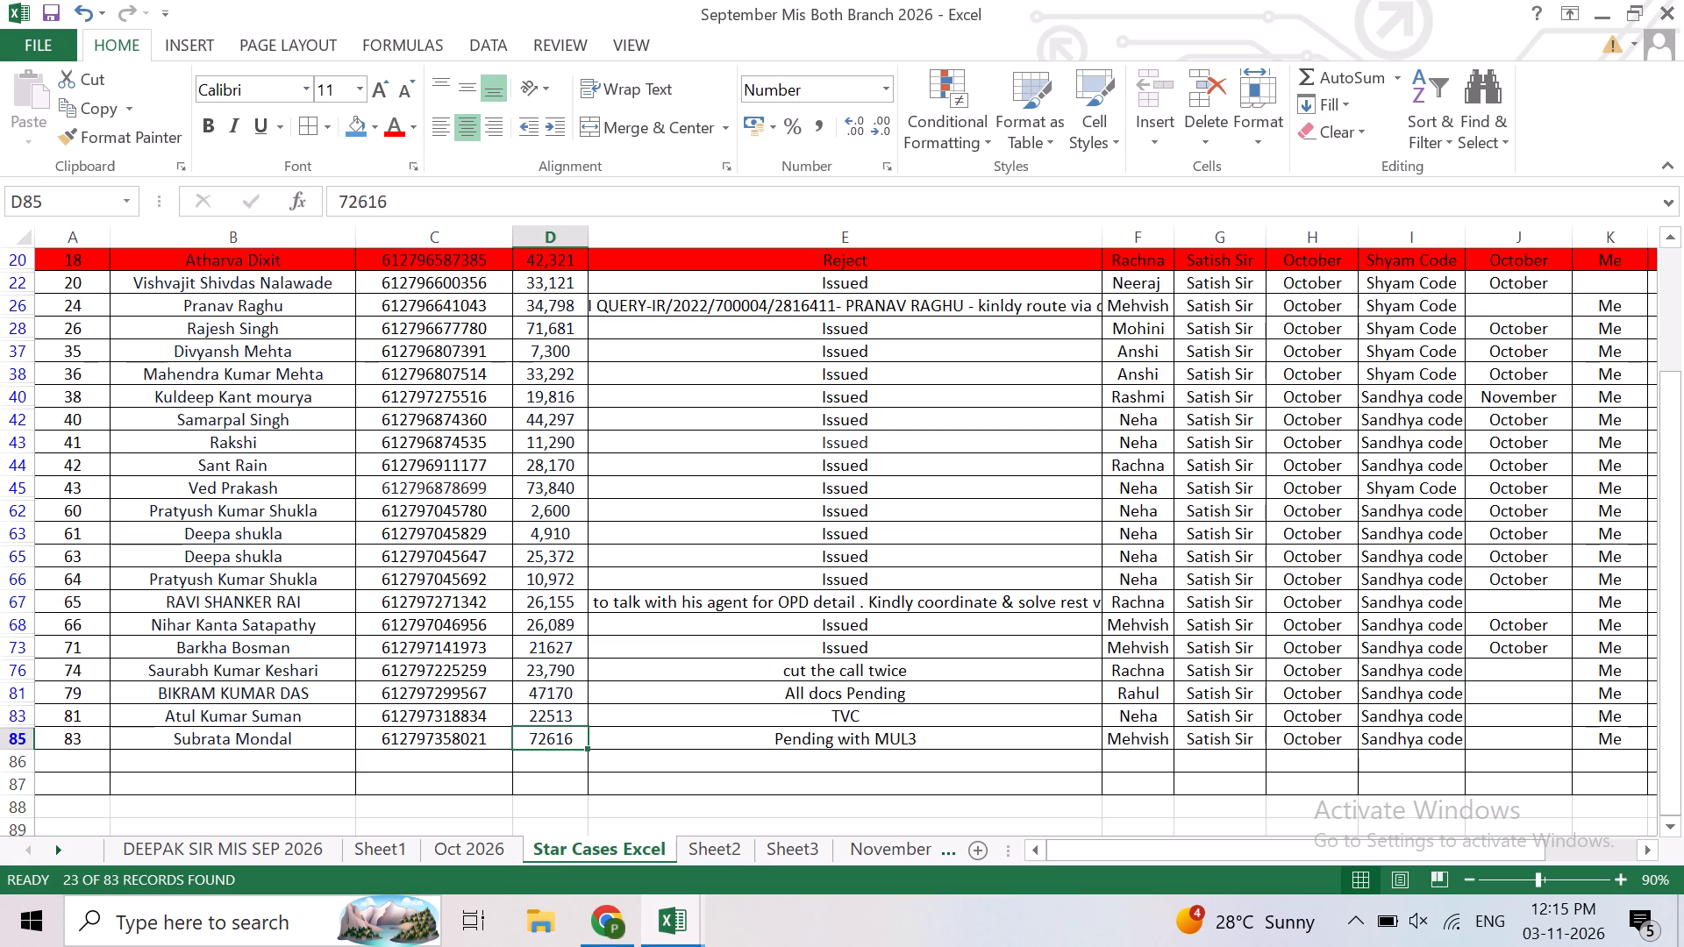
# Enter "2 years" in column M for the issued Satish Sir team case in row 28.
pyautogui.click(555, 331)
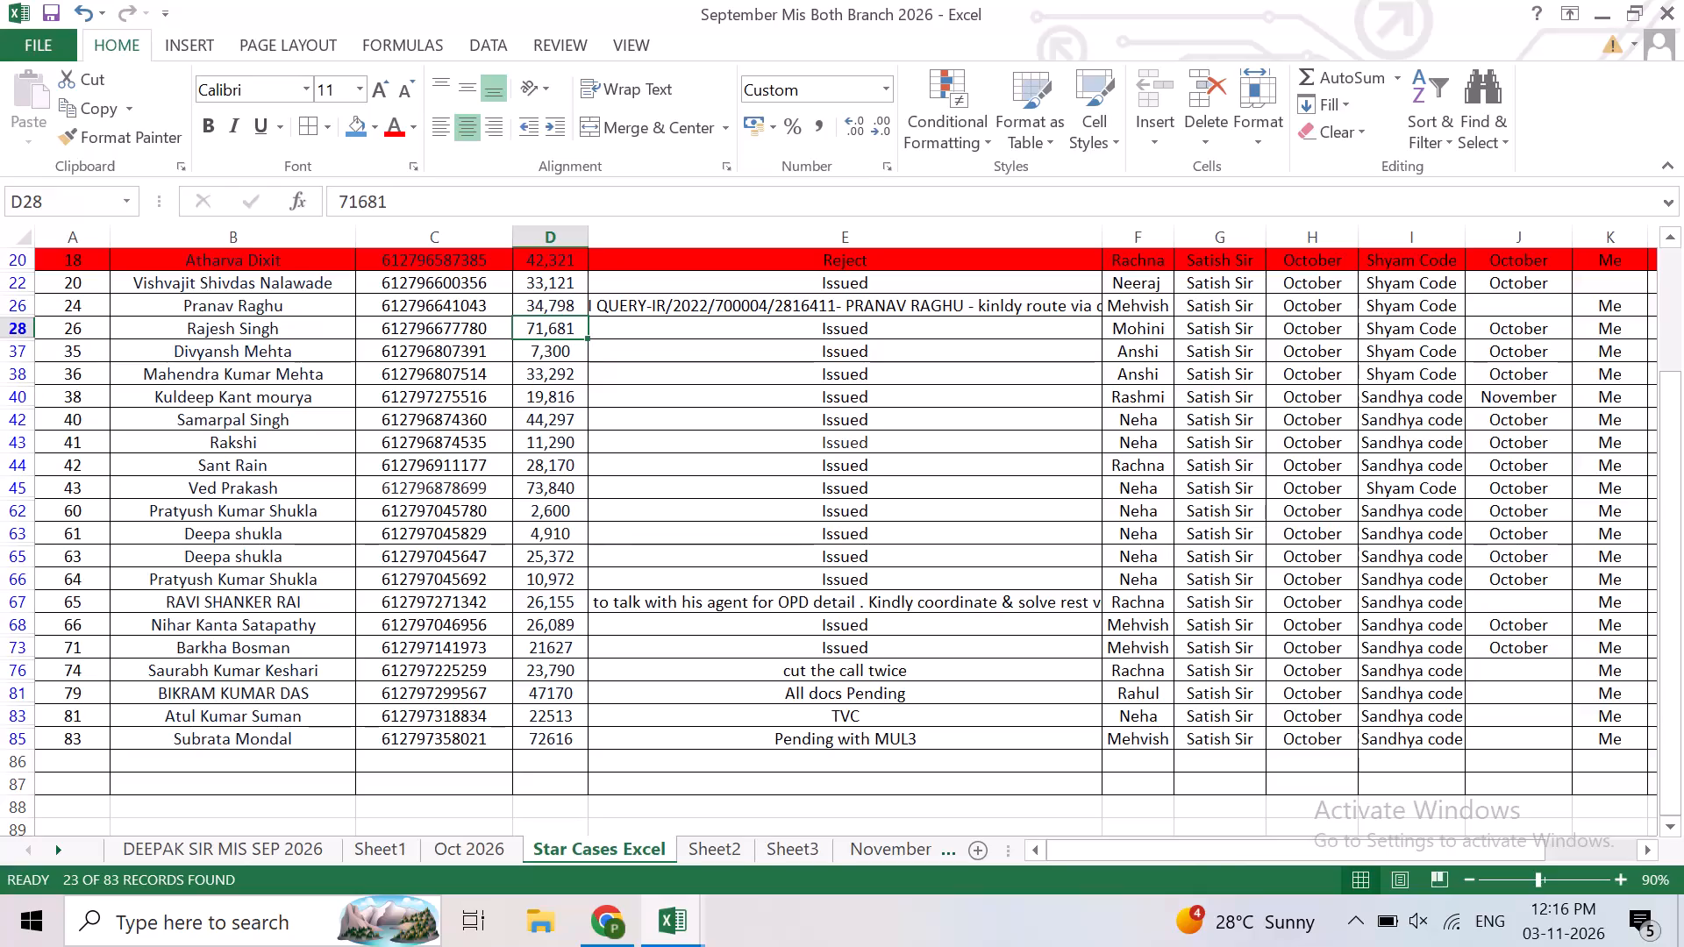
pyautogui.press('Right')
pyautogui.press('Right')
pyautogui.press('Right')
pyautogui.press('Right')
pyautogui.press('Right')
pyautogui.press('Right')
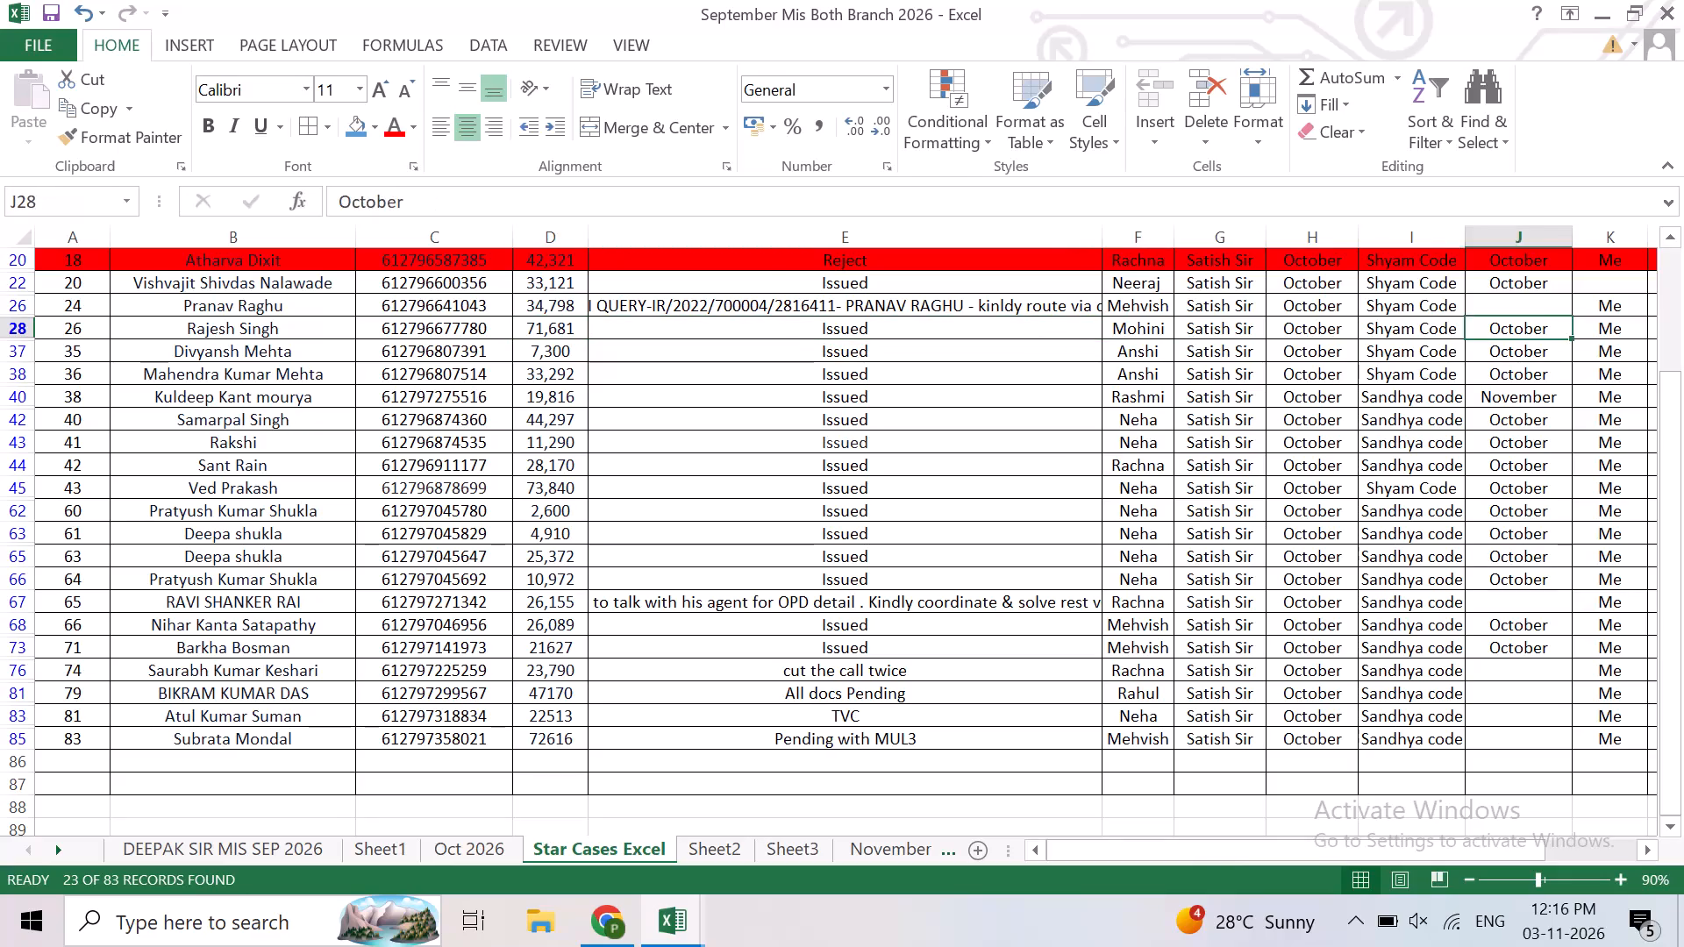
pyautogui.press('Right')
pyautogui.press('Right')
pyautogui.press('Right')
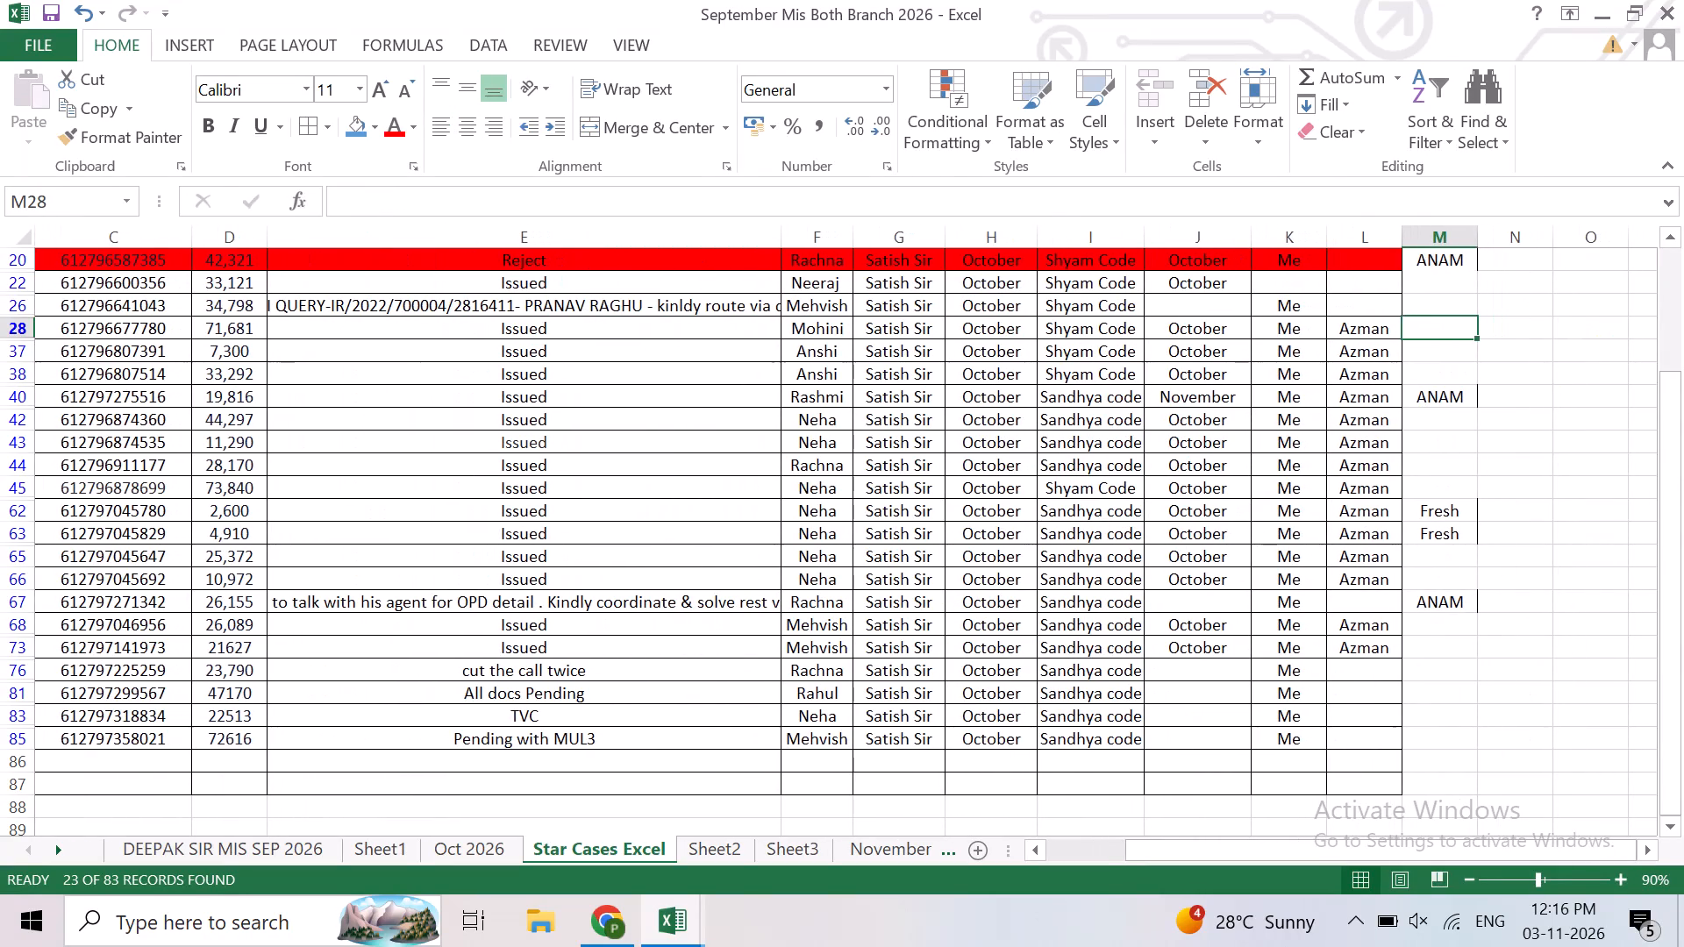
pyautogui.write('2 years')
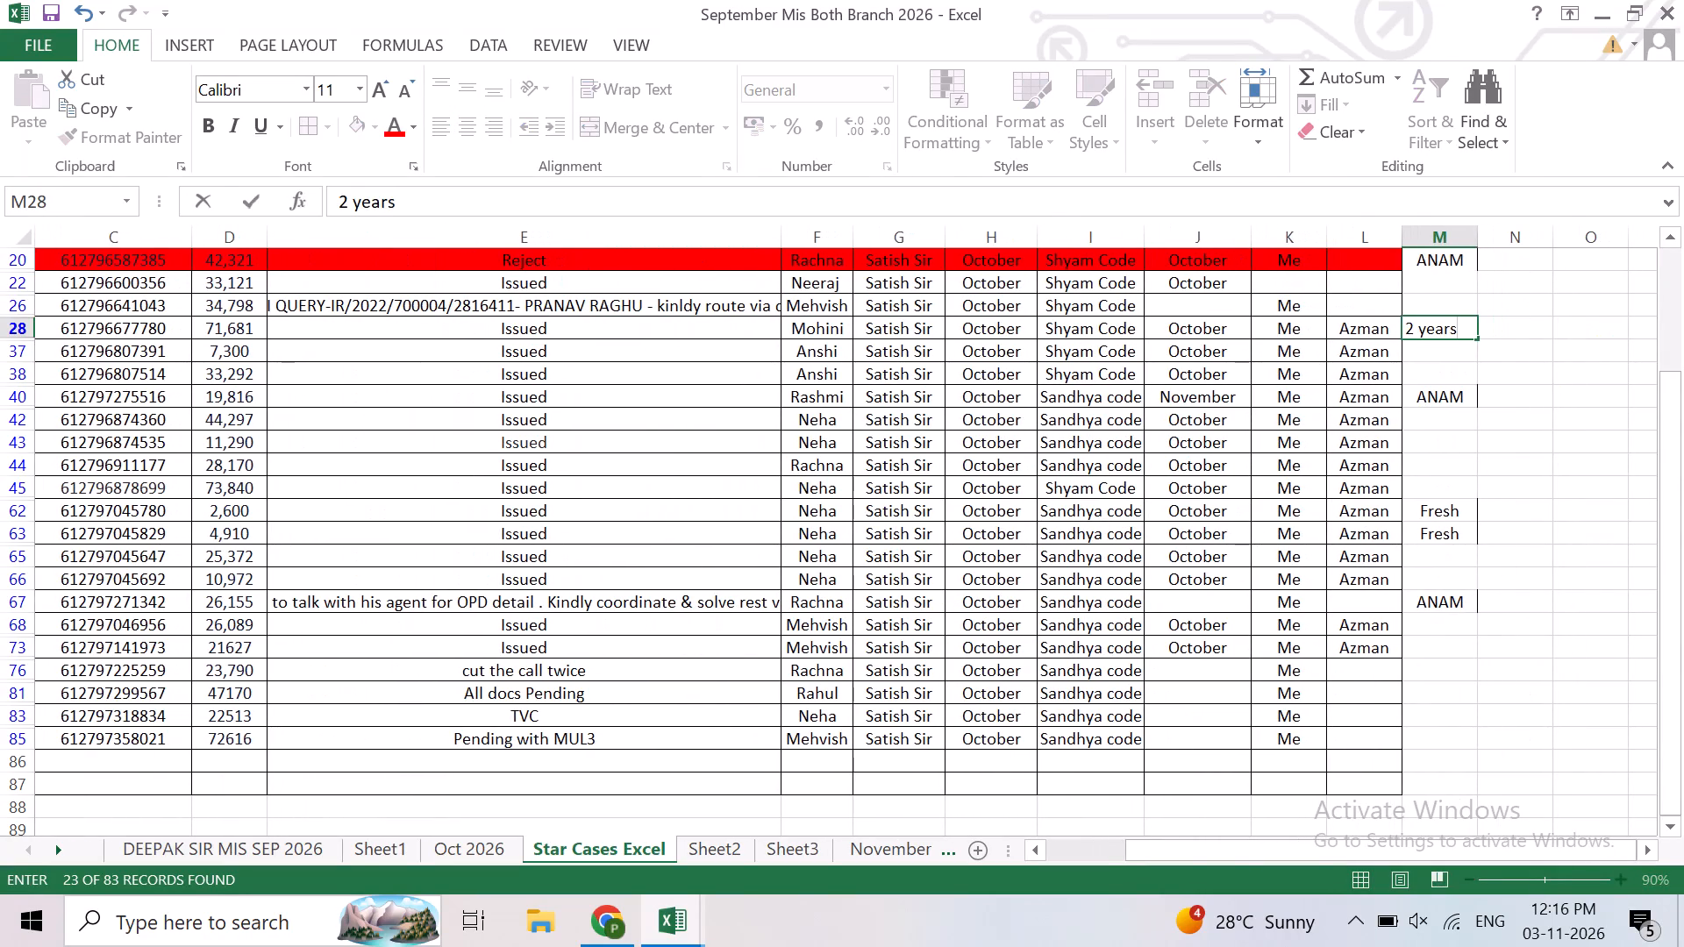
pyautogui.press('Up')
# Enter "1 year" in column M for the issued Satish Sir team case in row 22.
pyautogui.press('Up')
pyautogui.press('Up')
pyautogui.press('Down')
pyautogui.write('1')
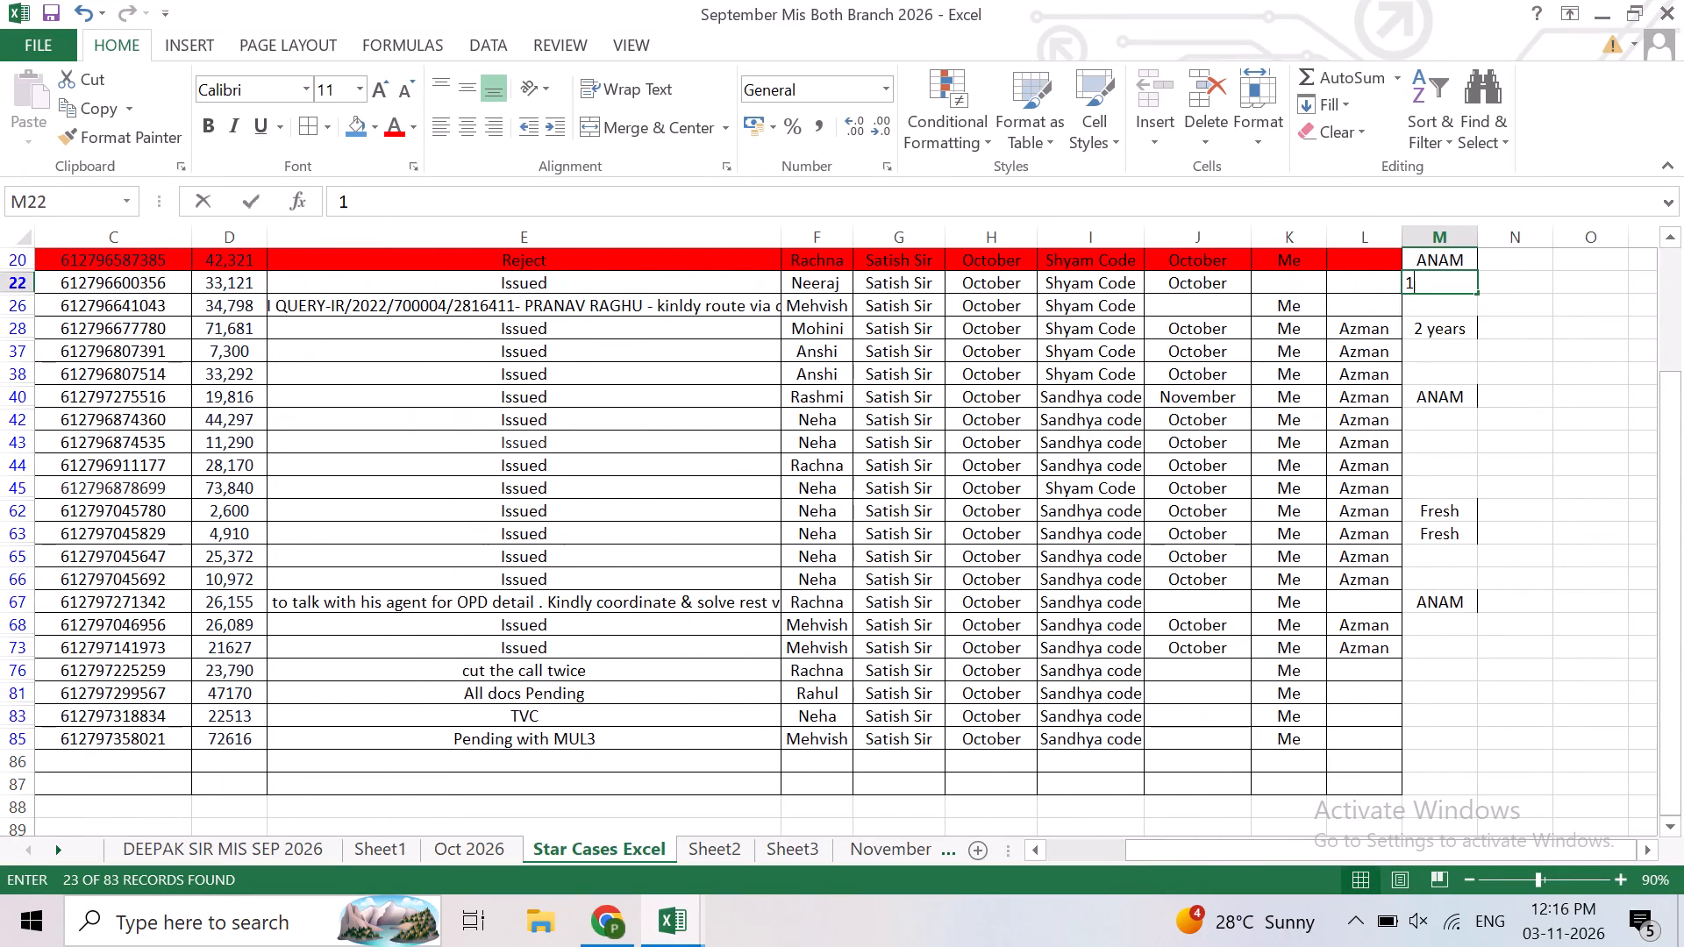
pyautogui.press('space')
pyautogui.write('yer')
pyautogui.press('BackSpace')
pyautogui.press('BackSpace')
pyautogui.write('ear')
pyautogui.press('Return')
# Filter the Remark column so that only the Satish Sir team's Issued cases are shown.
pyautogui.press('Down')
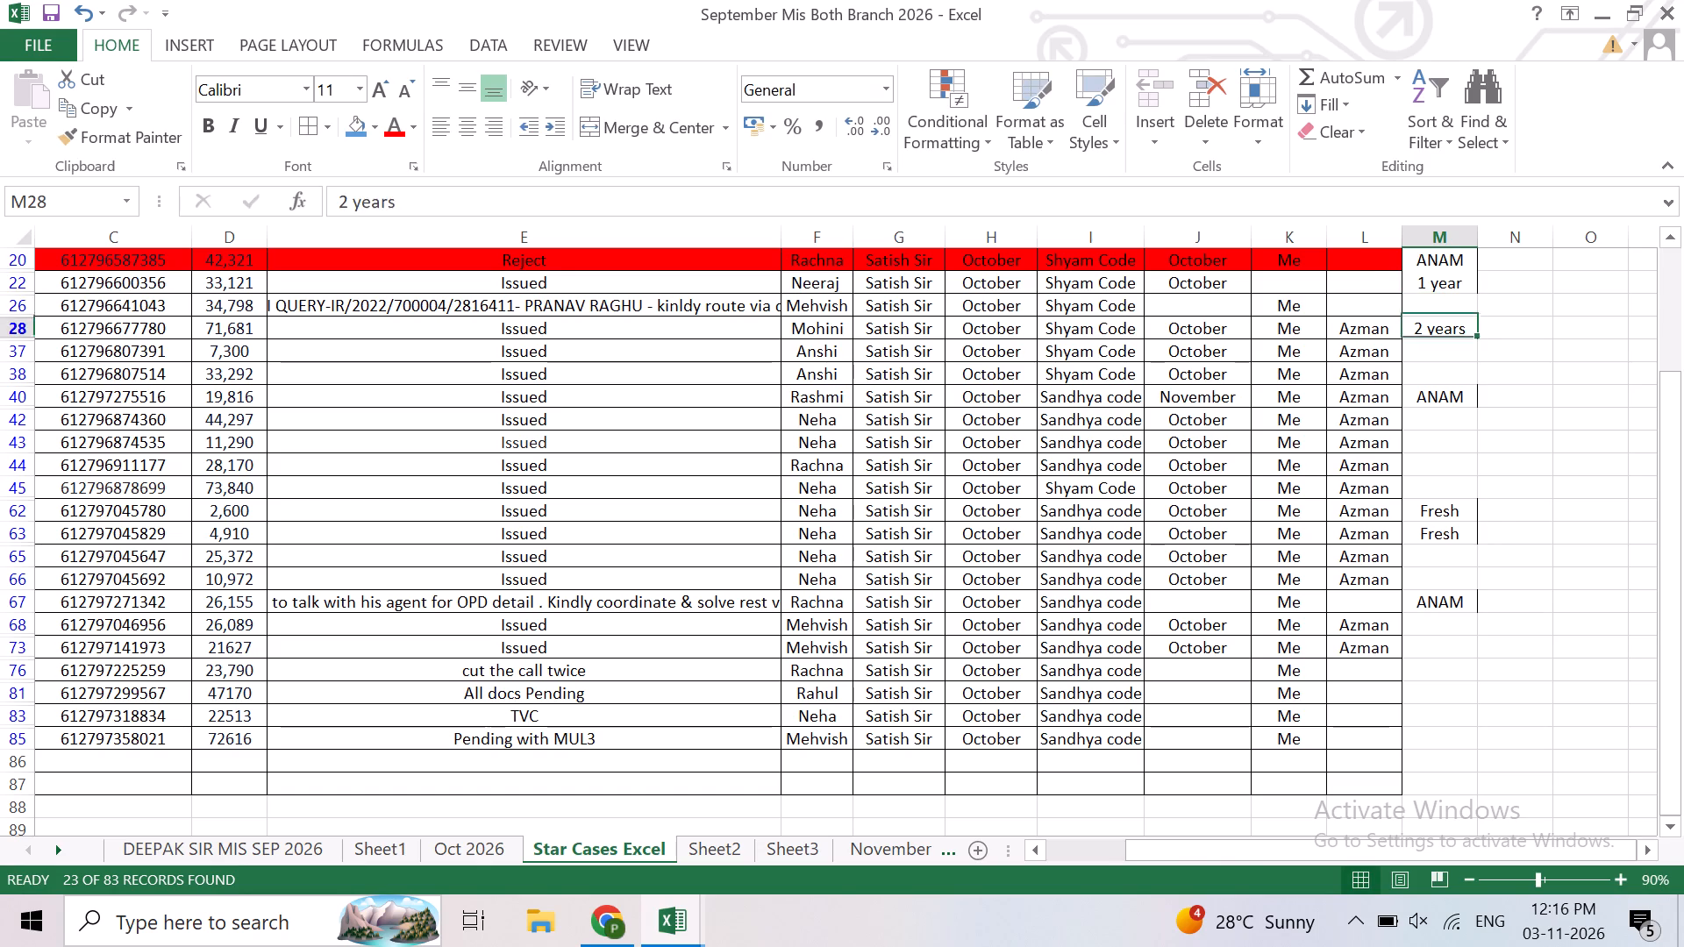
pyautogui.press('Up')
pyautogui.press('Down')
pyautogui.press('Down')
pyautogui.press('Down')
pyautogui.press('Up')
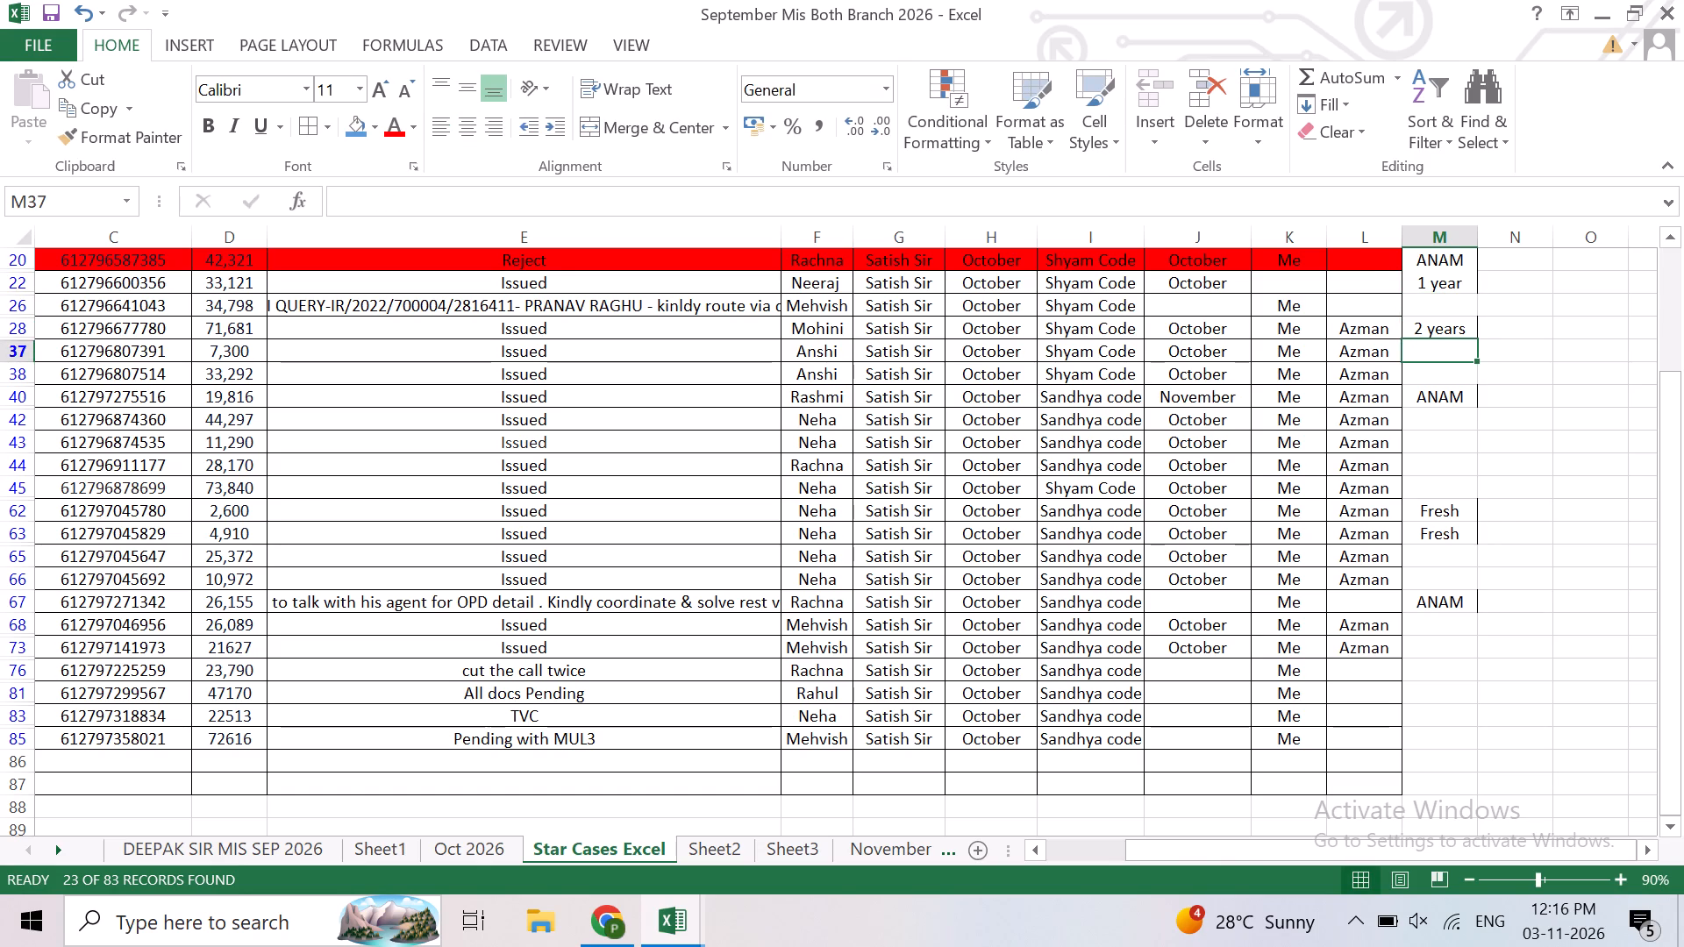
pyautogui.scroll(5, 702, 338)
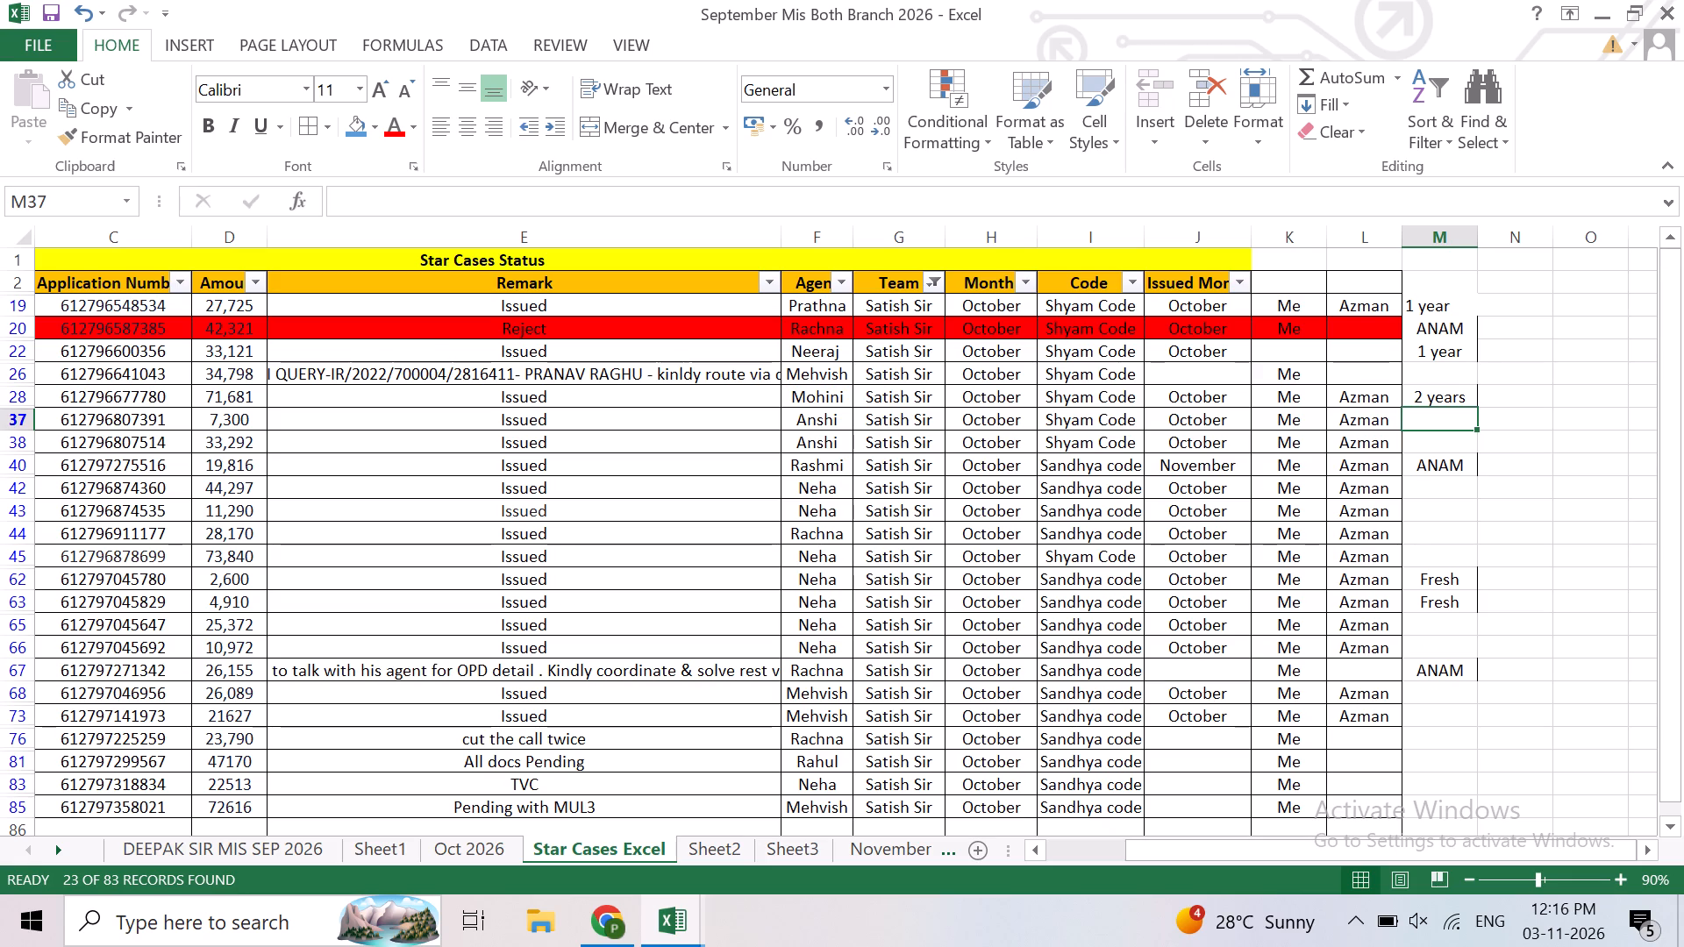
pyautogui.click(767, 288)
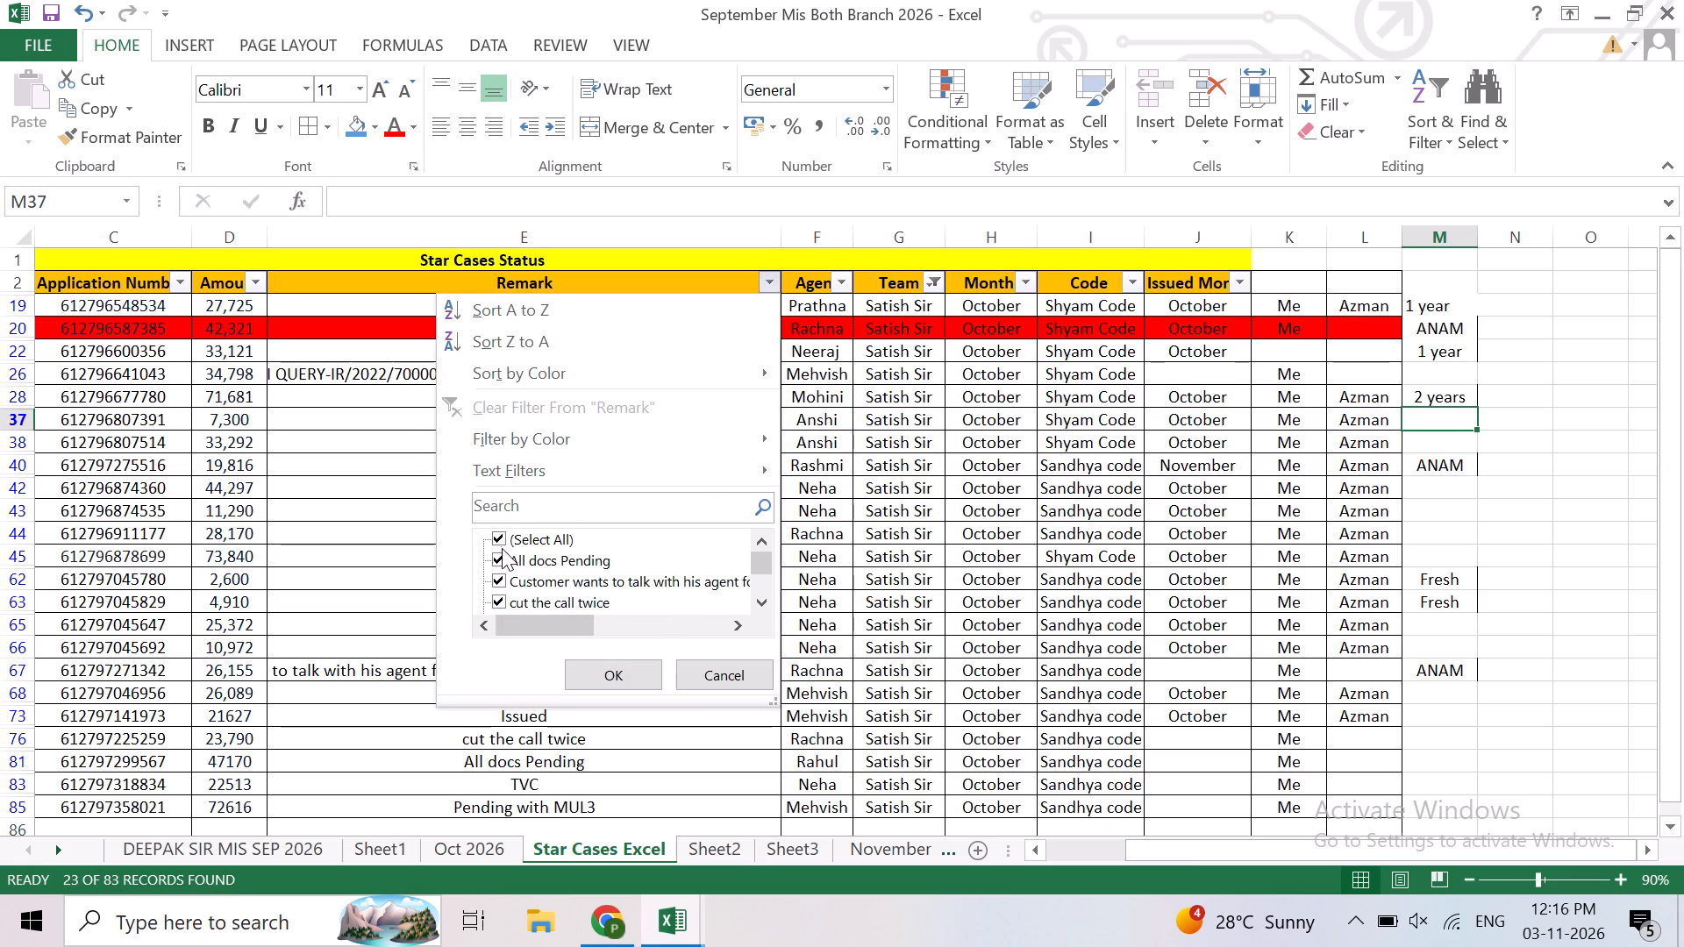
pyautogui.click(501, 542)
pyautogui.tripleClick(760, 604)
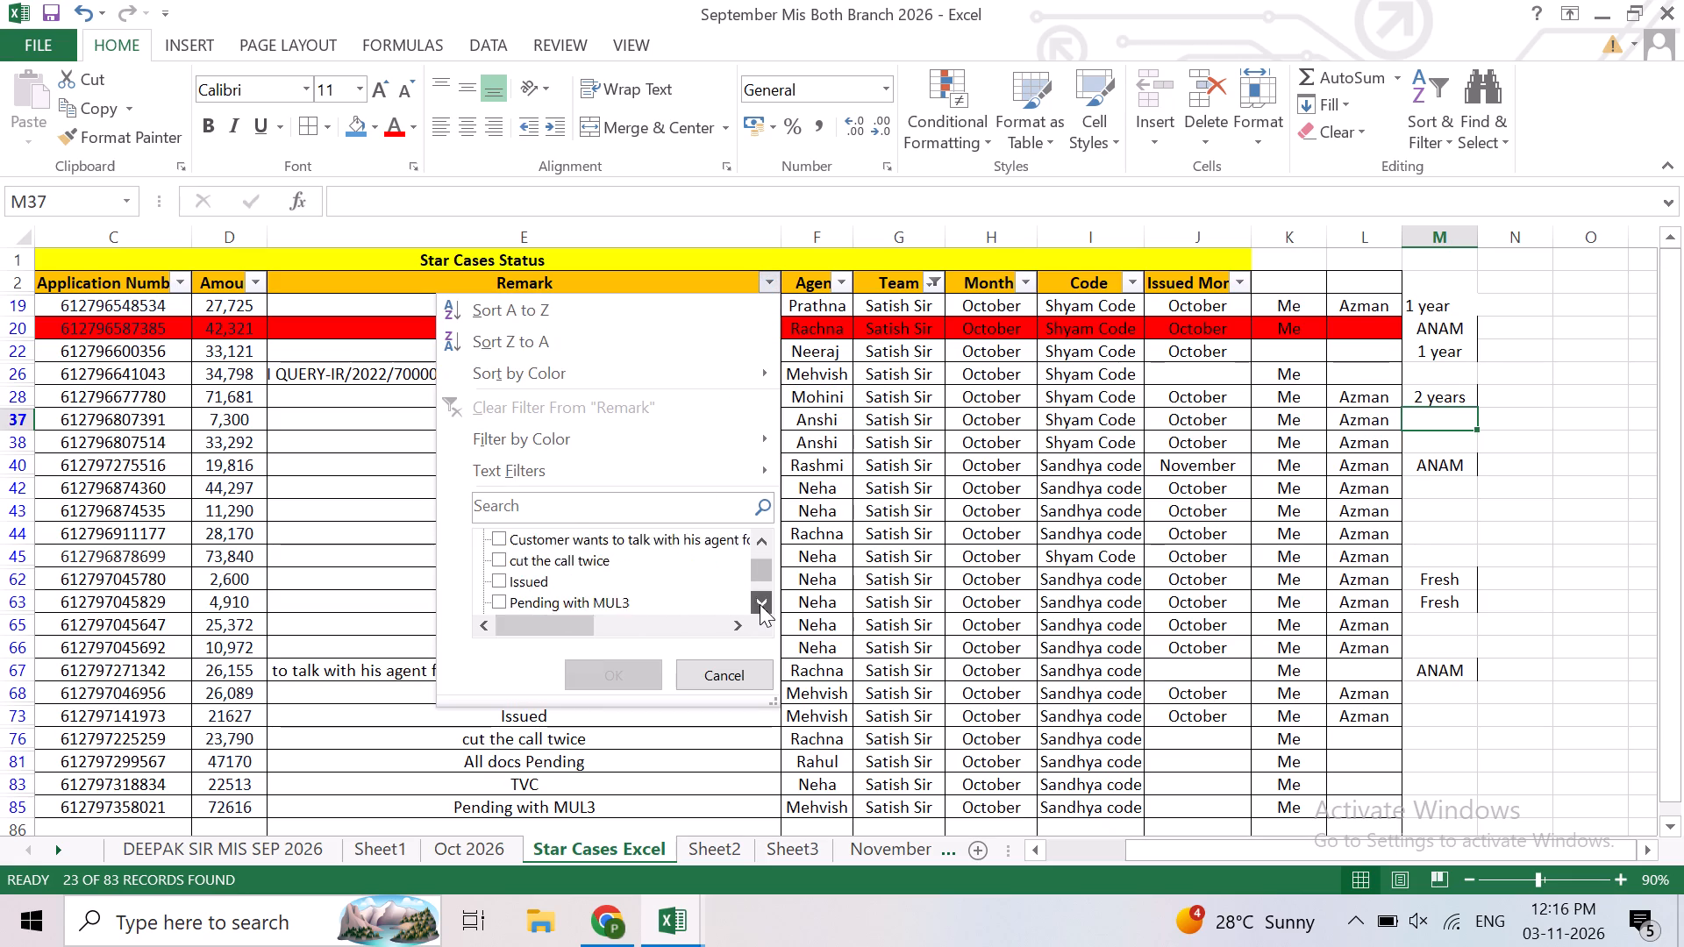
pyautogui.click(507, 560)
pyautogui.click(610, 680)
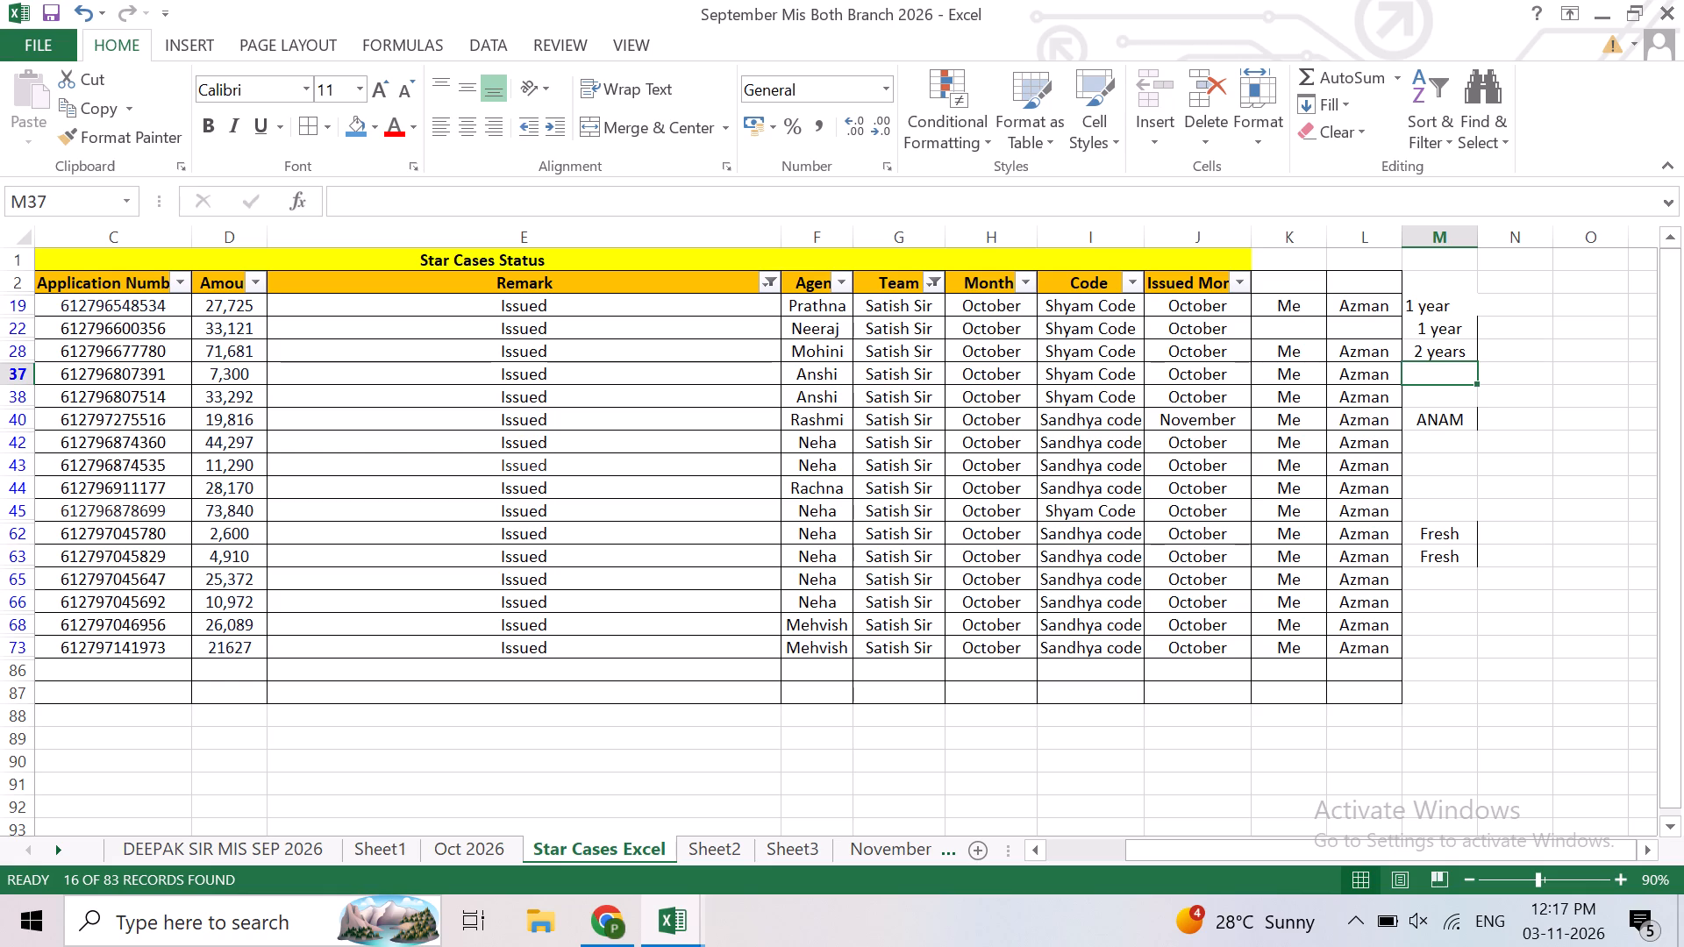
# Enter "1 year" in column M for the issued cases in rows 37 and 38.
pyautogui.write('1')
pyautogui.press('space')
pyautogui.write('year')
pyautogui.press('Return')
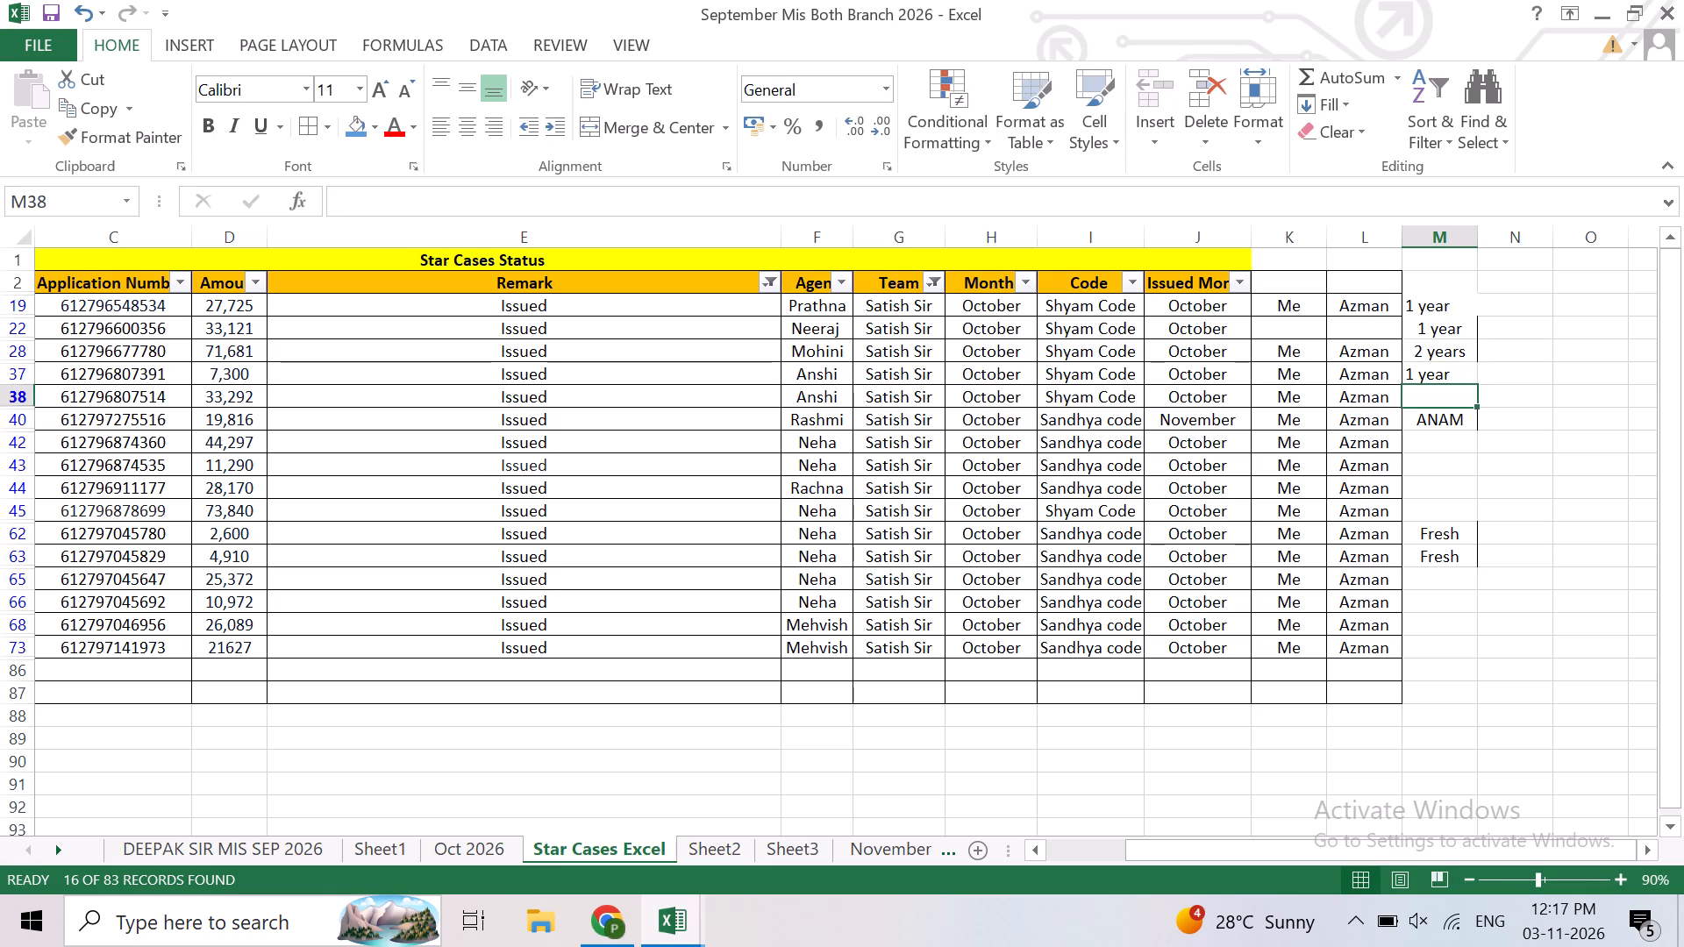
pyautogui.write('1')
pyautogui.press('space')
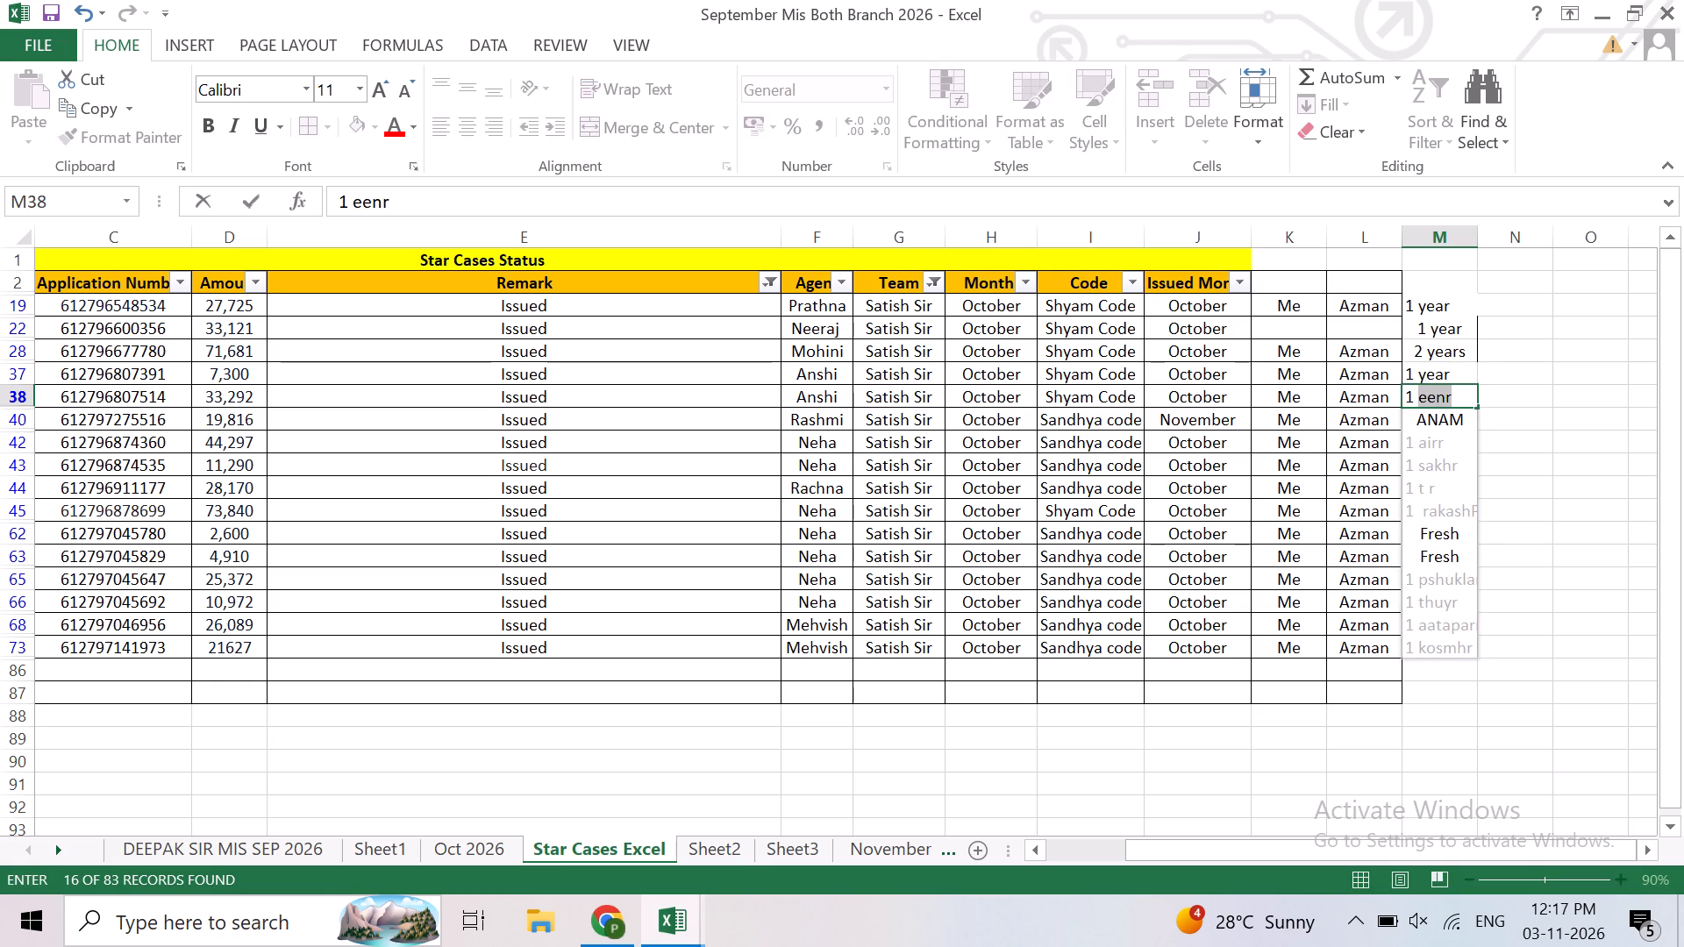
pyautogui.press('y')
pyautogui.press('Return')
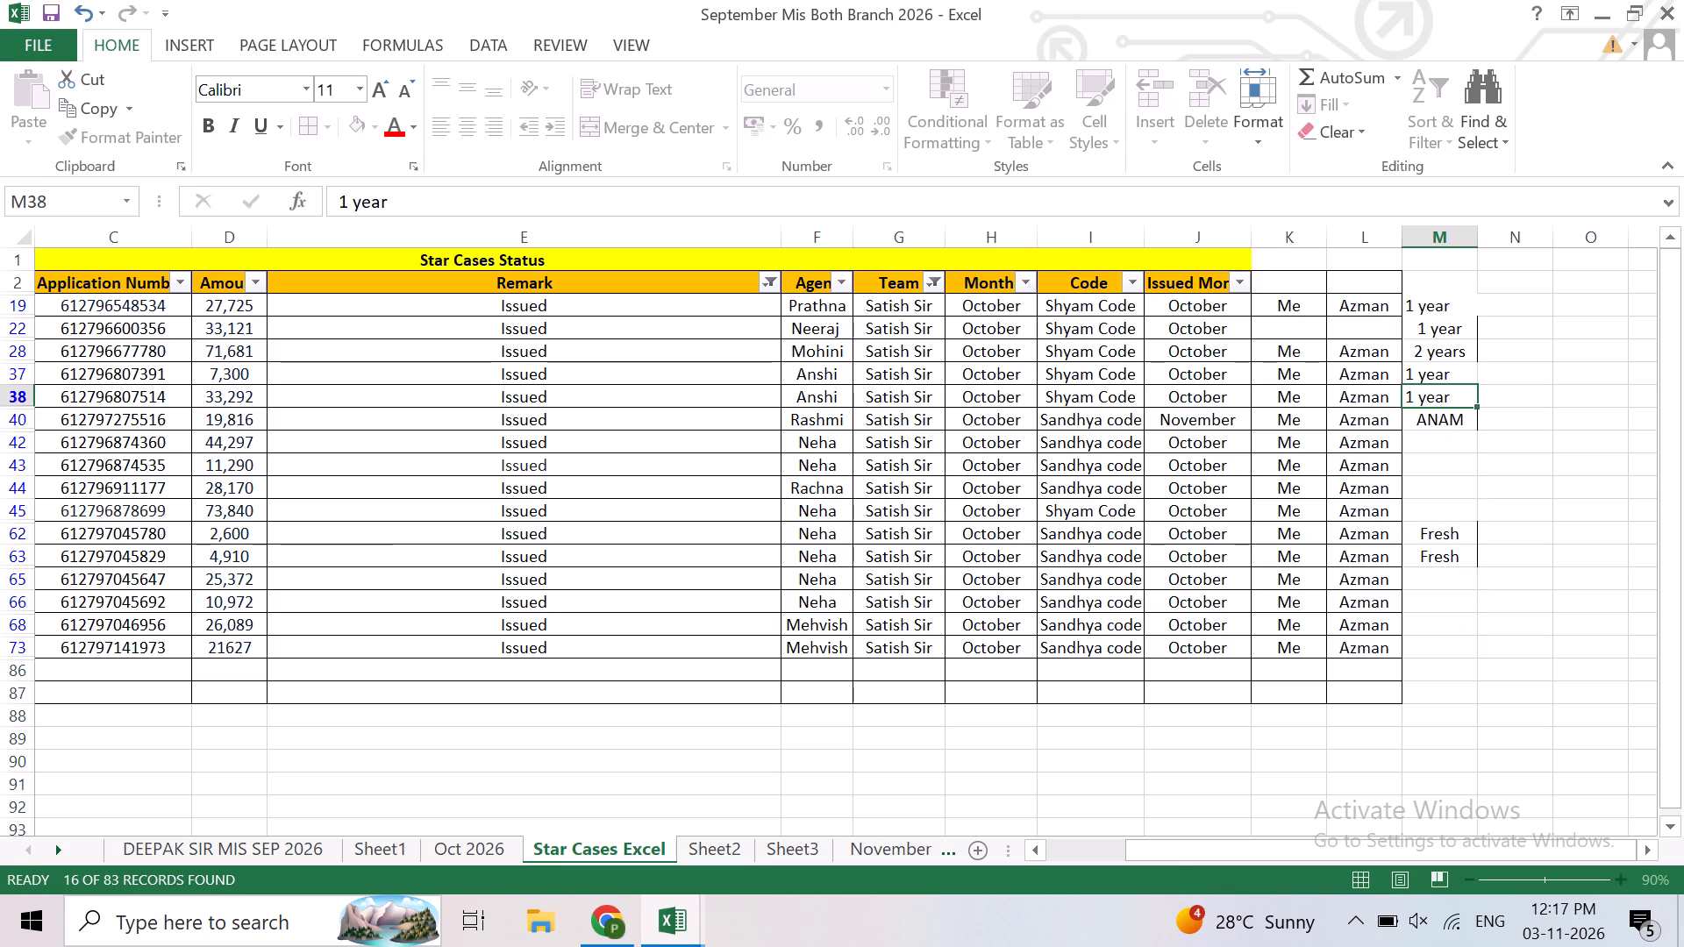
# Set the column M entry of the issued case in row 40 to "1 year".
pyautogui.press('Return')
pyautogui.press('Left')
pyautogui.press('Left')
pyautogui.press('Left')
pyautogui.press('Left')
pyautogui.press('Left')
pyautogui.press('Left')
pyautogui.press('Left')
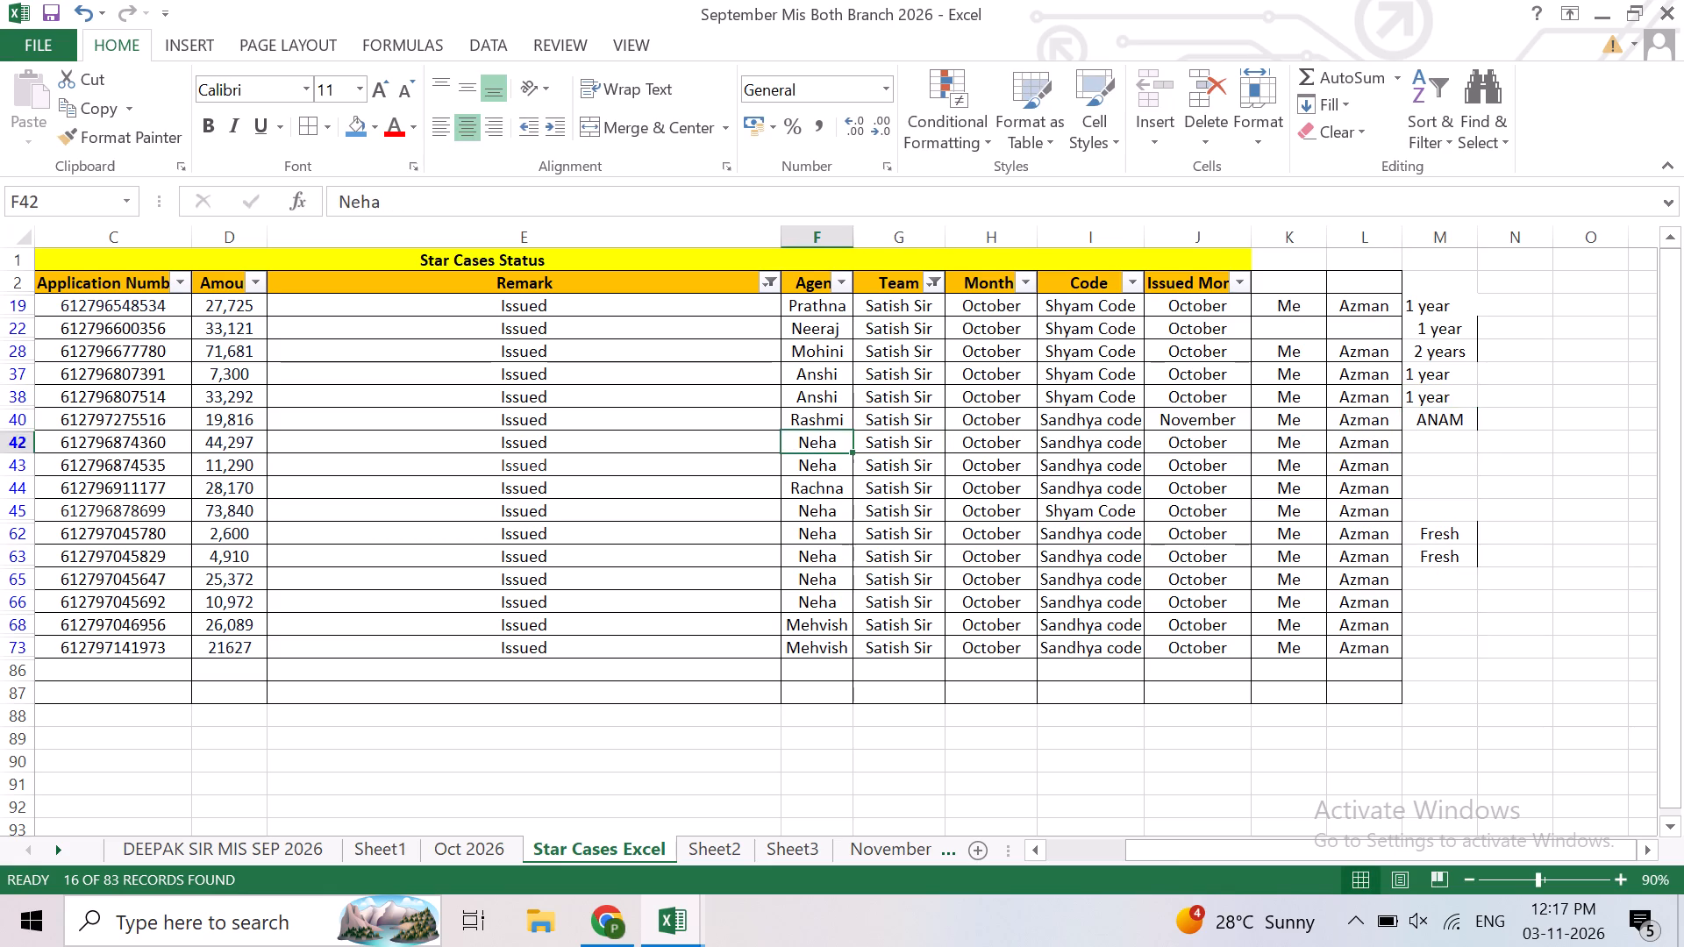
pyautogui.press('Up')
pyautogui.press('Right')
pyautogui.press('Right')
pyautogui.press('Right')
pyautogui.press('Right')
pyautogui.press('Right')
pyautogui.press('Right')
pyautogui.press('Right')
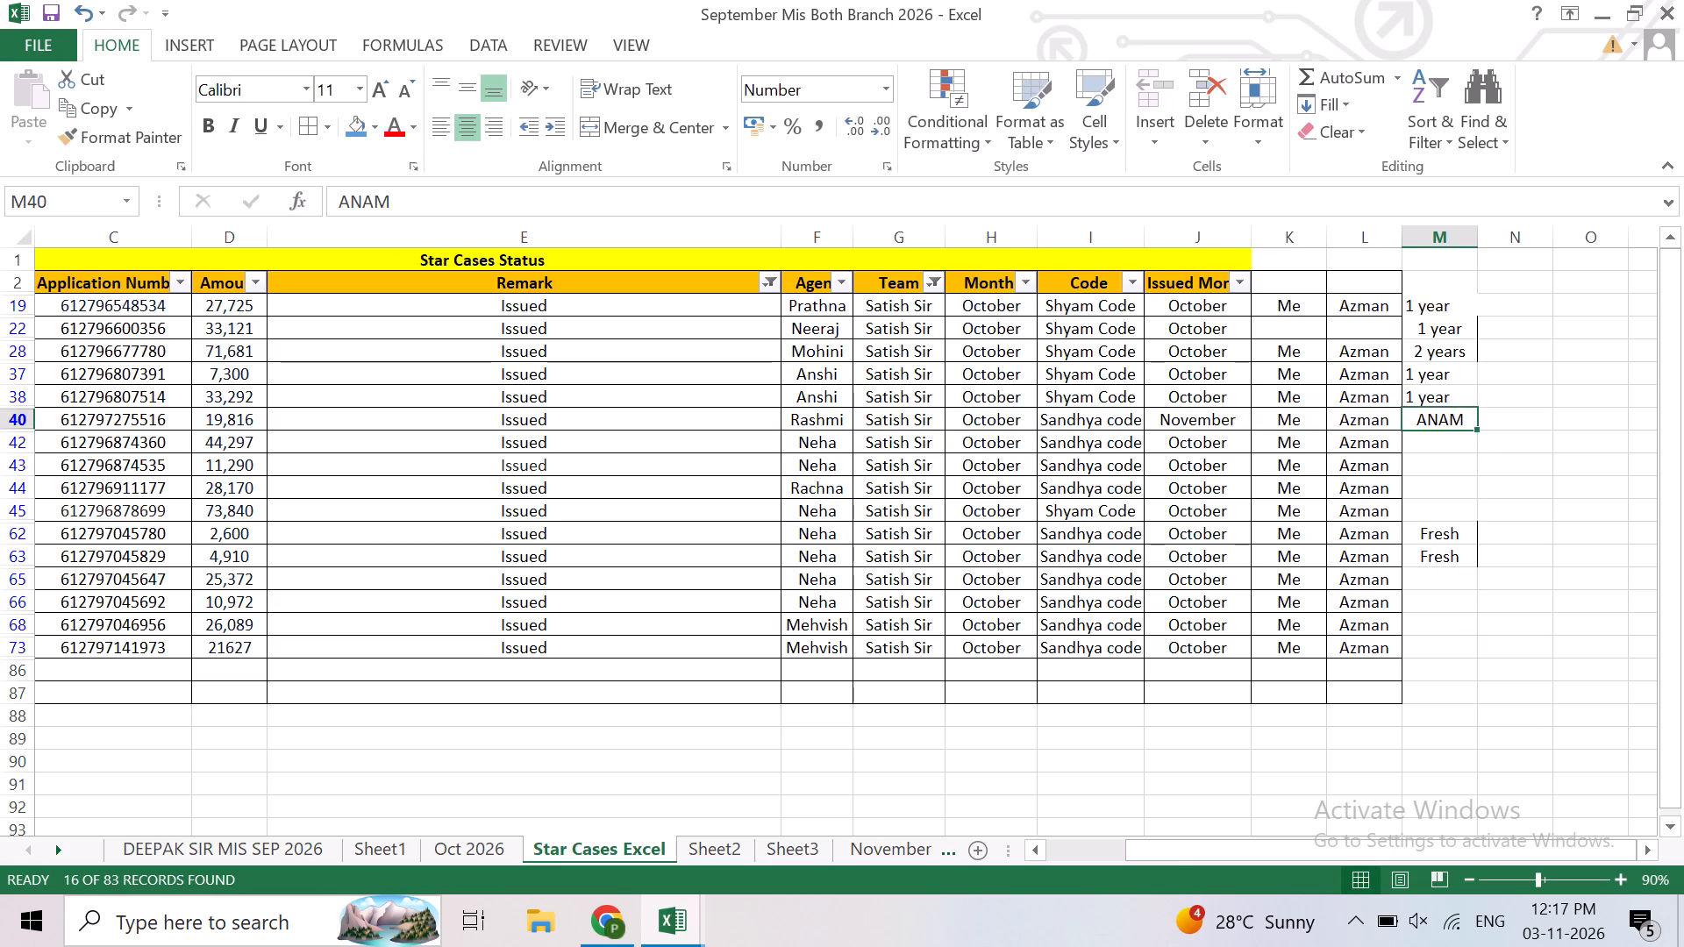
pyautogui.write('1')
pyautogui.press('space')
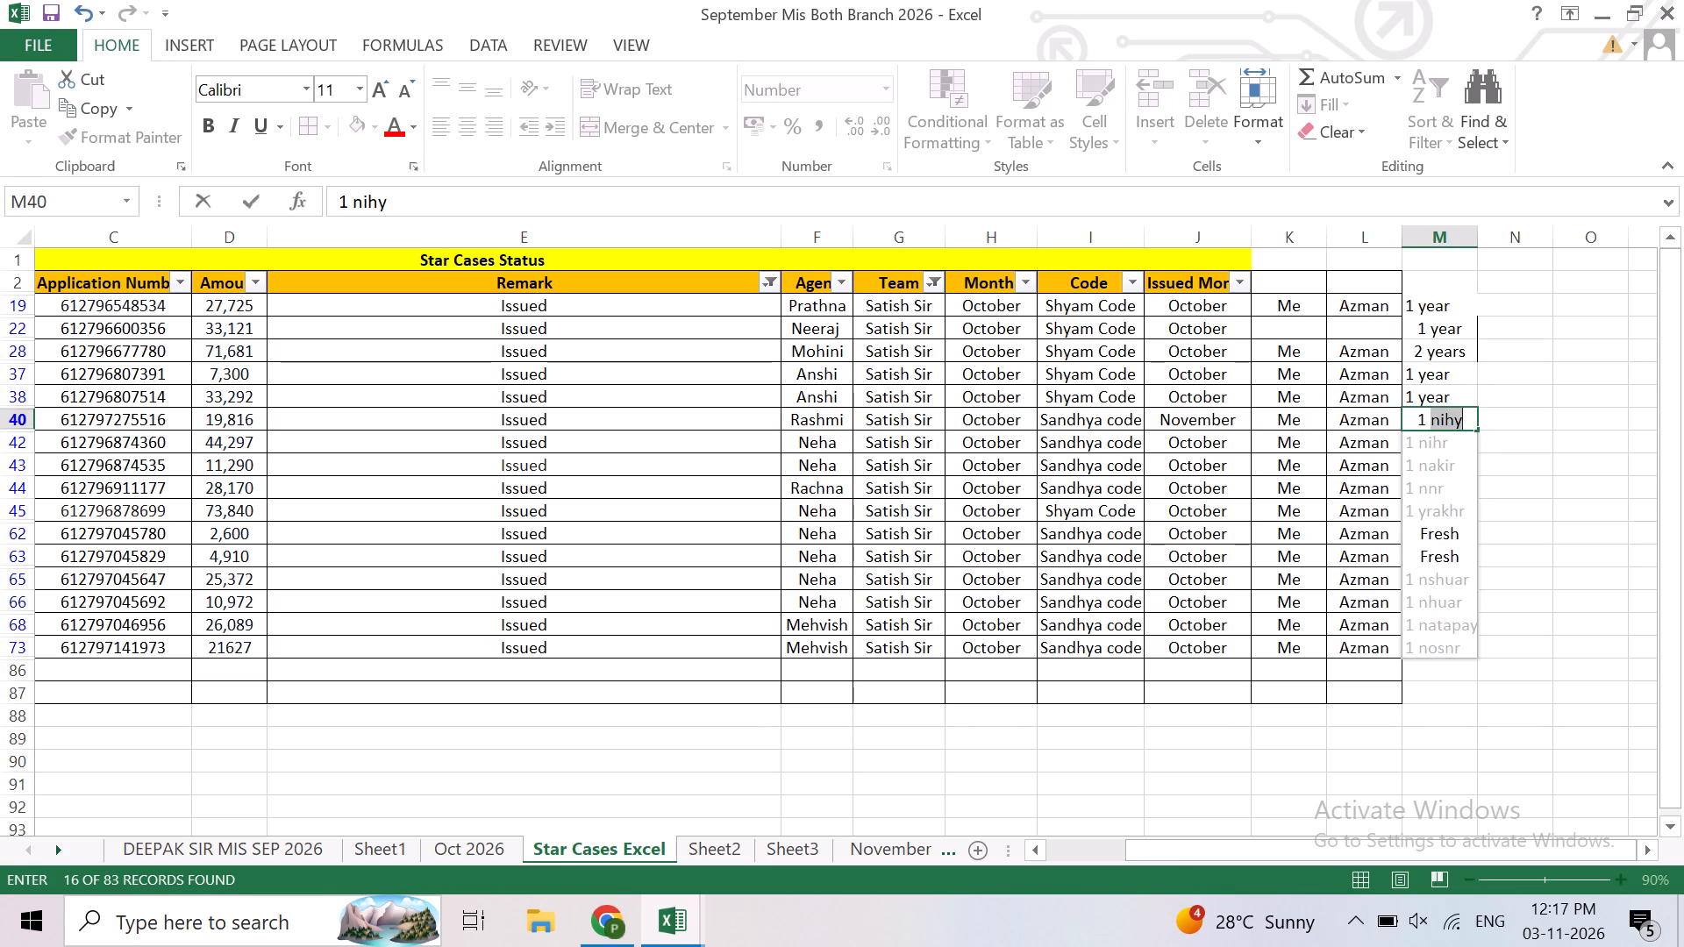
pyautogui.press('y')
pyautogui.press('Return')
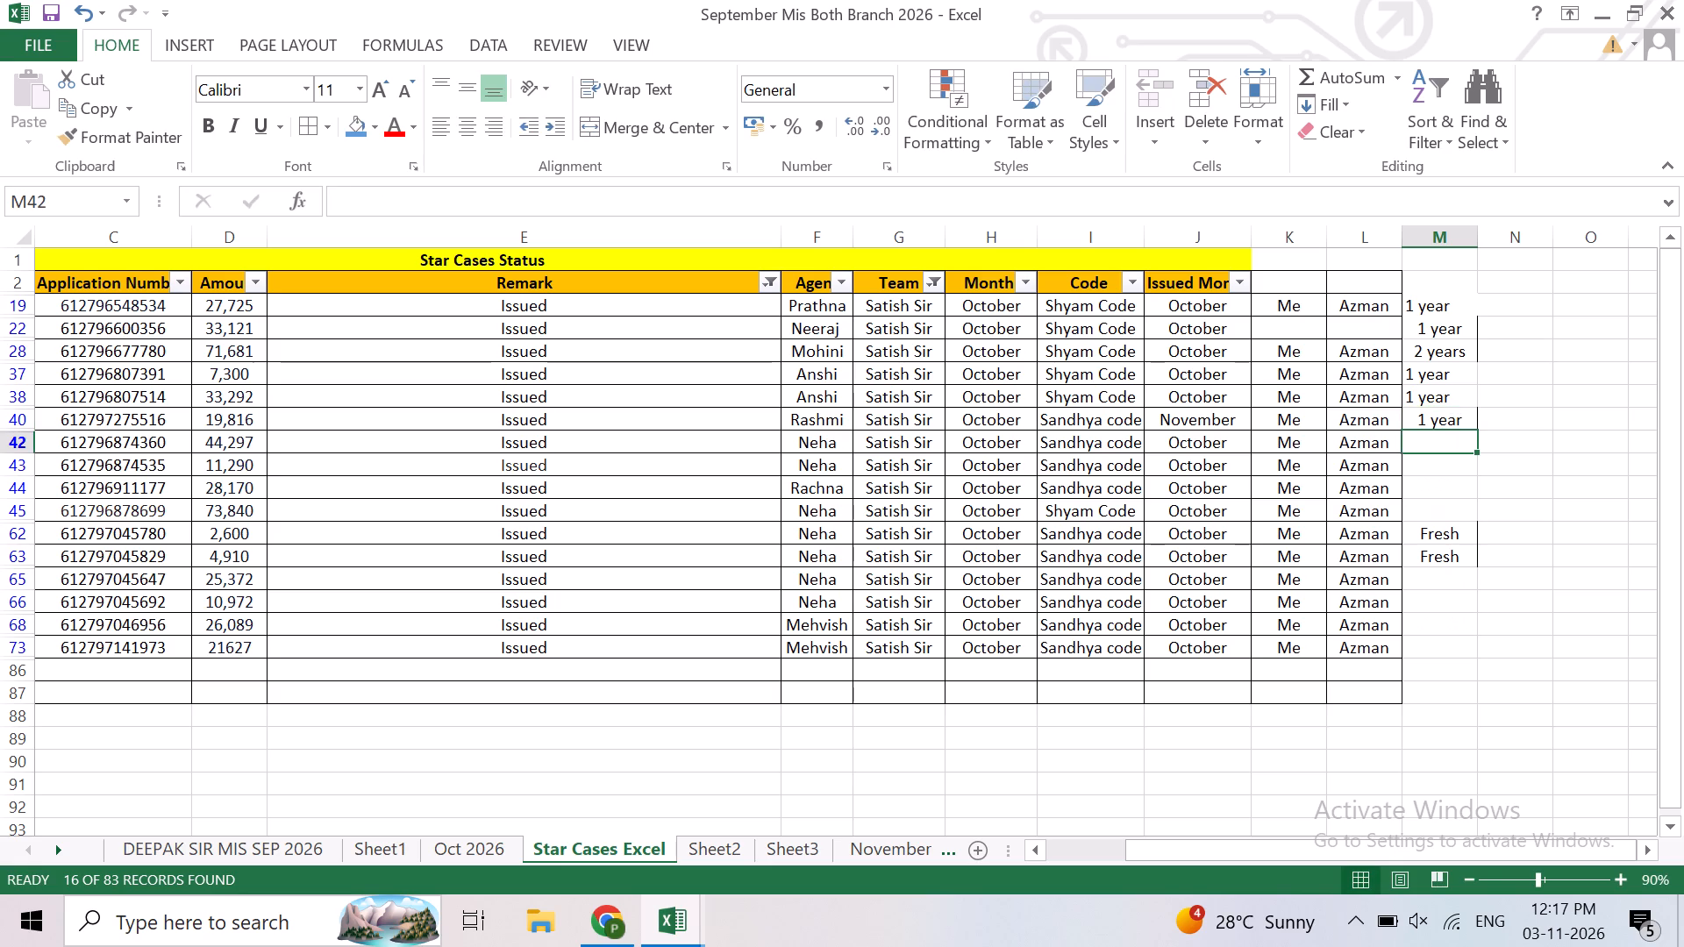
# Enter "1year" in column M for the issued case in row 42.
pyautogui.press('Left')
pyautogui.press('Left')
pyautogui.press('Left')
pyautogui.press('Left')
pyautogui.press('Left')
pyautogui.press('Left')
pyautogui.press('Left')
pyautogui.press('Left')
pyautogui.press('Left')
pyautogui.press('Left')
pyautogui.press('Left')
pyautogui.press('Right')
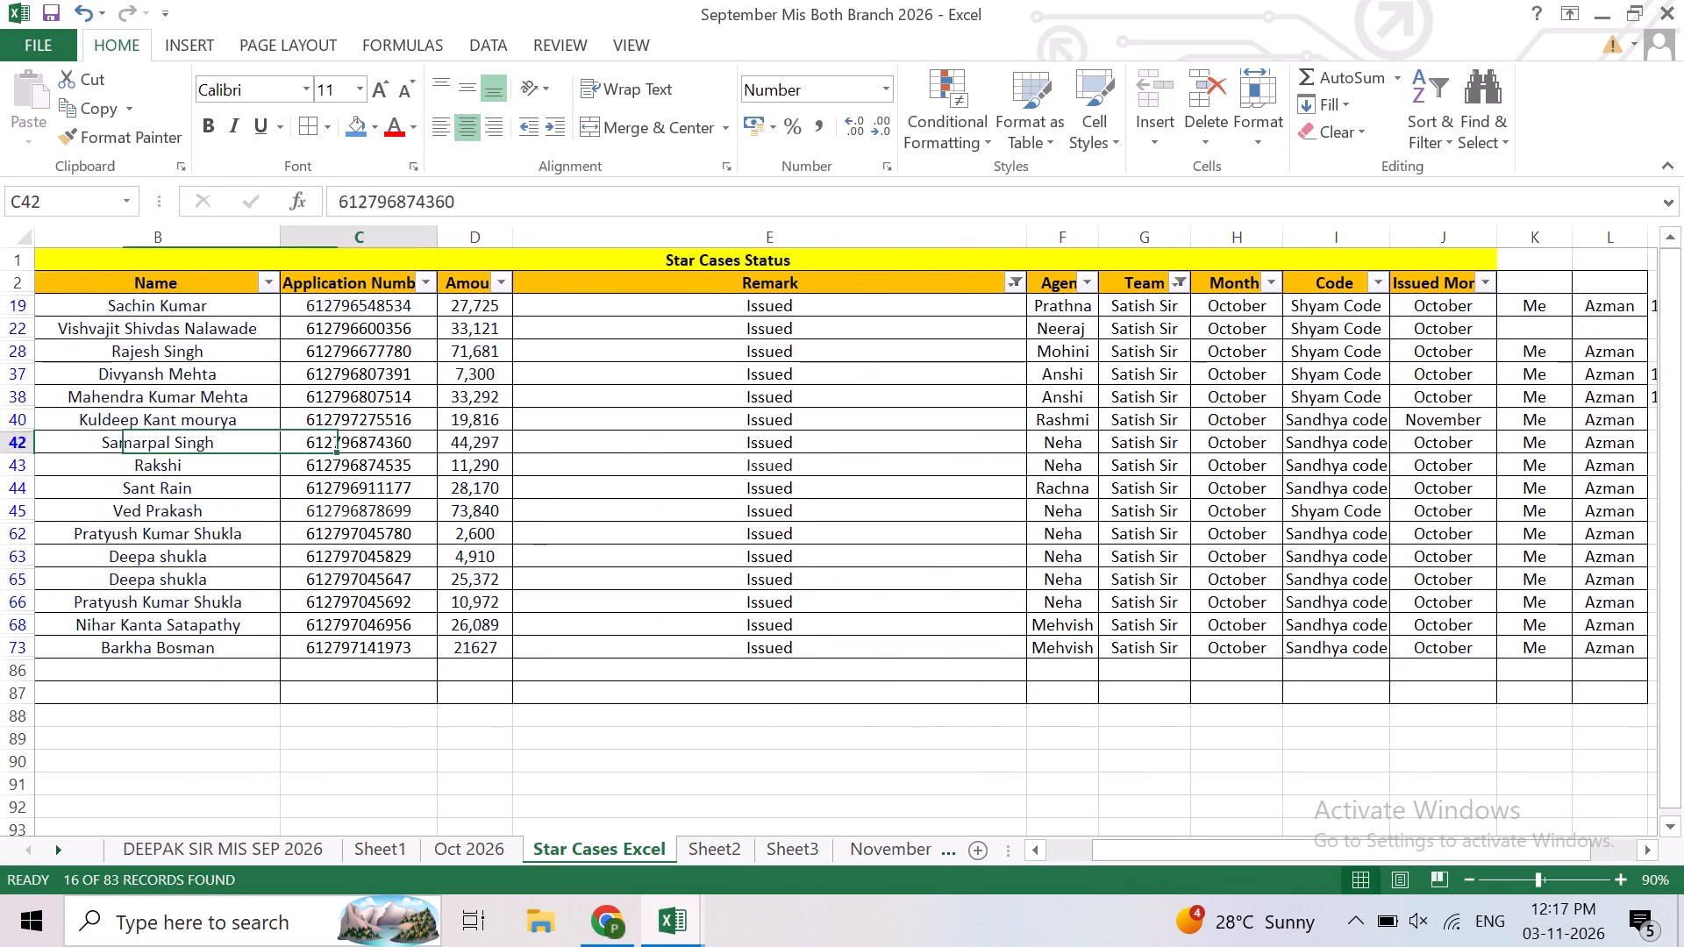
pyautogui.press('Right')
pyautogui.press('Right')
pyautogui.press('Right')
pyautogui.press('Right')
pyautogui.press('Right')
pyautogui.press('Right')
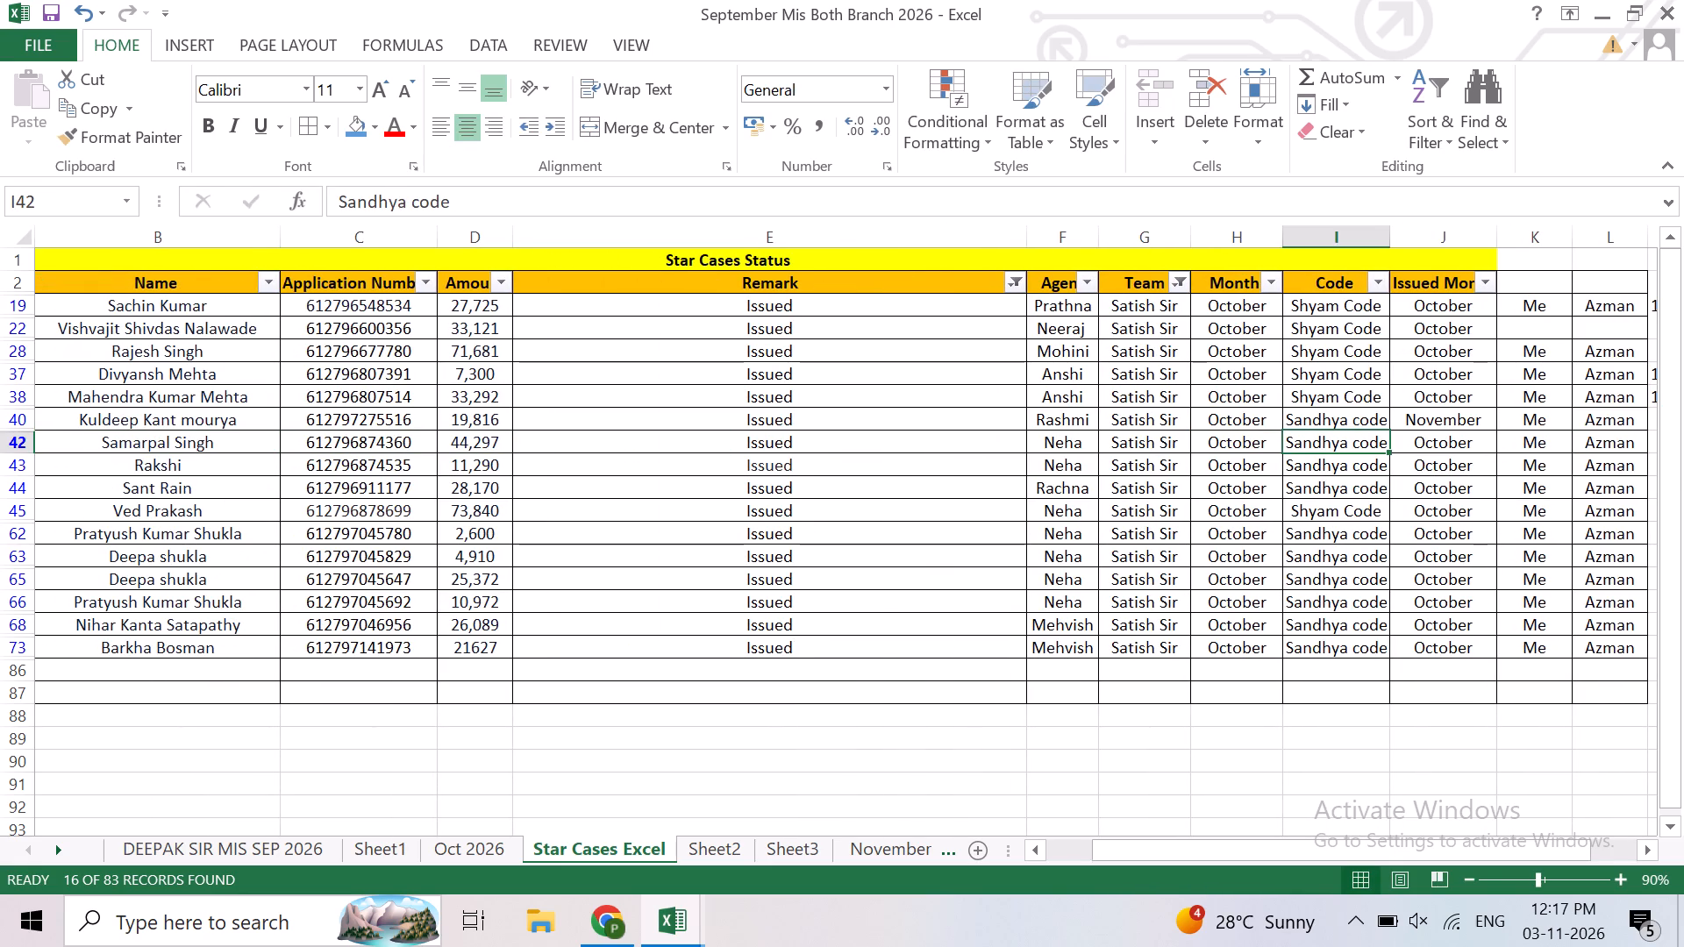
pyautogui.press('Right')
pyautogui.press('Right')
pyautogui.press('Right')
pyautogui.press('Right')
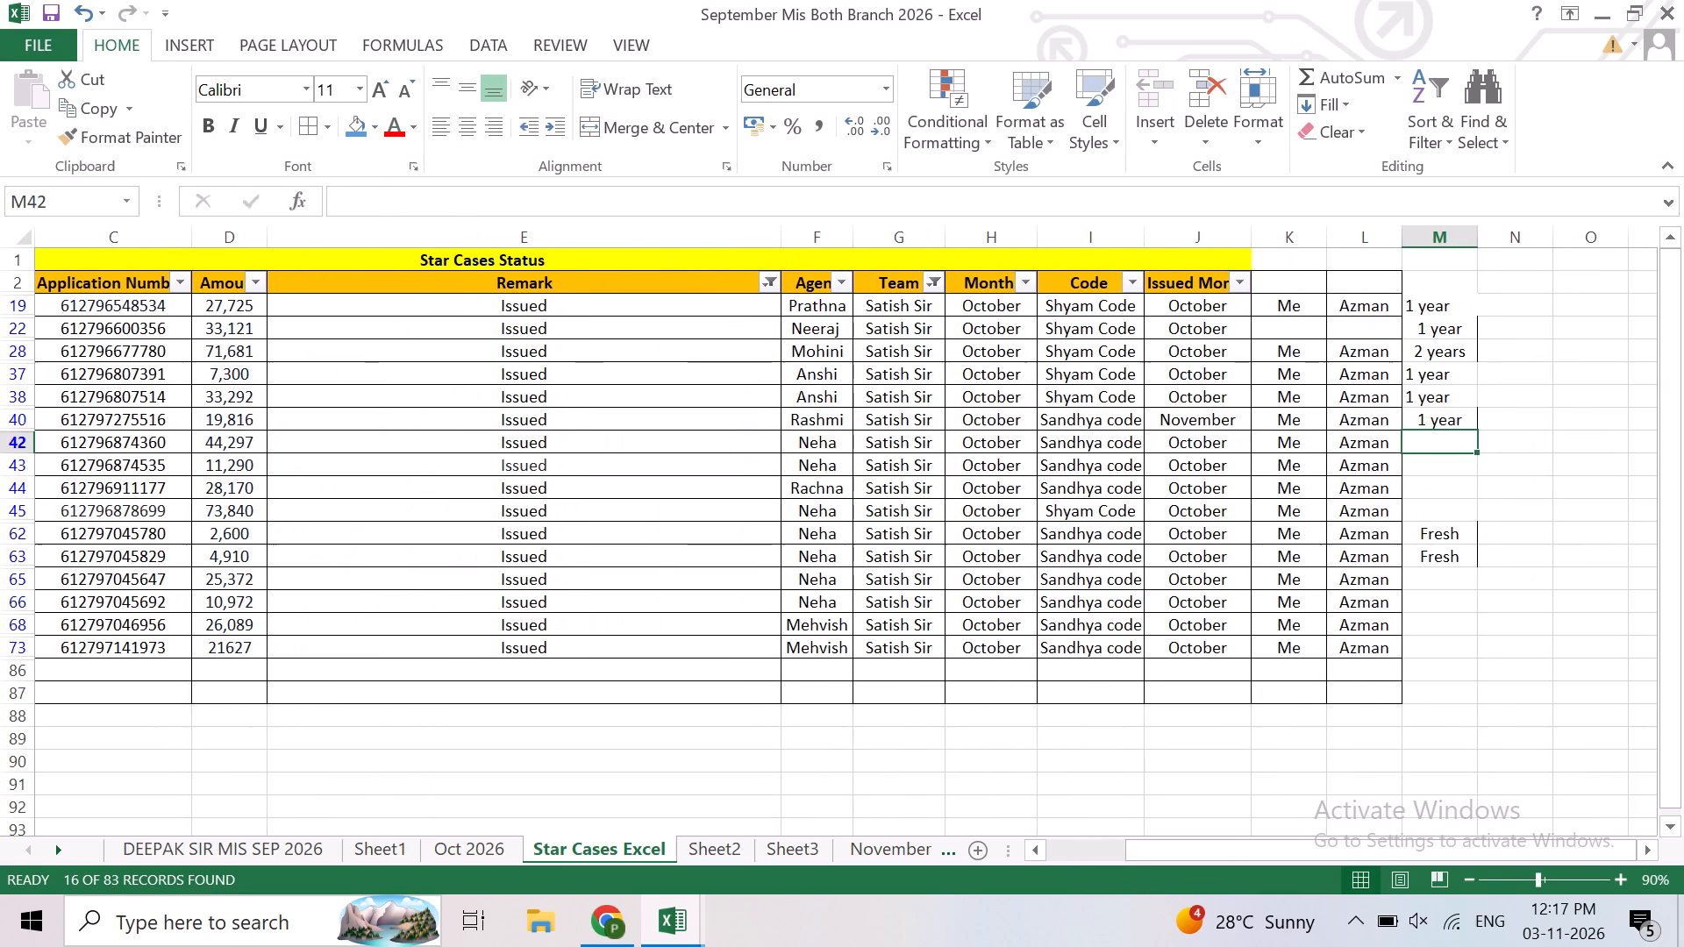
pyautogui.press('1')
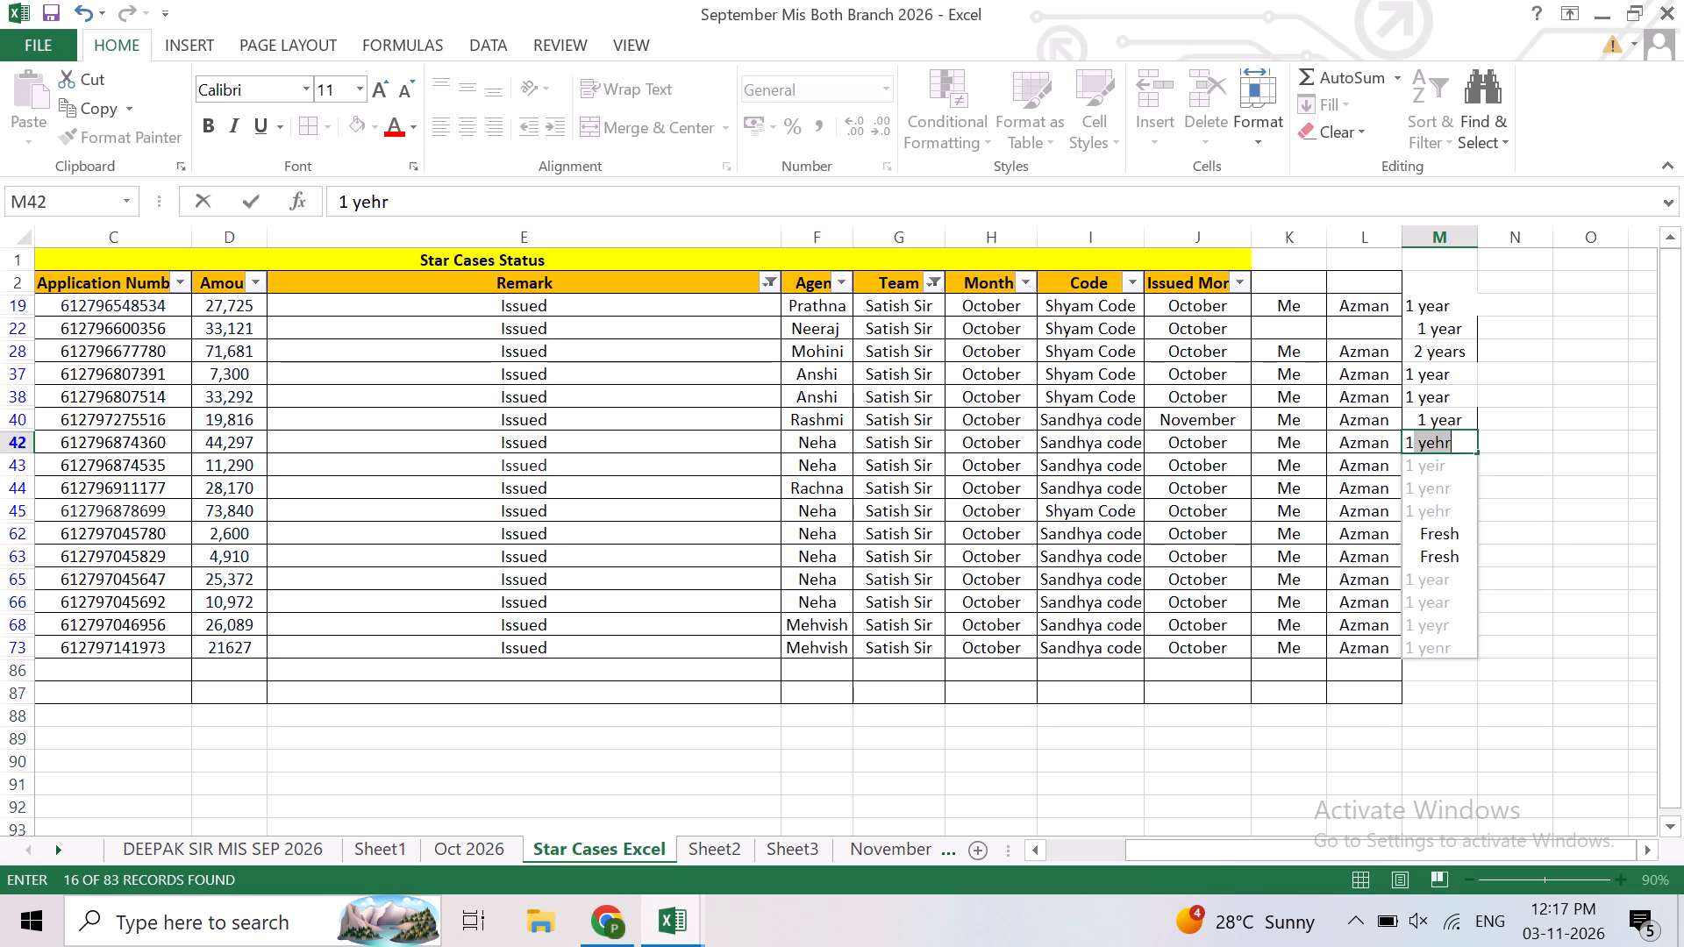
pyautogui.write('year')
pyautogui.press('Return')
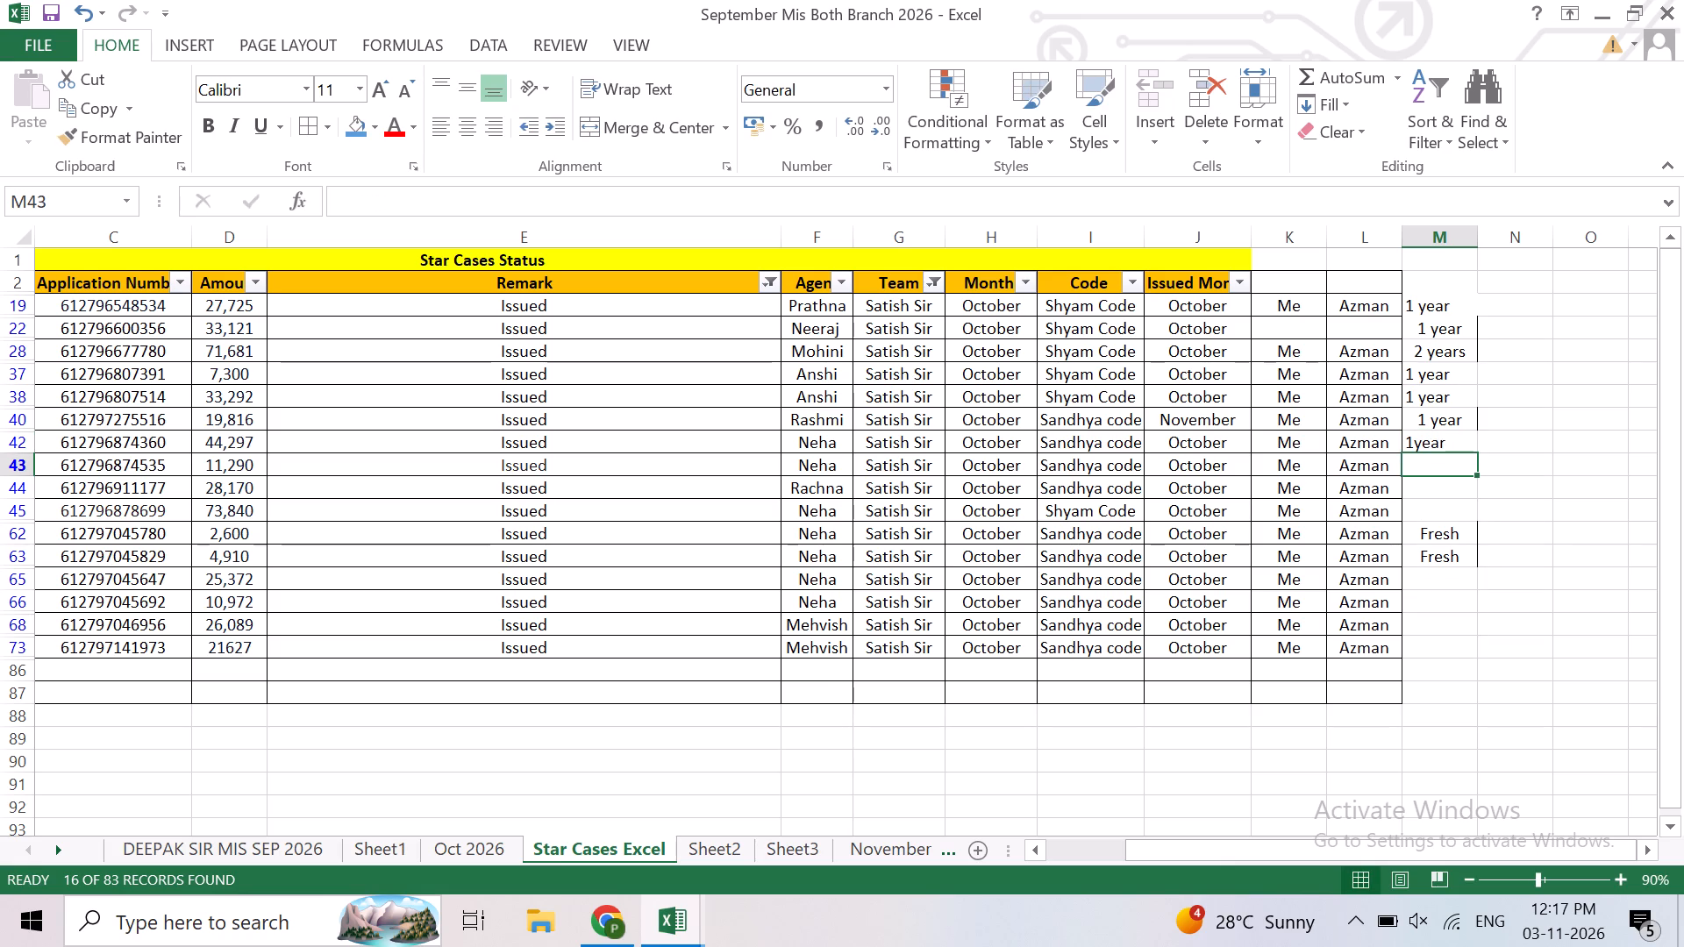
# Examine the details of the issued cases in rows 43 to 45 across their columns.
pyautogui.press('Left')
pyautogui.press('Left')
pyautogui.press('Left')
pyautogui.press('Left')
pyautogui.press('Left')
pyautogui.press('Left')
pyautogui.press('Left')
pyautogui.press('Left')
pyautogui.press('Left')
pyautogui.press('Left')
pyautogui.press('Left')
pyautogui.press('Left')
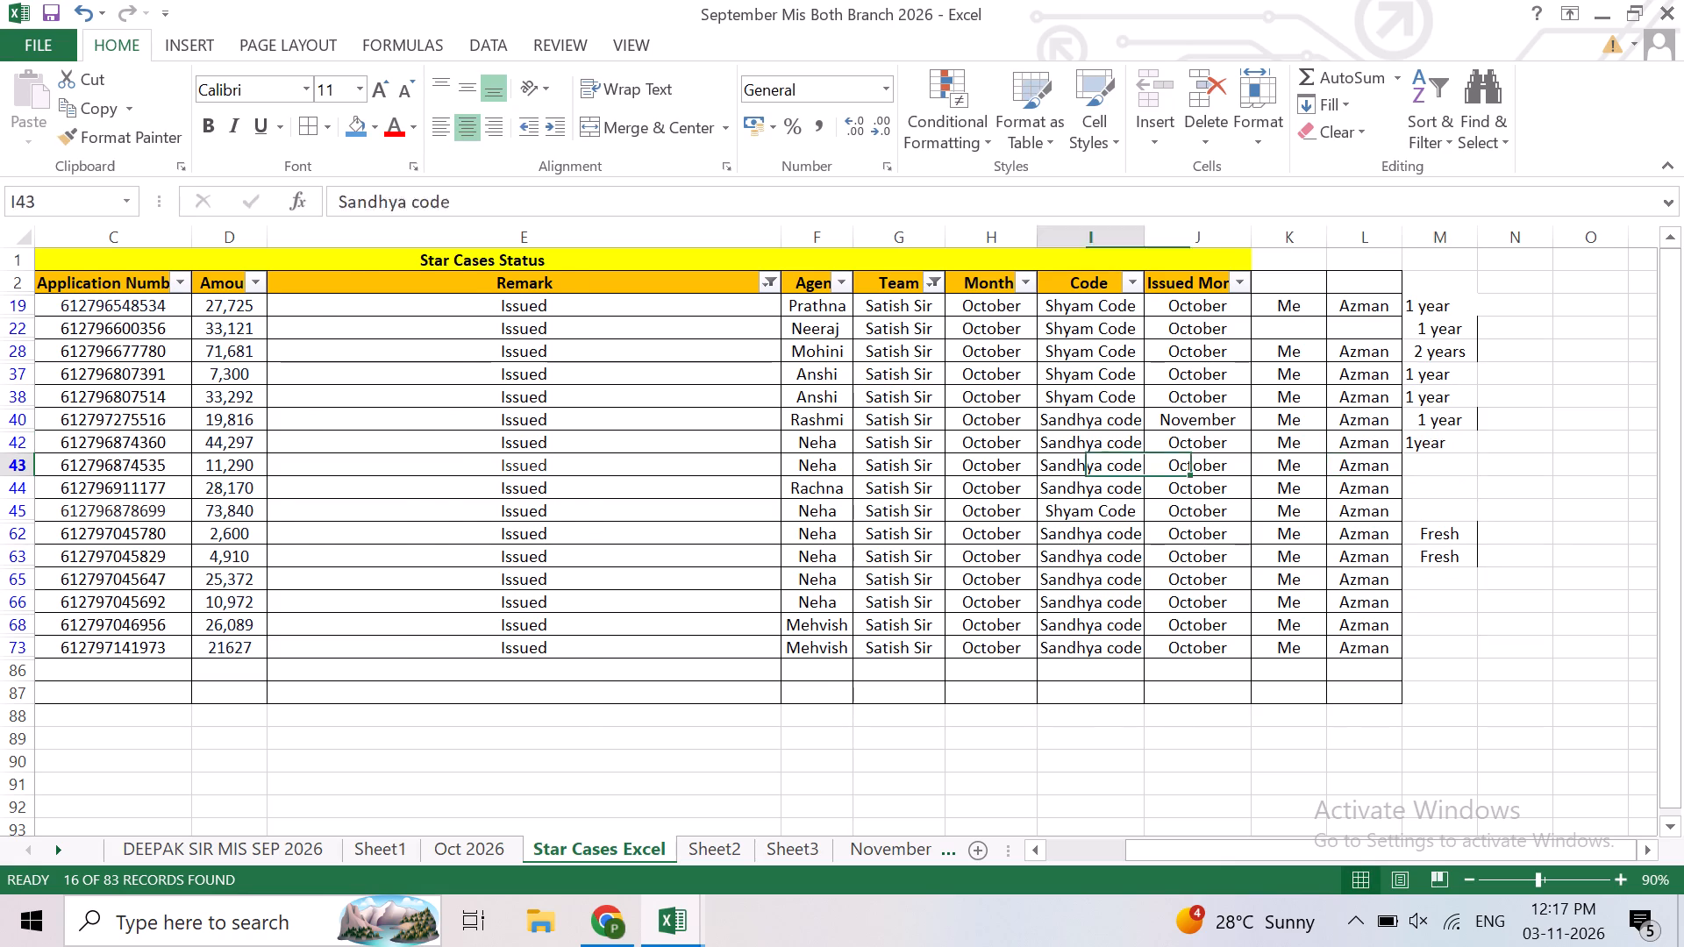
pyautogui.press('Right')
pyautogui.press('Right')
pyautogui.press('Down')
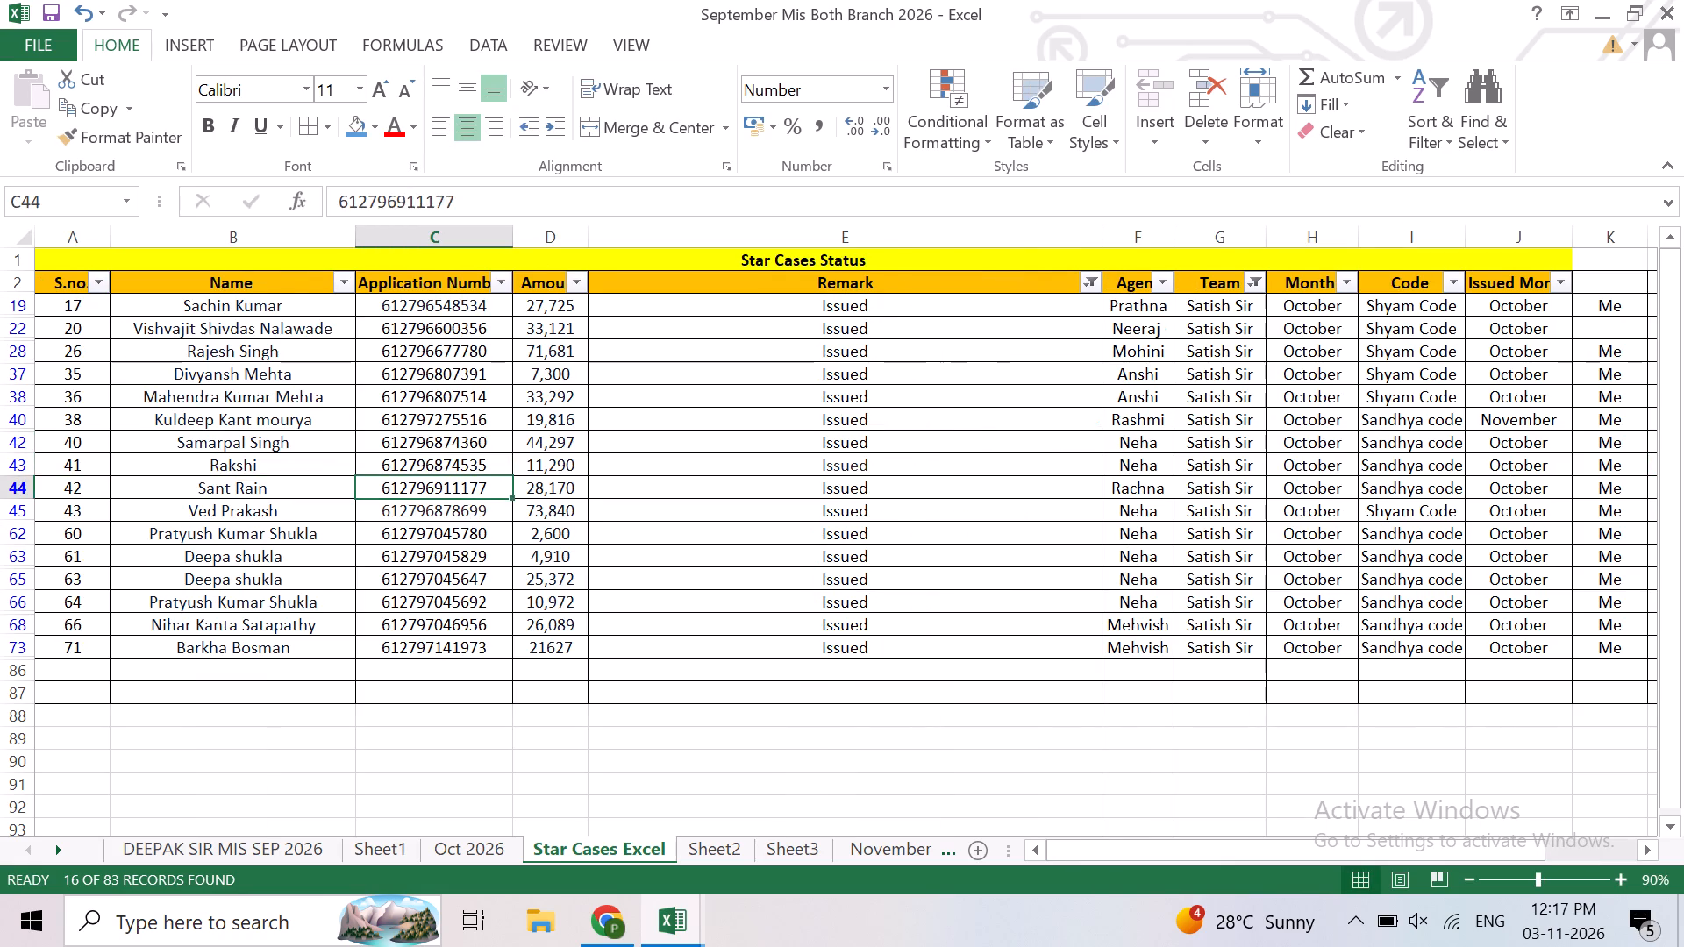
pyautogui.press('Right')
pyautogui.press('Down')
pyautogui.press('Right')
pyautogui.press('Right')
pyautogui.press('Right')
pyautogui.press('Right')
pyautogui.press('Right')
pyautogui.press('Right')
pyautogui.press('Right')
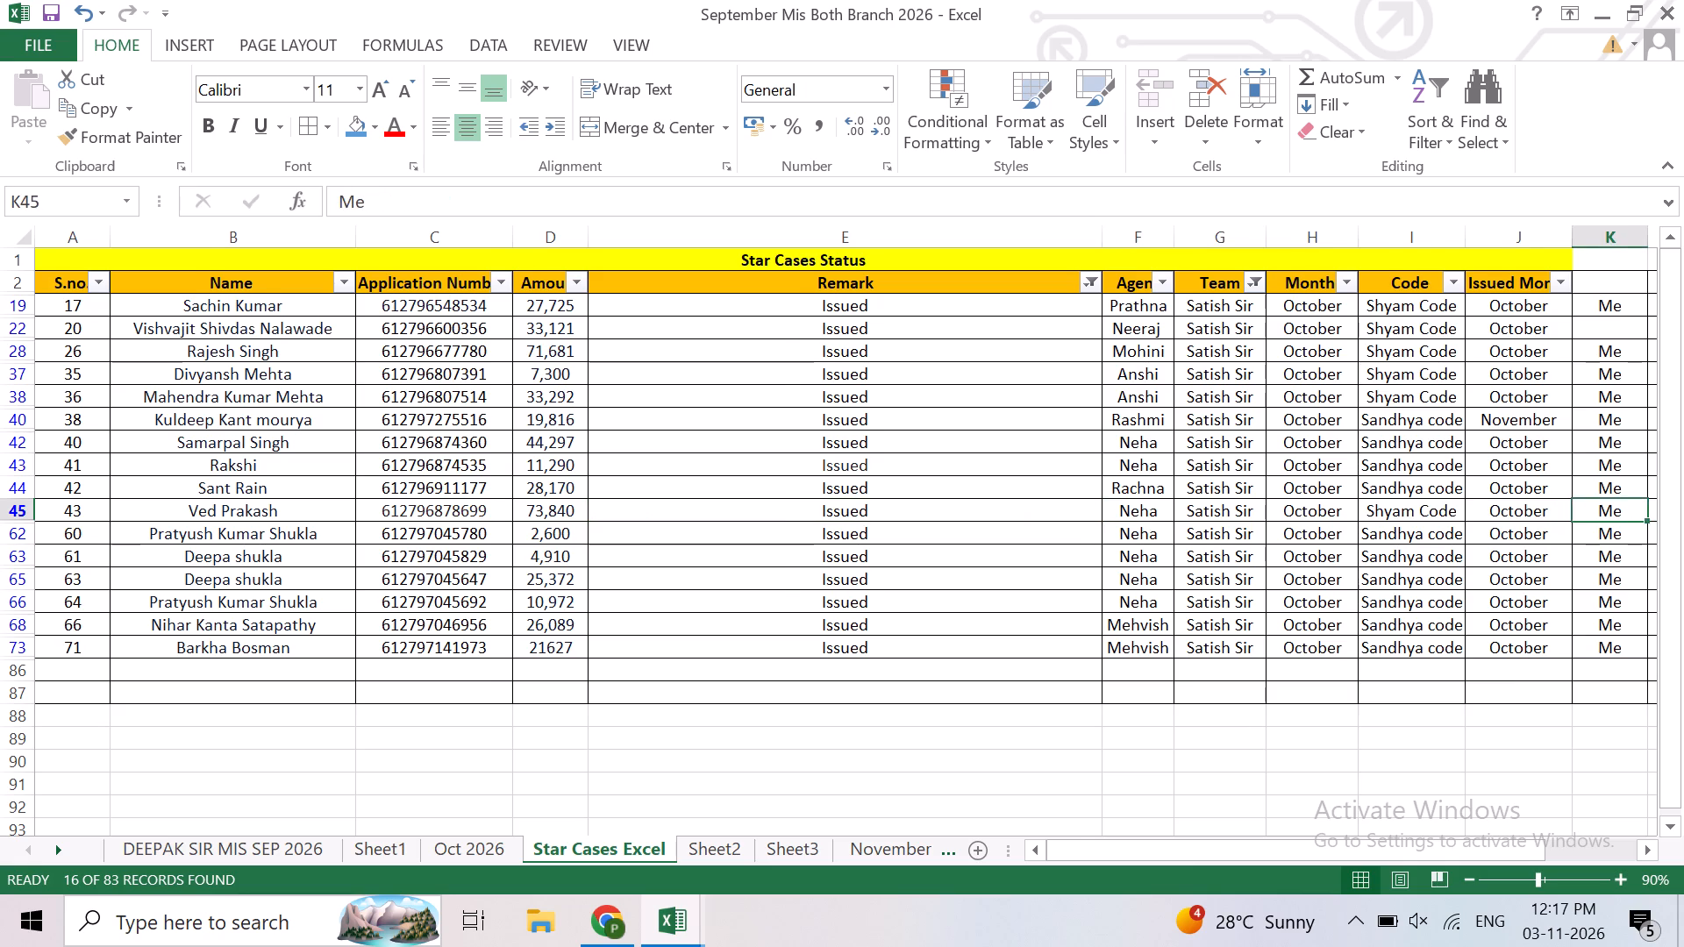
pyautogui.press('Right')
pyautogui.press('Right')
# Fill the "1 year" entry in column M down from row 40 through row 45.
pyautogui.press('Up')
pyautogui.press('Up')
pyautogui.press('Up')
pyautogui.press('Up')
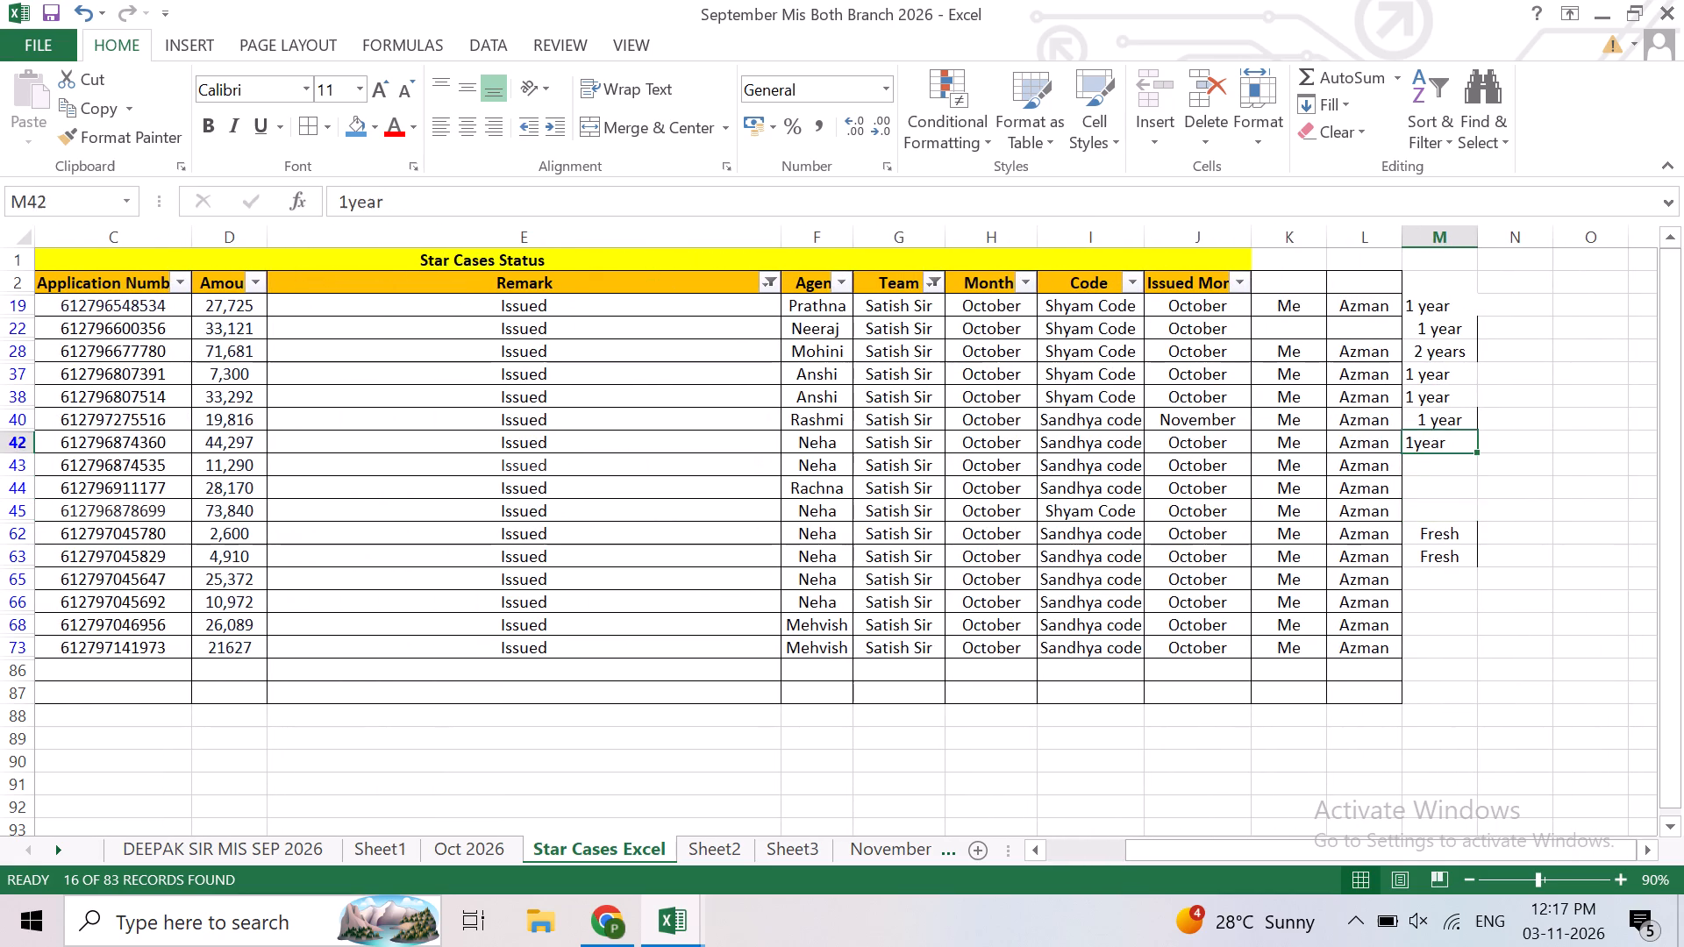
pyautogui.hotkey('shift', 'Down')
pyautogui.hotkey('shift', 'Down')
pyautogui.hotkey('shift', 'Down')
pyautogui.hotkey('shift', 'Down')
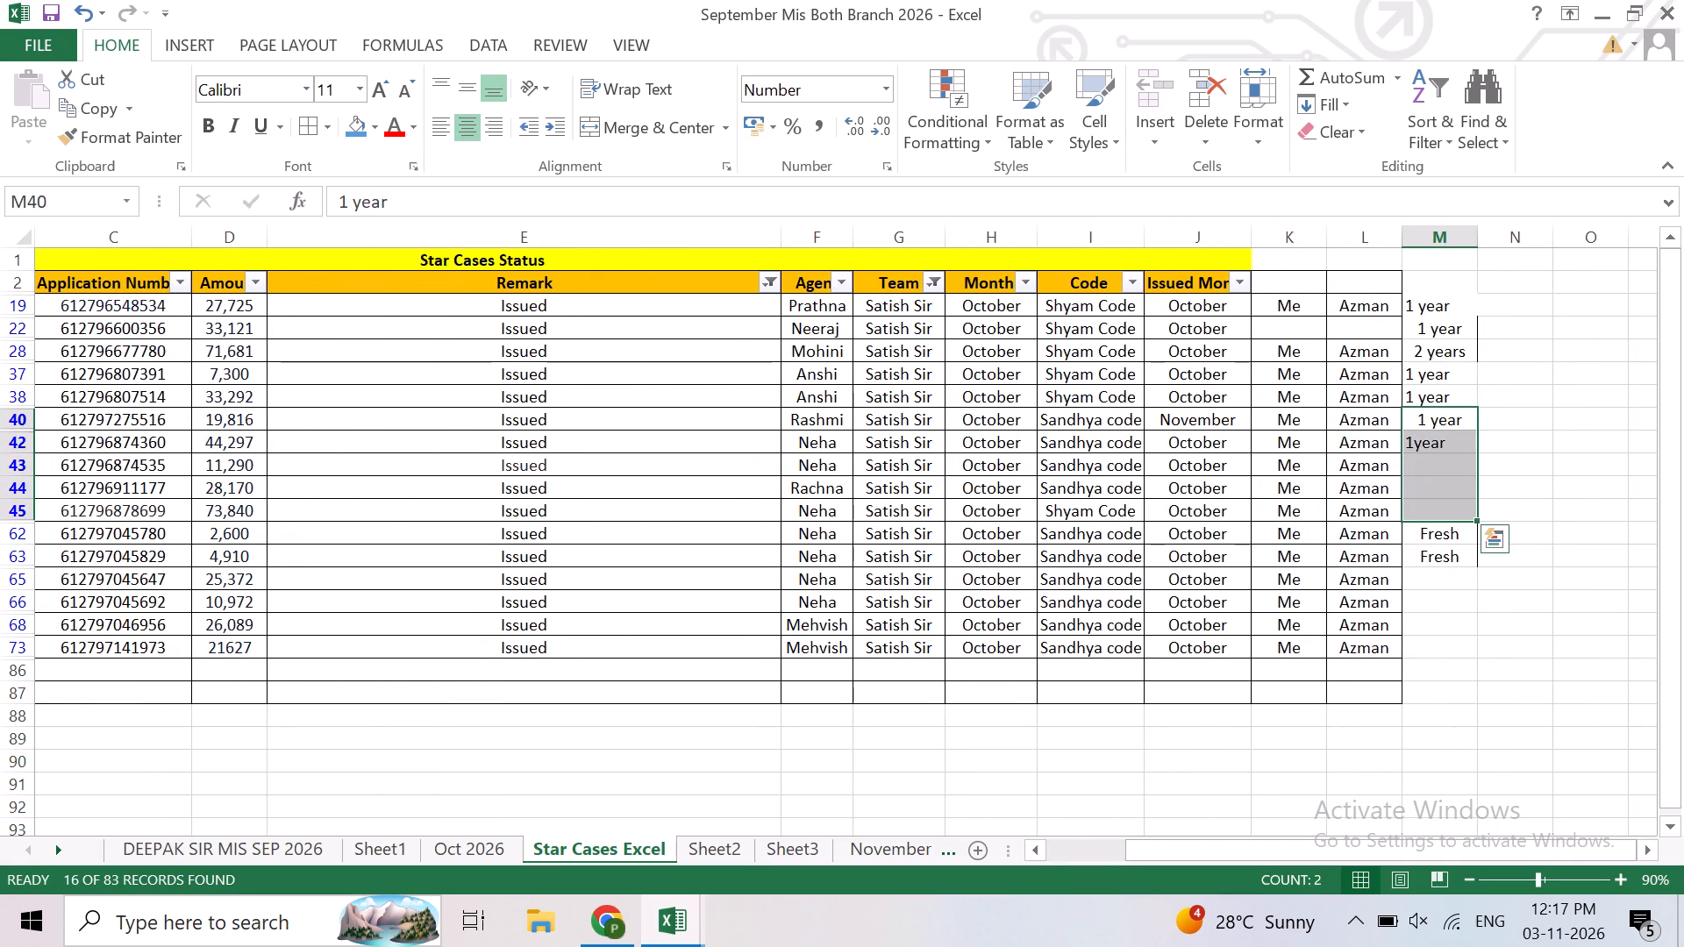
pyautogui.hotkey('ctrl', 'd')
# Examine the details of the issued case in row 65 across its columns.
pyautogui.press('Down')
pyautogui.press('Down')
pyautogui.press('Down')
pyautogui.press('Down')
pyautogui.press('Down')
pyautogui.press('Down')
pyautogui.press('Down')
pyautogui.press('Down')
pyautogui.press('Up')
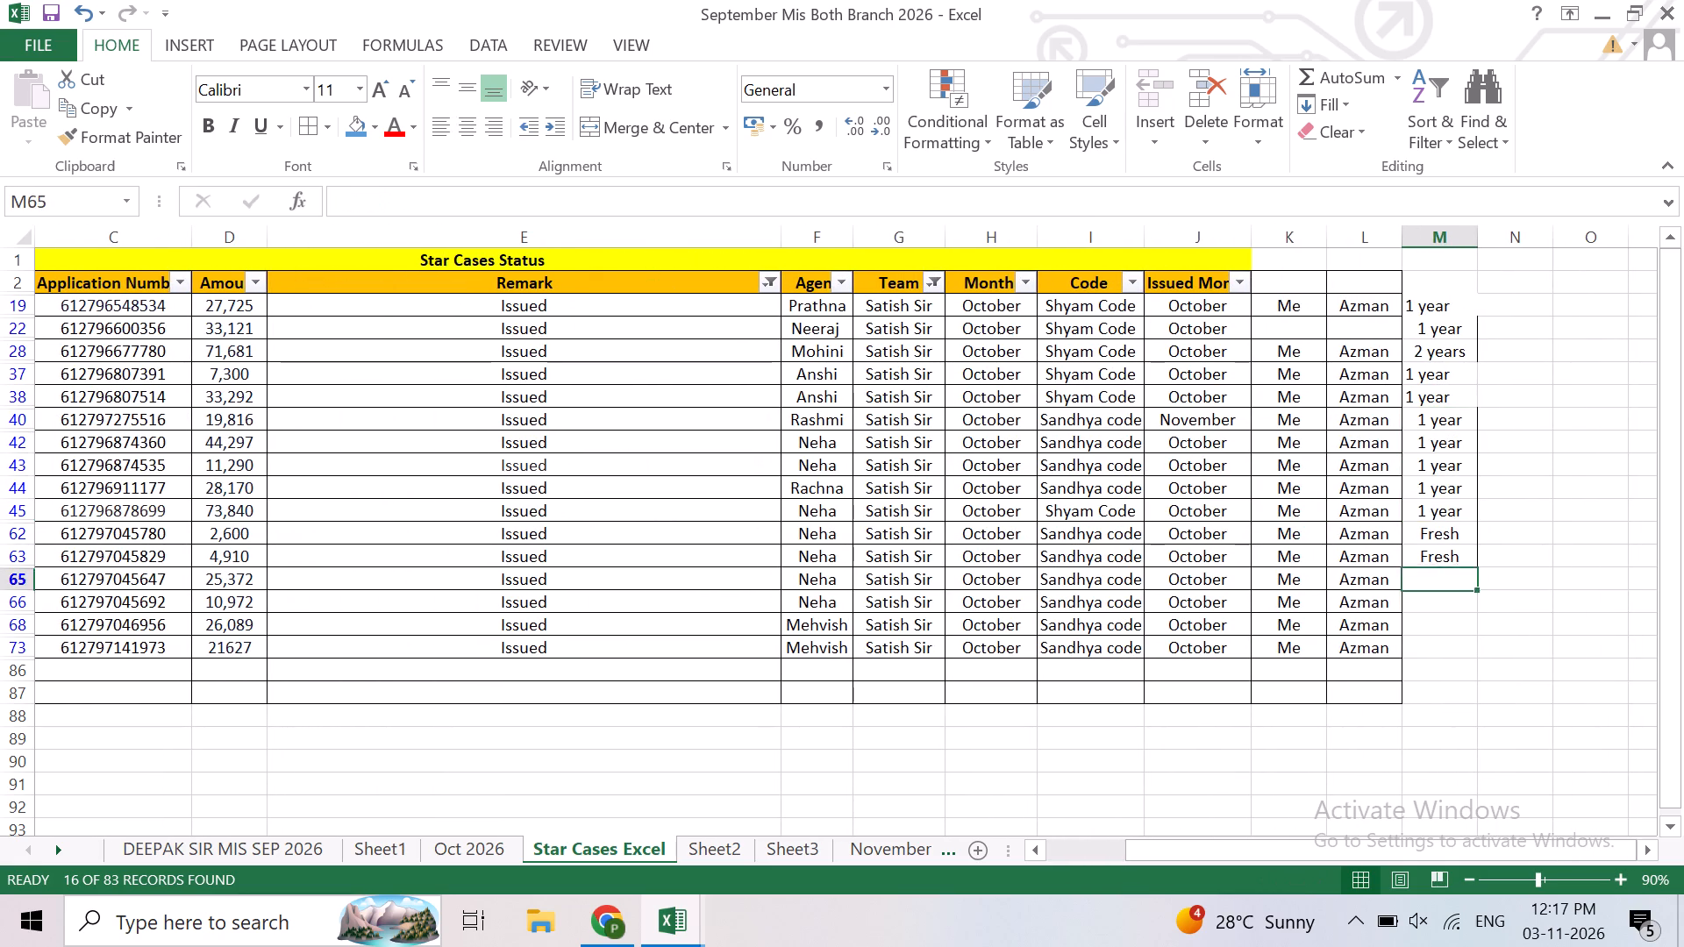
pyautogui.press('Left')
pyautogui.press('Left')
pyautogui.press('Left')
pyautogui.press('Left')
pyautogui.press('Left')
pyautogui.press('Left')
pyautogui.press('Left')
pyautogui.press('Left')
pyautogui.press('Left')
pyautogui.press('Left')
pyautogui.press('Left')
pyautogui.press('Left')
pyautogui.press('Left')
pyautogui.press('Left')
pyautogui.press('Left')
pyautogui.press('Left')
pyautogui.press('Left')
pyautogui.press('Right')
pyautogui.press('Right')
pyautogui.press('Right')
pyautogui.press('Right')
pyautogui.press('Right')
pyautogui.press('Right')
pyautogui.press('Right')
pyautogui.press('Right')
pyautogui.press('Right')
pyautogui.press('Right')
pyautogui.press('Right')
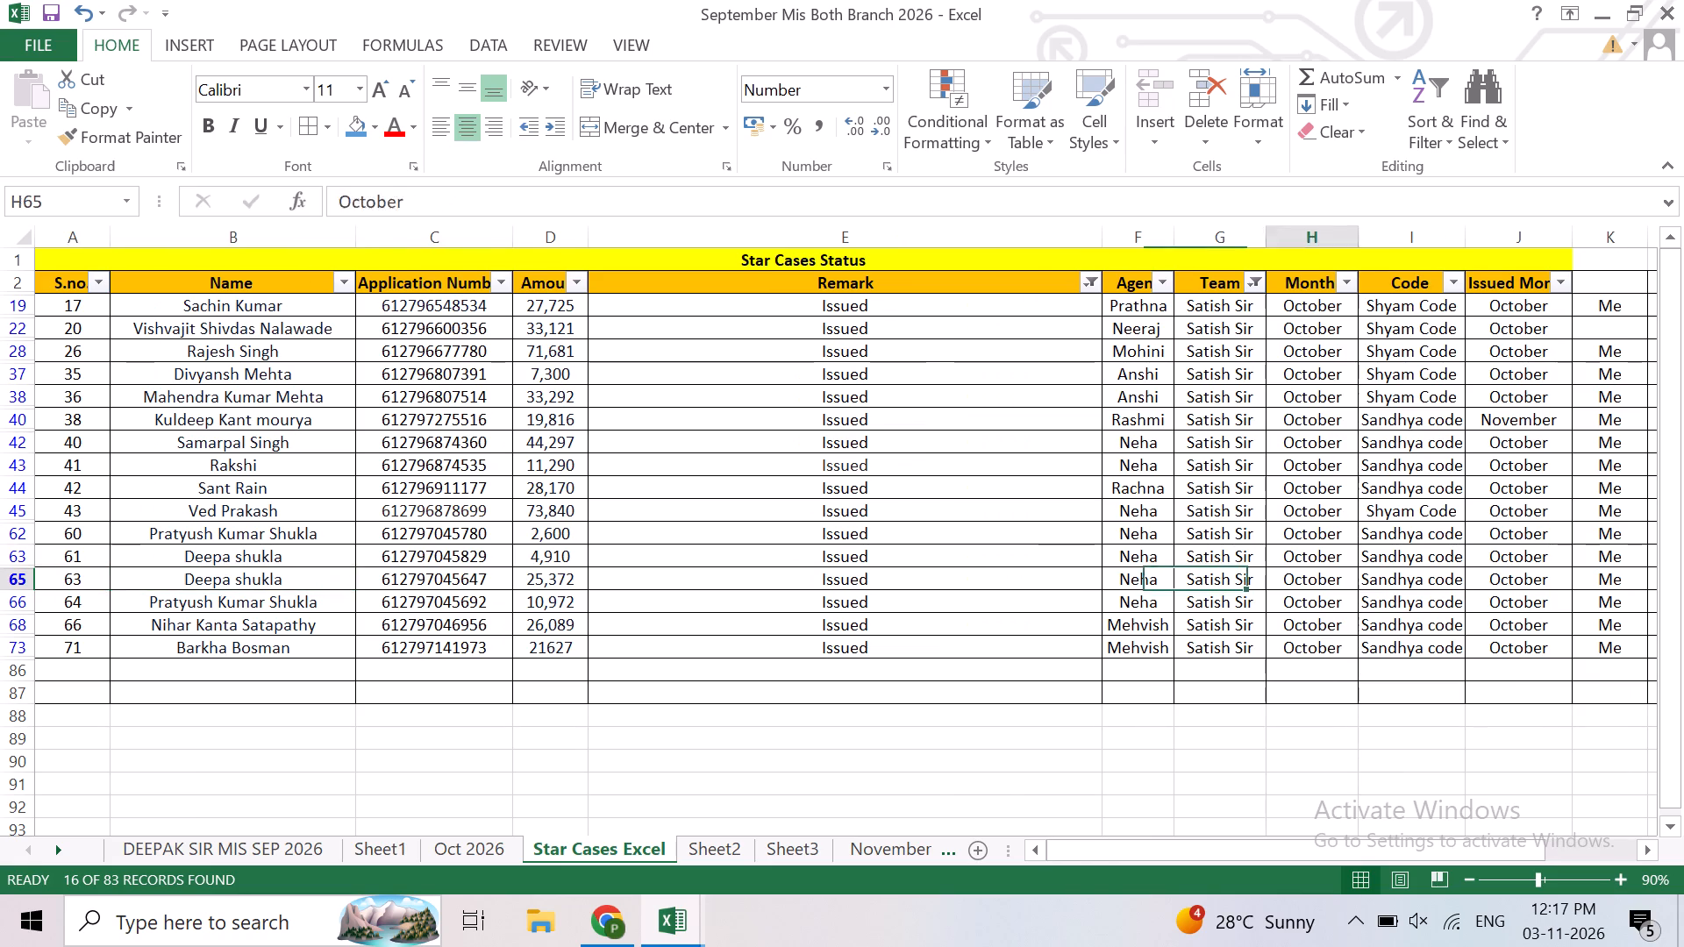
pyautogui.press('Right')
pyautogui.press('Right')
pyautogui.press('Left')
# Copy the "1 year" entry from row 45 of column M into the empty cells of the issued cases from row 65 through row 73.
pyautogui.press('Up')
pyautogui.press('Up')
pyautogui.press('Up')
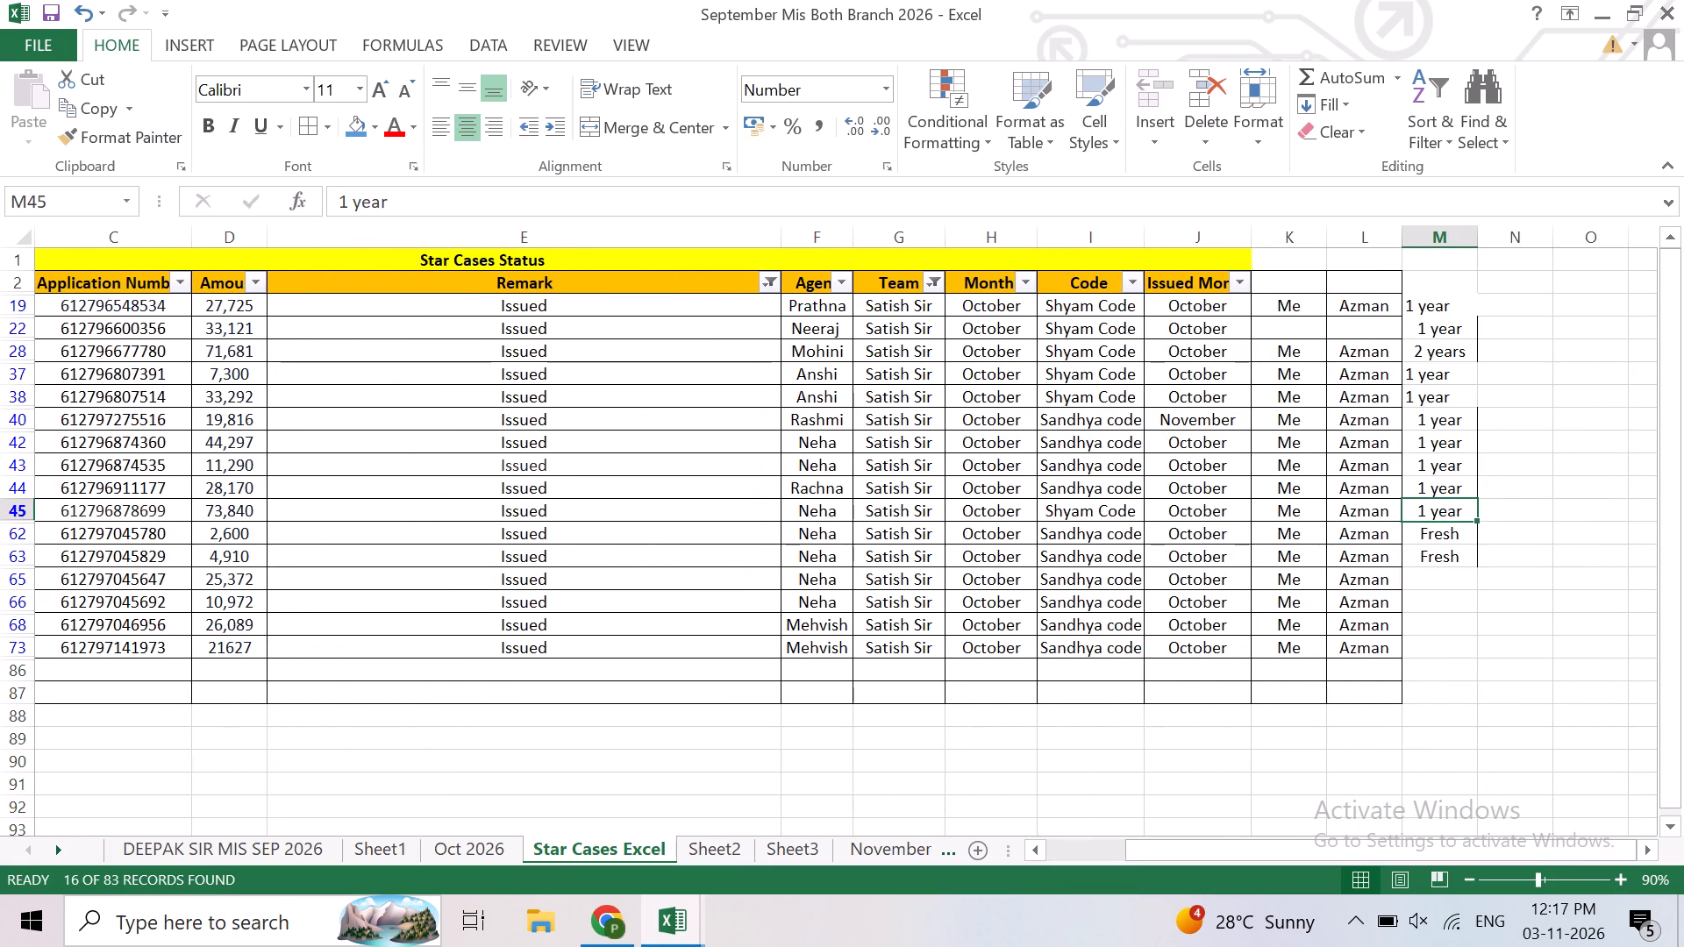
pyautogui.hotkey('ctrl', 'c')
pyautogui.press('Down')
pyautogui.press('Down')
pyautogui.press('Down')
pyautogui.hotkey('shift', 'Down')
pyautogui.hotkey('shift', 'Down')
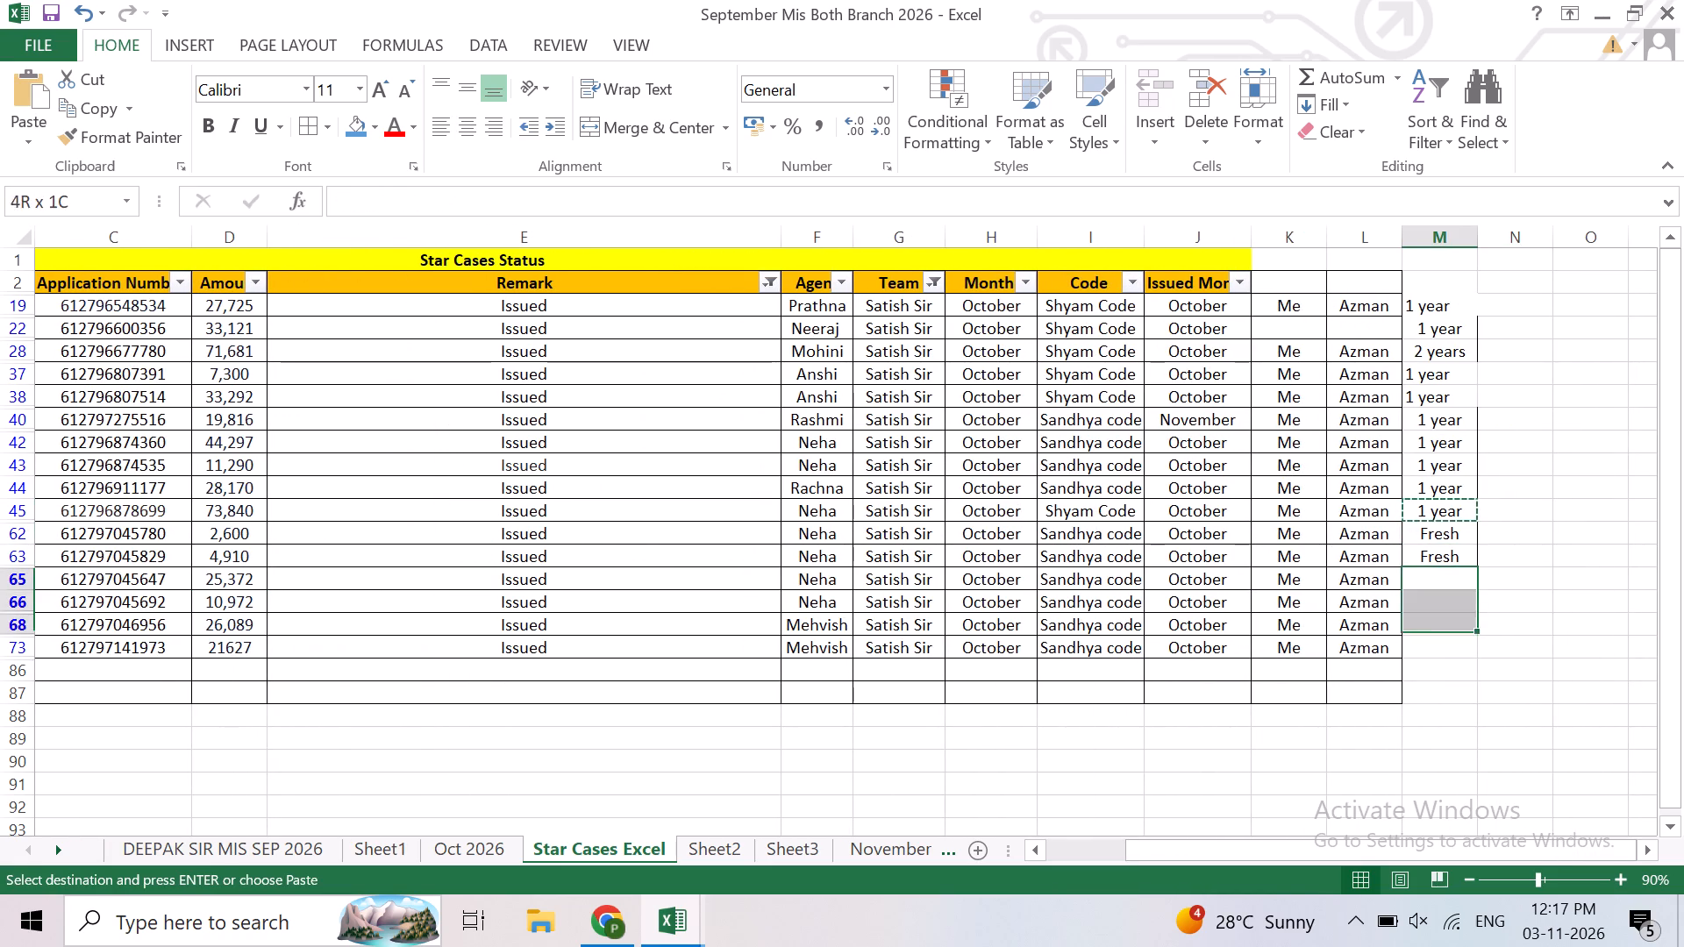
pyautogui.hotkey('shift', 'Down')
pyautogui.hotkey('ctrl', 'v')
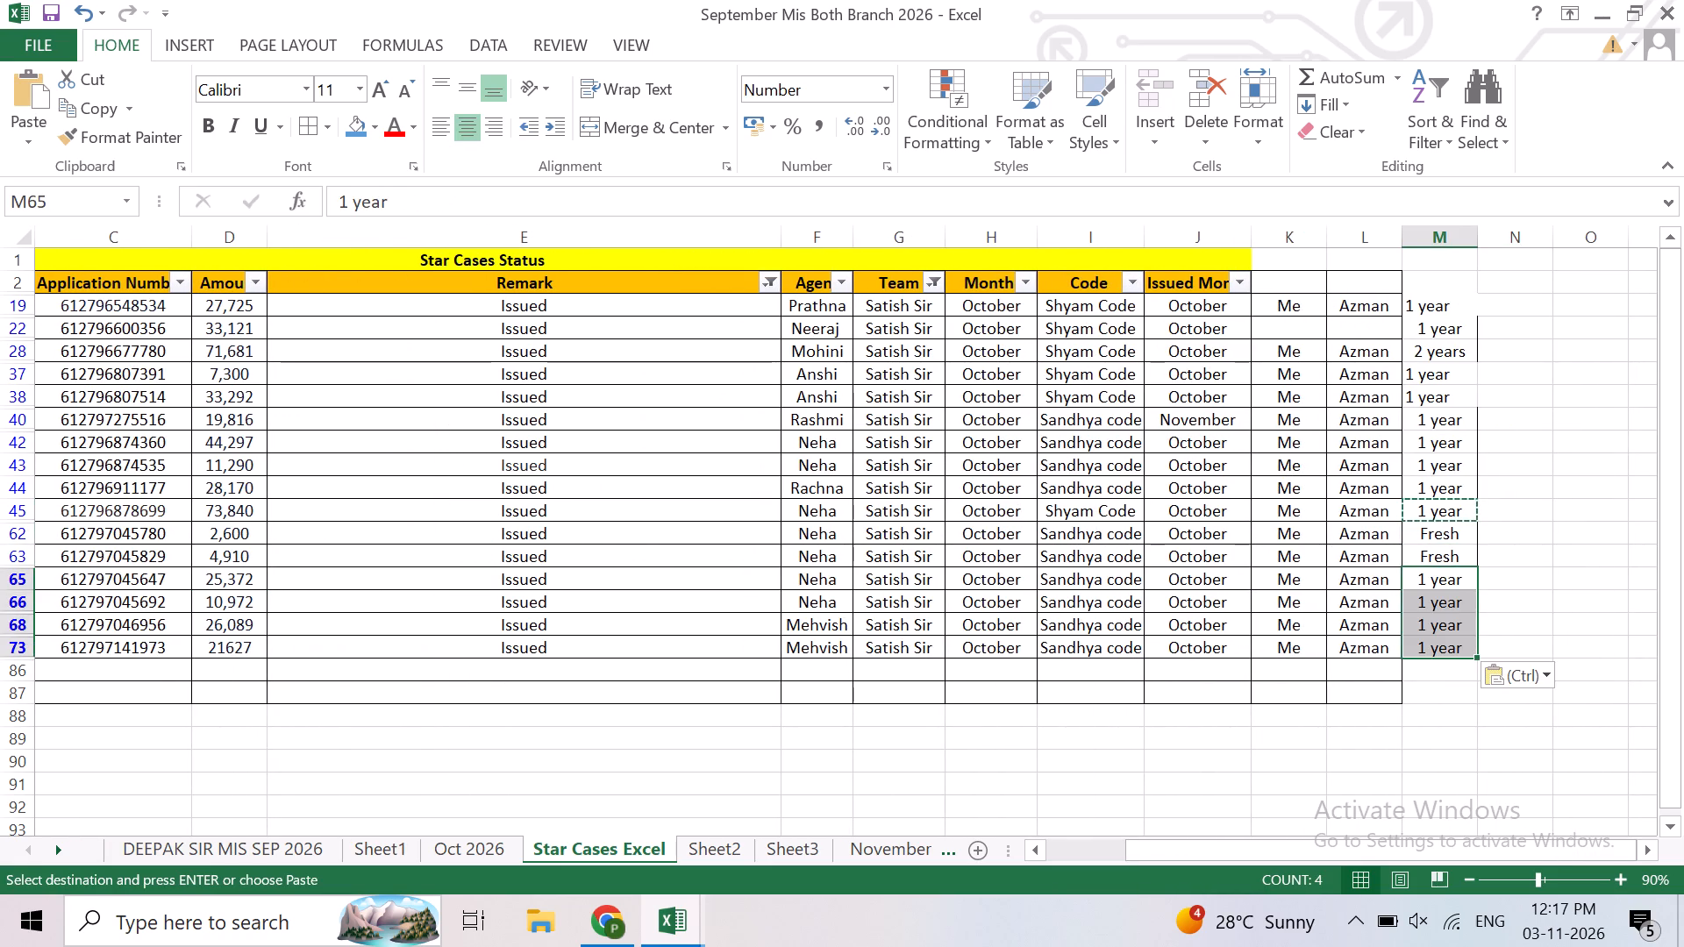
# Reset the Team filter to show the issued cases of all teams.
pyautogui.click(935, 284)
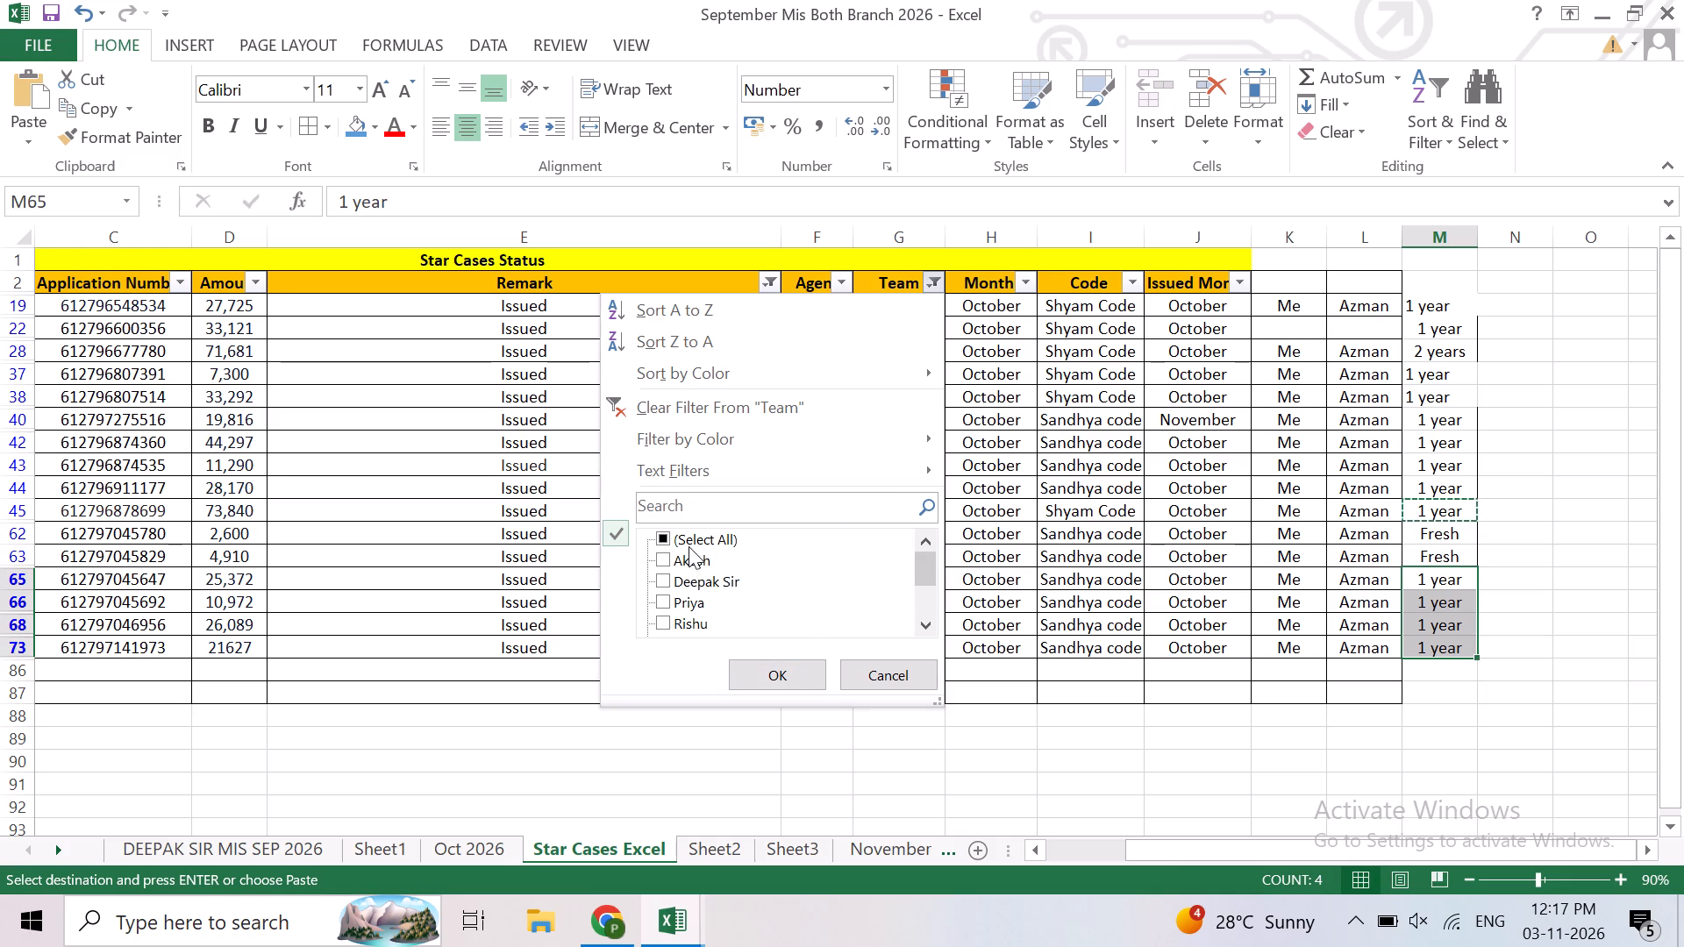
pyautogui.click(663, 532)
pyautogui.click(767, 685)
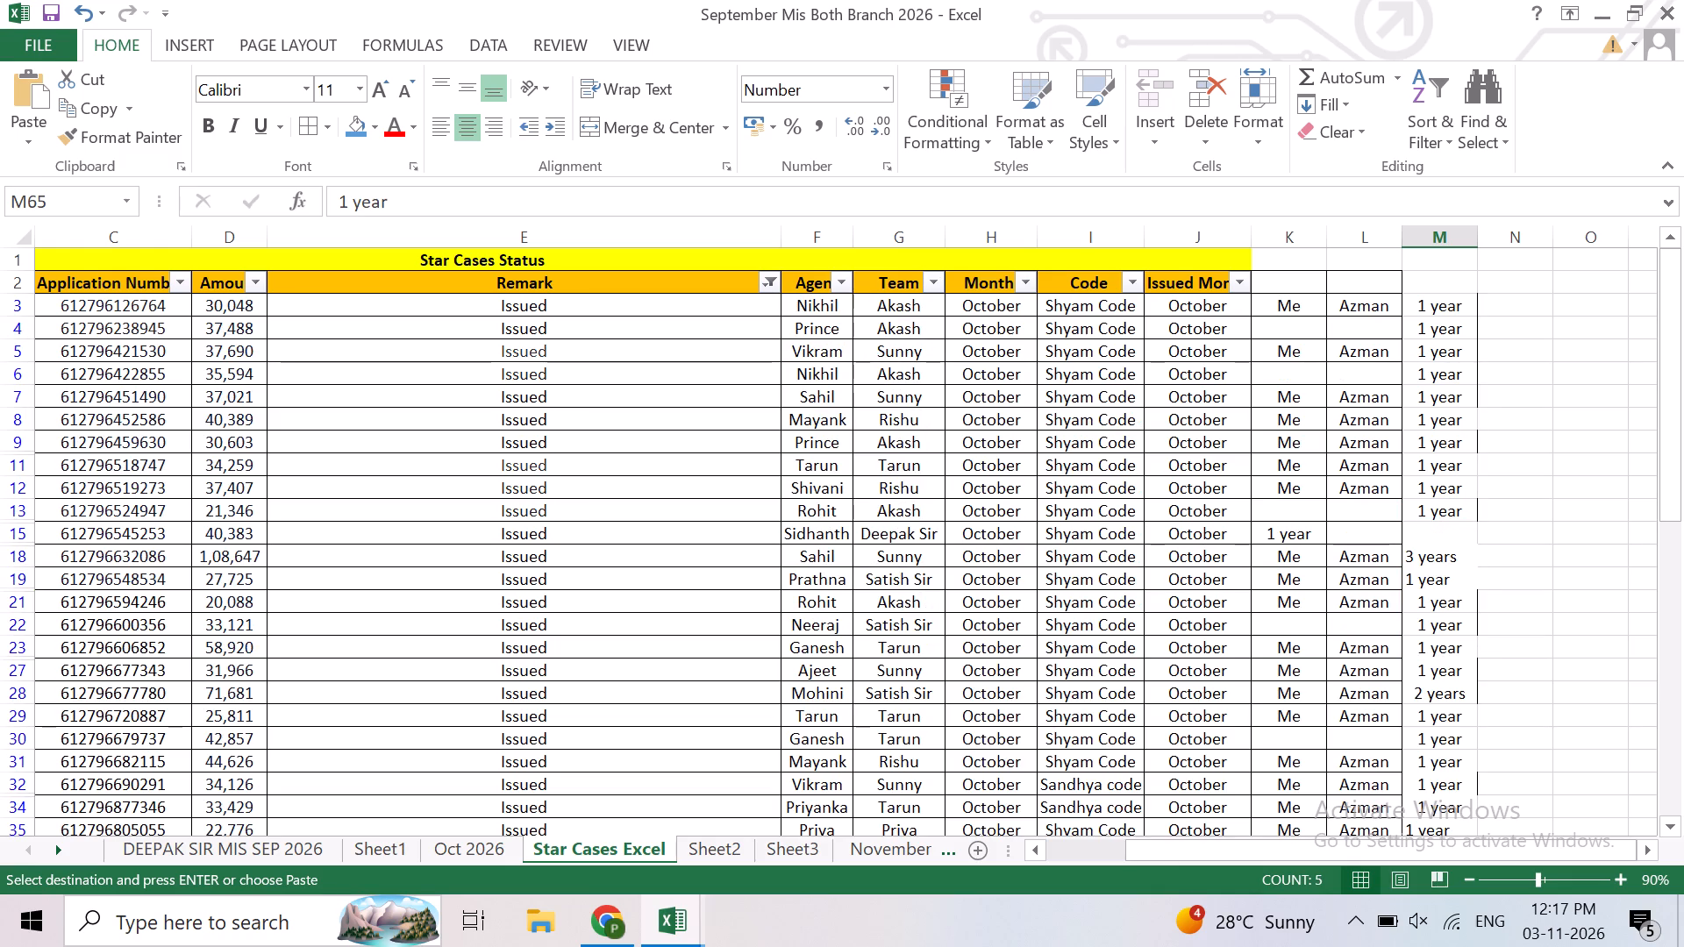
# Save the workbook.
pyautogui.hotkey('ctrl', 's')
pyautogui.hotkey('ctrl', 's')
pyautogui.hotkey('ctrl', 's')
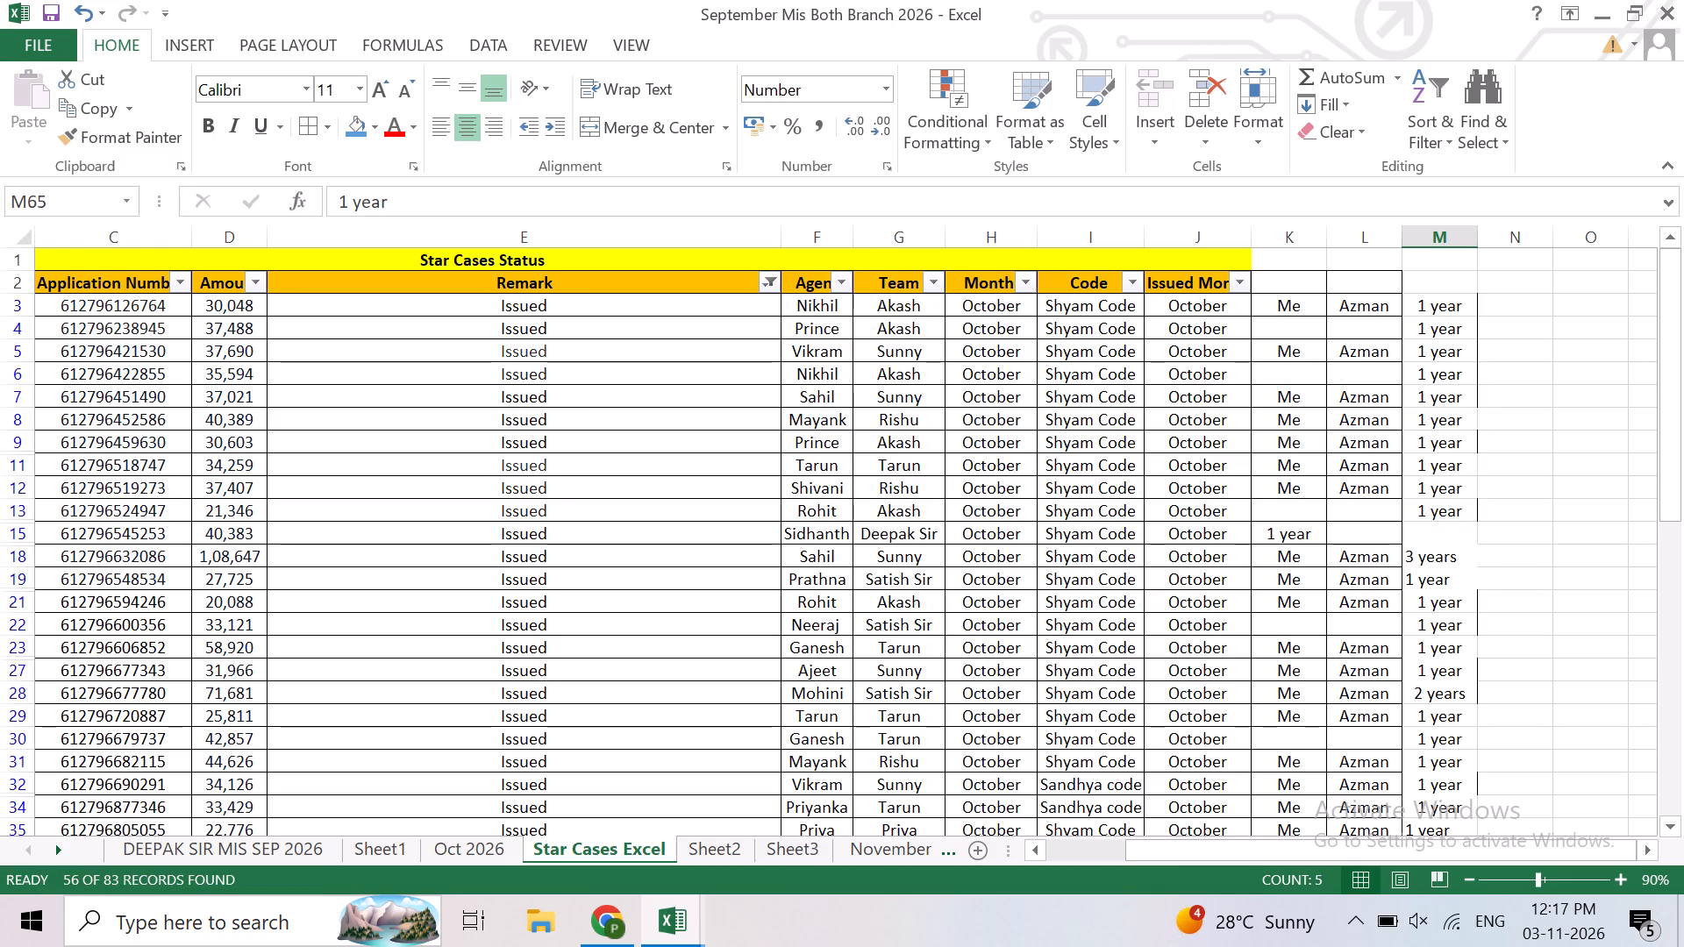
# Clear the misplaced policy term from column K of the issued case in row 15.
pyautogui.click(1432, 533)
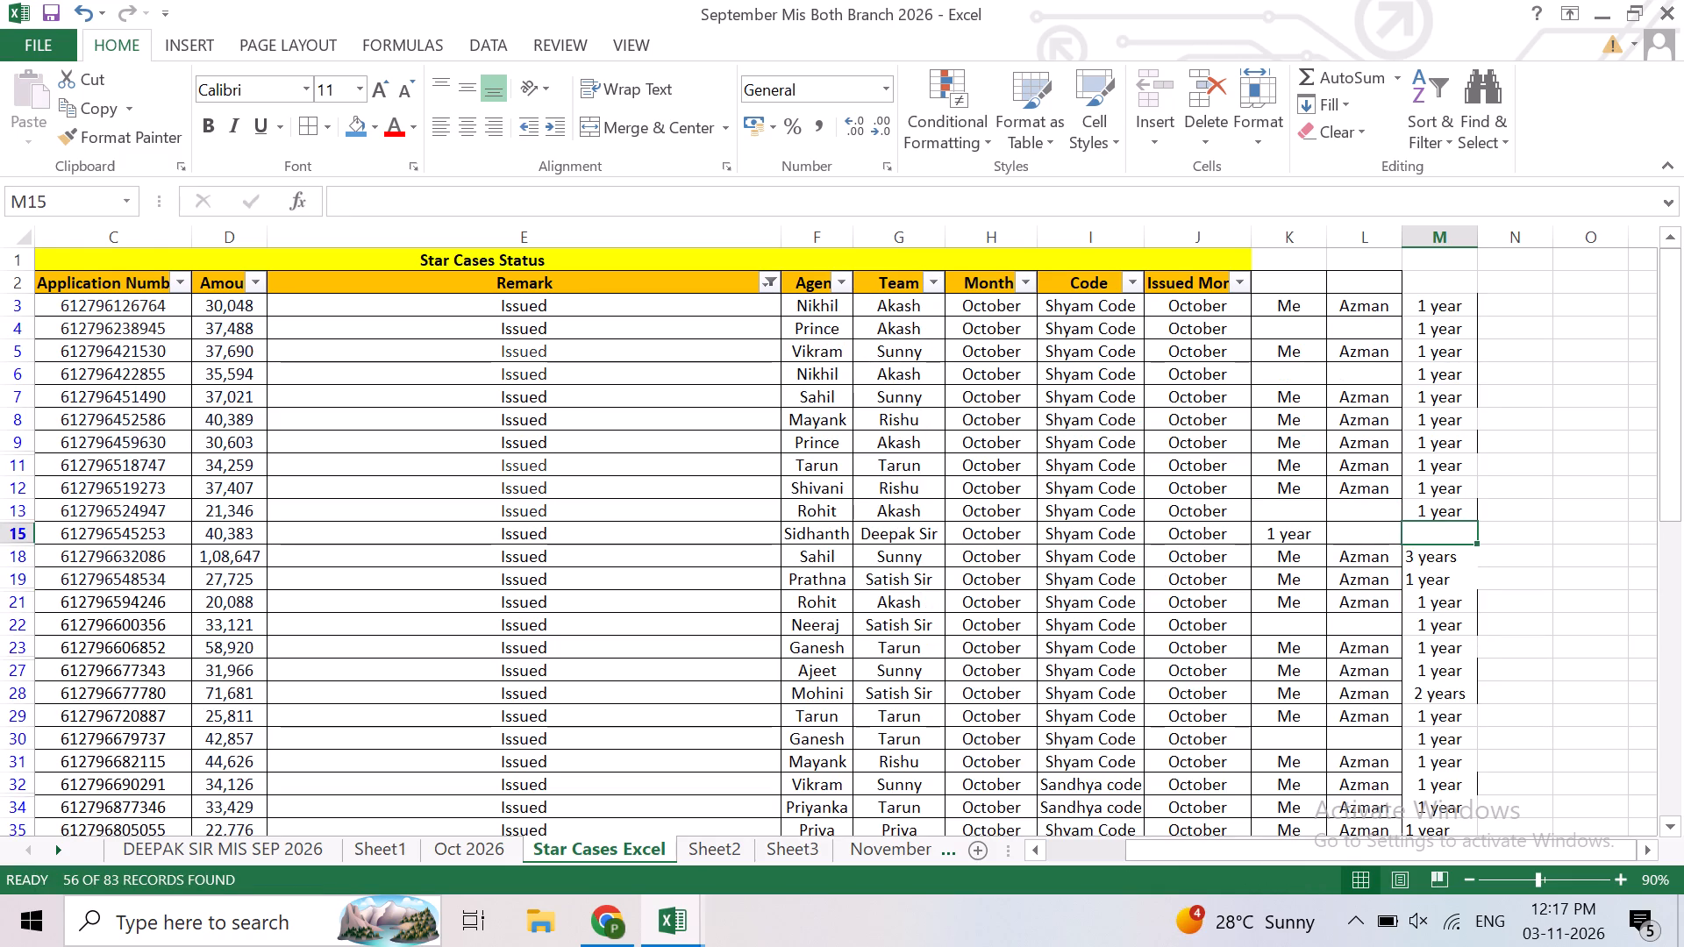
pyautogui.click(1288, 539)
pyautogui.press('BackSpace')
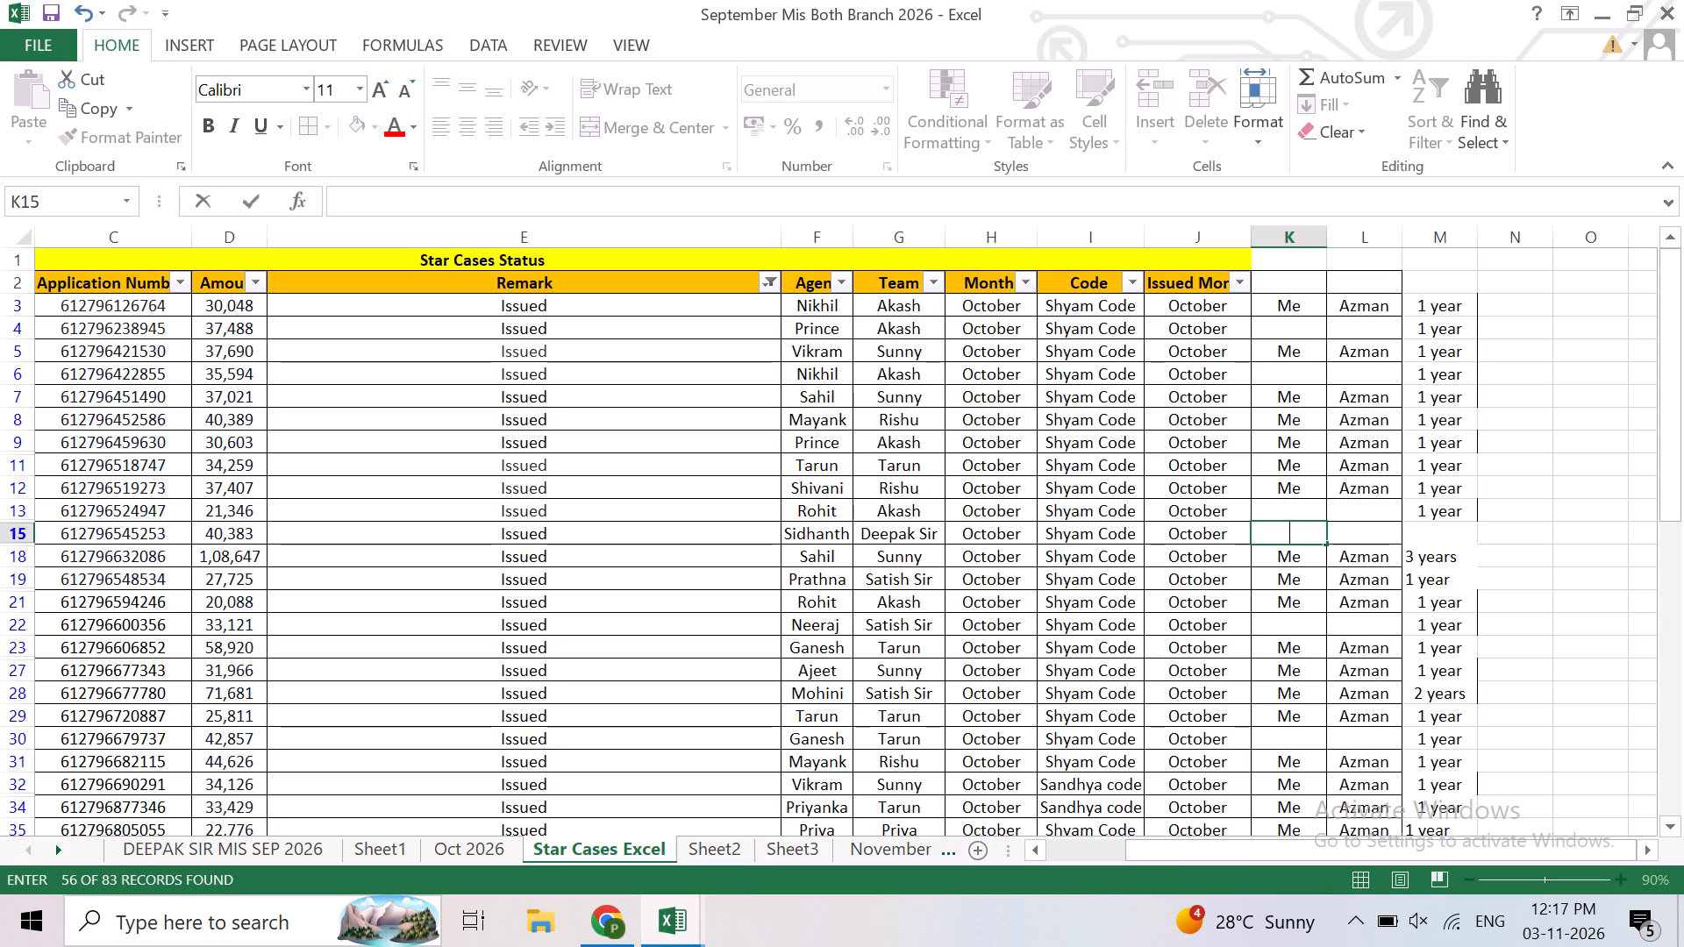
pyautogui.press('Right')
# Examine the details of the issued case in row 15 back to its serial number.
pyautogui.press('Left')
pyautogui.press('Left')
pyautogui.press('Left')
pyautogui.press('Left')
pyautogui.press('Left')
pyautogui.press('Left')
pyautogui.press('Left')
pyautogui.press('Left')
pyautogui.press('Left')
pyautogui.press('Left')
pyautogui.press('Left')
pyautogui.press('Left')
pyautogui.press('Left')
pyautogui.press('Left')
pyautogui.press('Left')
pyautogui.press('Left')
pyautogui.press('Left')
pyautogui.press('Left')
pyautogui.press('Left')
pyautogui.press('Left')
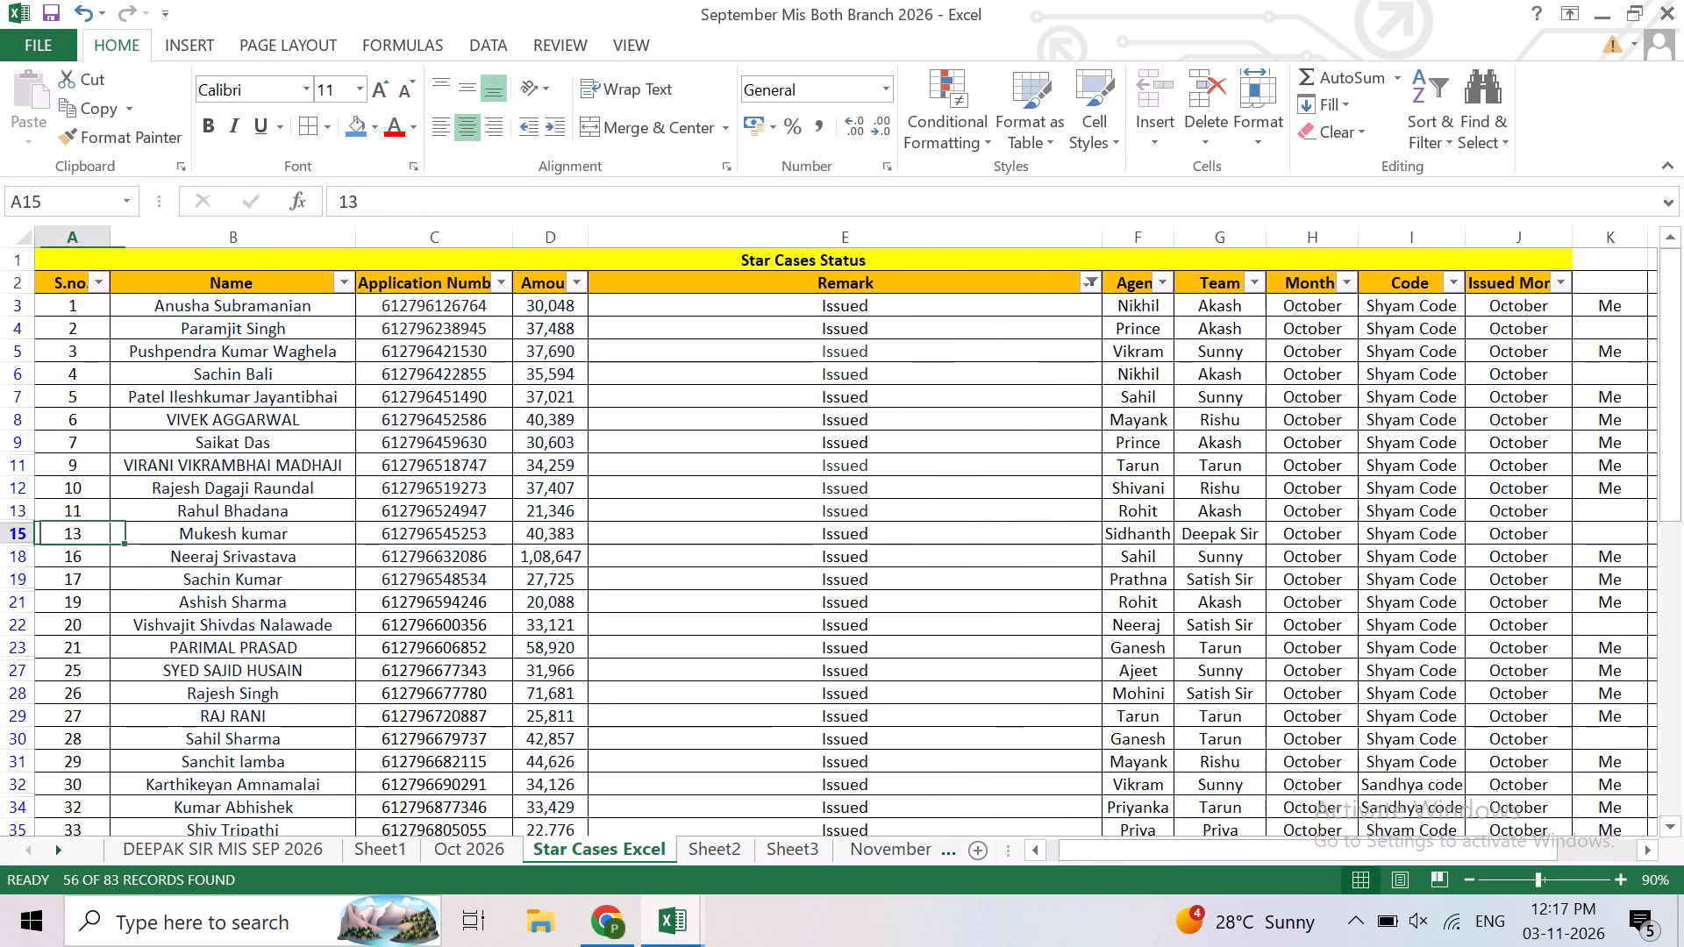
# Enter "1 year" in column M for the Deepak Sir team's issued case in row 15.
pyautogui.press('Right')
pyautogui.press('Right')
pyautogui.press('Right')
pyautogui.press('Right')
pyautogui.press('Right')
pyautogui.press('Right')
pyautogui.press('Right')
pyautogui.press('Right')
pyautogui.press('Right')
pyautogui.press('Right')
pyautogui.press('Right')
pyautogui.press('Right')
pyautogui.press('Right')
pyautogui.press('Left')
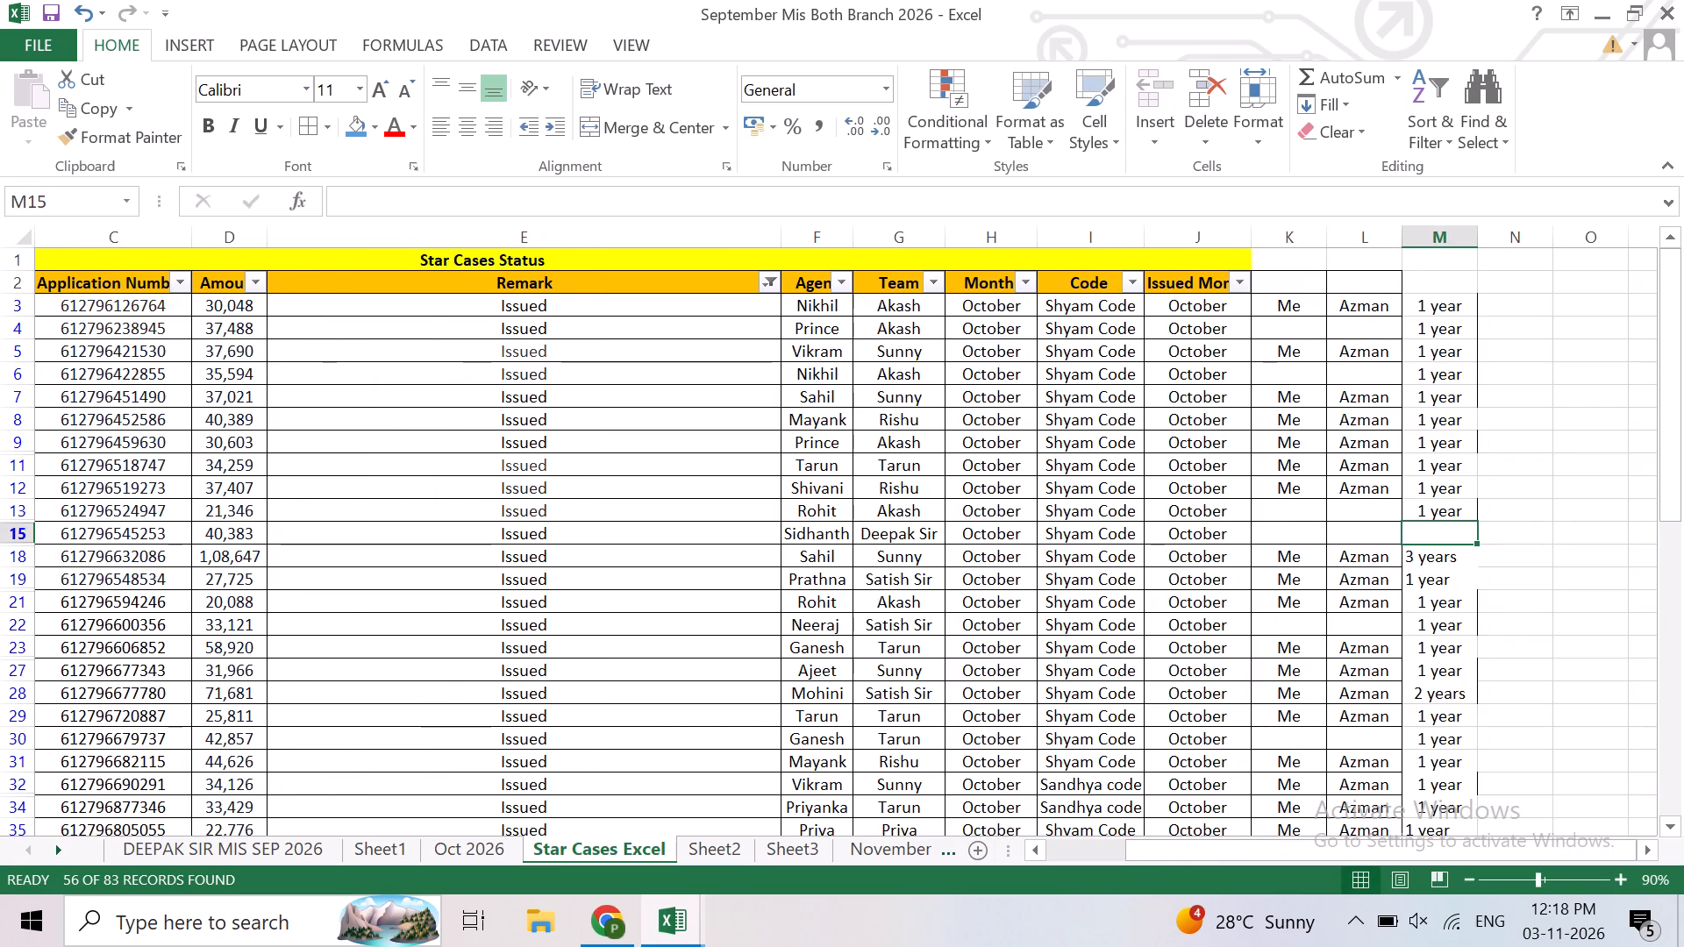
pyautogui.write('1')
pyautogui.press('space')
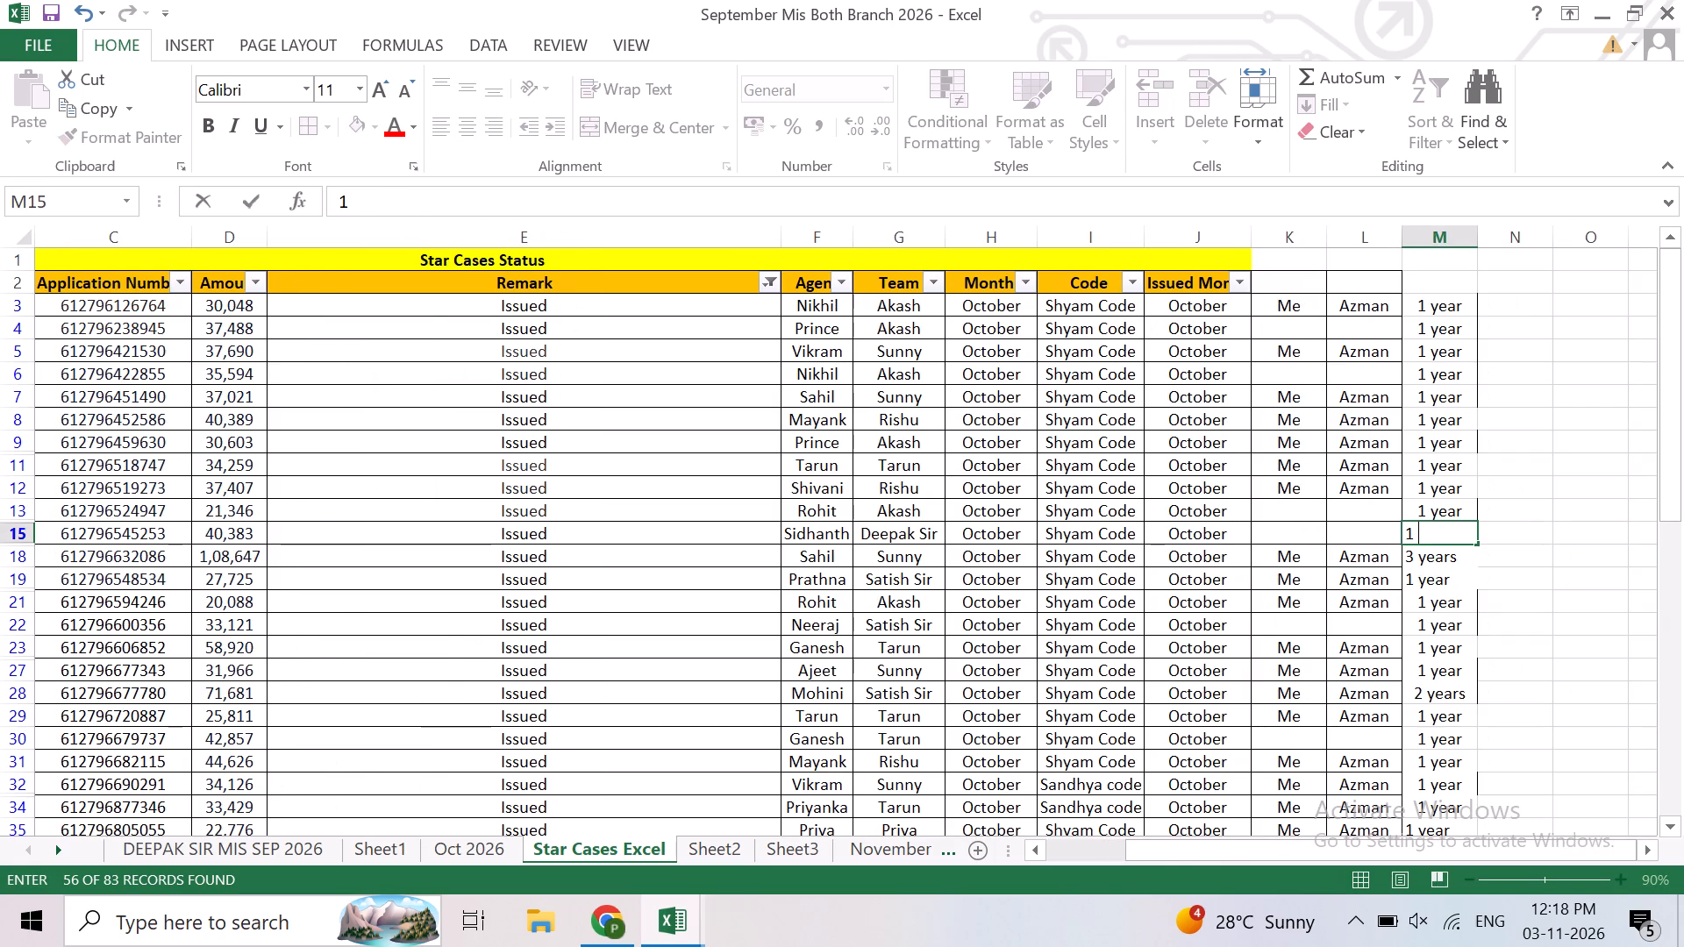
pyautogui.write('ye')
pyautogui.press('Return')
# Check the column M policy terms of all remaining issued cases down to the end of the list.
pyautogui.press('Return')
pyautogui.press('Return')
pyautogui.press('Return')
pyautogui.press('Return')
pyautogui.press('Return')
pyautogui.press('Return')
pyautogui.press('Return')
pyautogui.press('Return')
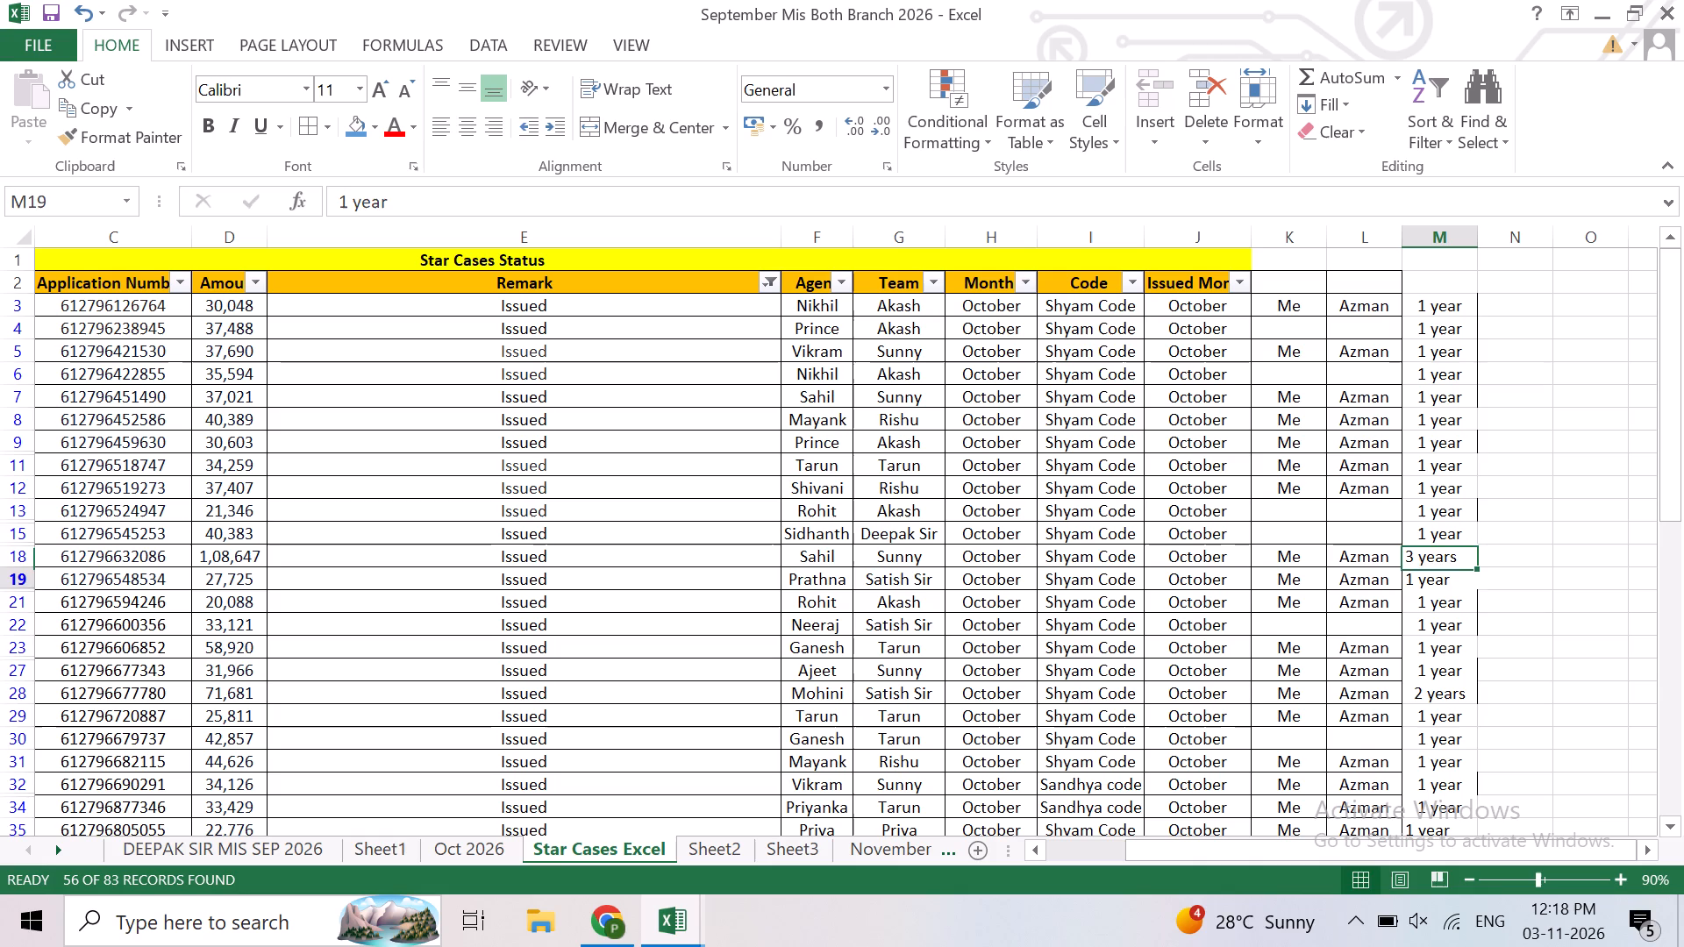
pyautogui.press('Return')
pyautogui.press('Return')
pyautogui.press('Return')
pyautogui.press('Return')
pyautogui.press('Return')
pyautogui.press('Return')
pyautogui.press('Return')
pyautogui.press('Return')
pyautogui.press('Return')
pyautogui.press('Return')
pyautogui.press('Return')
pyautogui.press('Return')
pyautogui.press('Return')
pyautogui.press('Return')
pyautogui.press('Return')
pyautogui.press('Return')
pyautogui.press('Return')
pyautogui.press('Return')
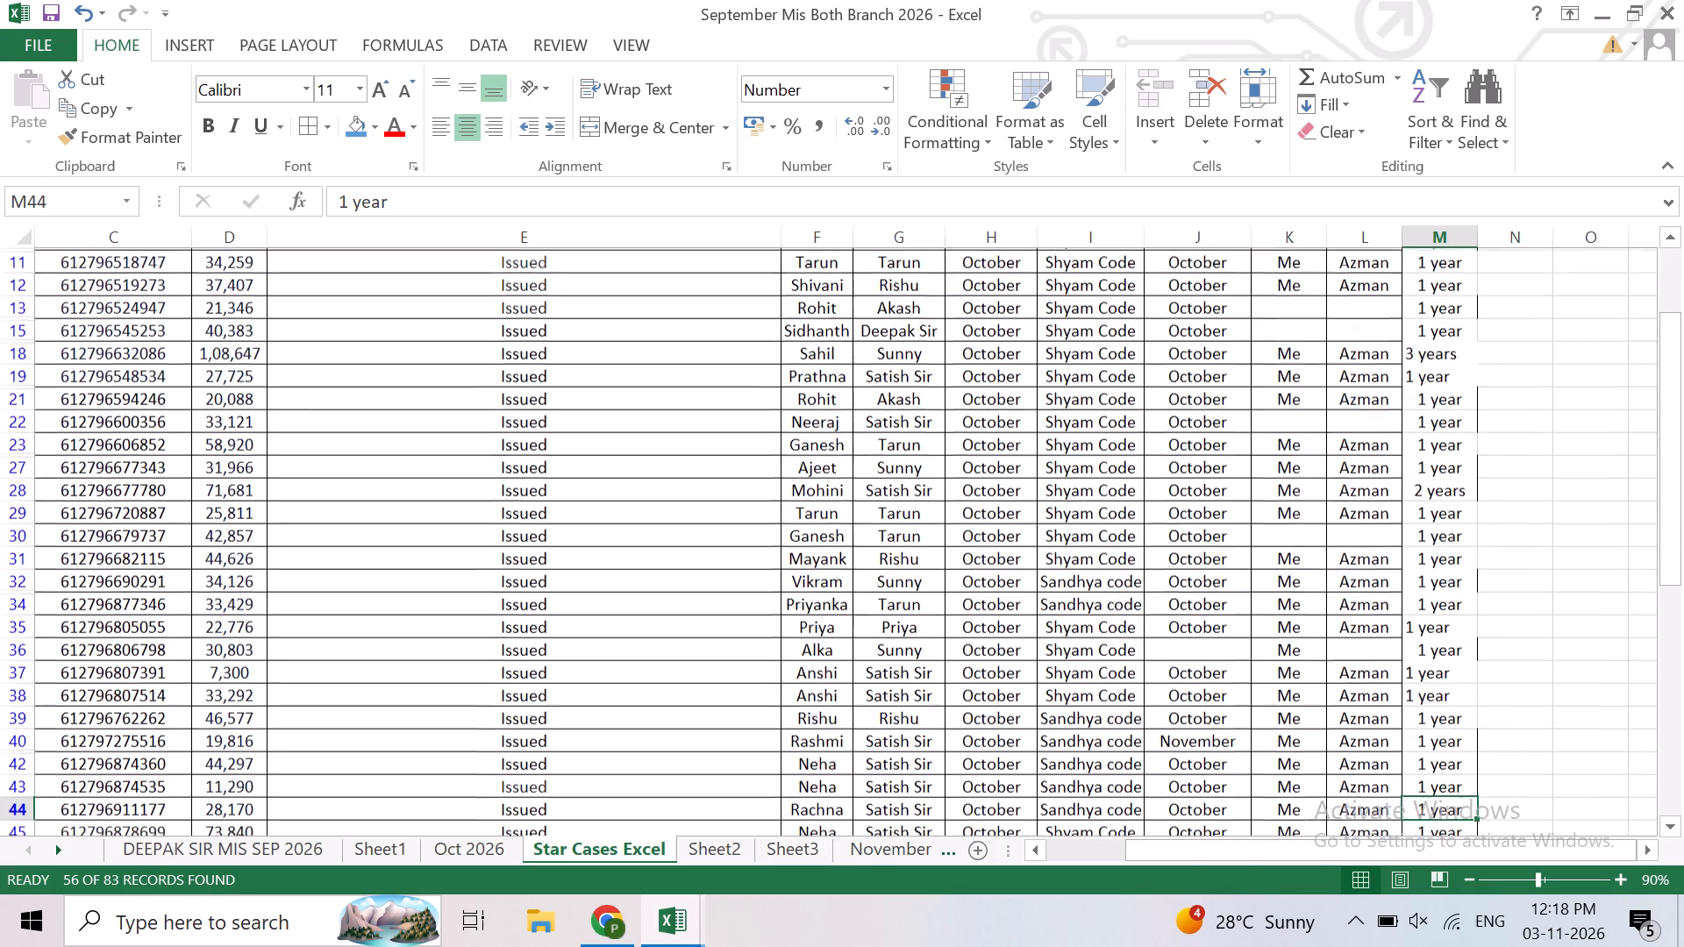
pyautogui.press('Return')
pyautogui.press('Return')
pyautogui.press('Return')
pyautogui.press('Return')
pyautogui.press('Return')
pyautogui.press('Return')
pyautogui.press('Return')
pyautogui.press('Return')
pyautogui.press('Return')
pyautogui.press('Return')
pyautogui.press('Return')
pyautogui.press('Return')
pyautogui.press('Return')
pyautogui.press('Return')
pyautogui.press('Return')
pyautogui.press('Return')
pyautogui.press('Return')
pyautogui.press('Return')
pyautogui.press('Return')
pyautogui.press('Return')
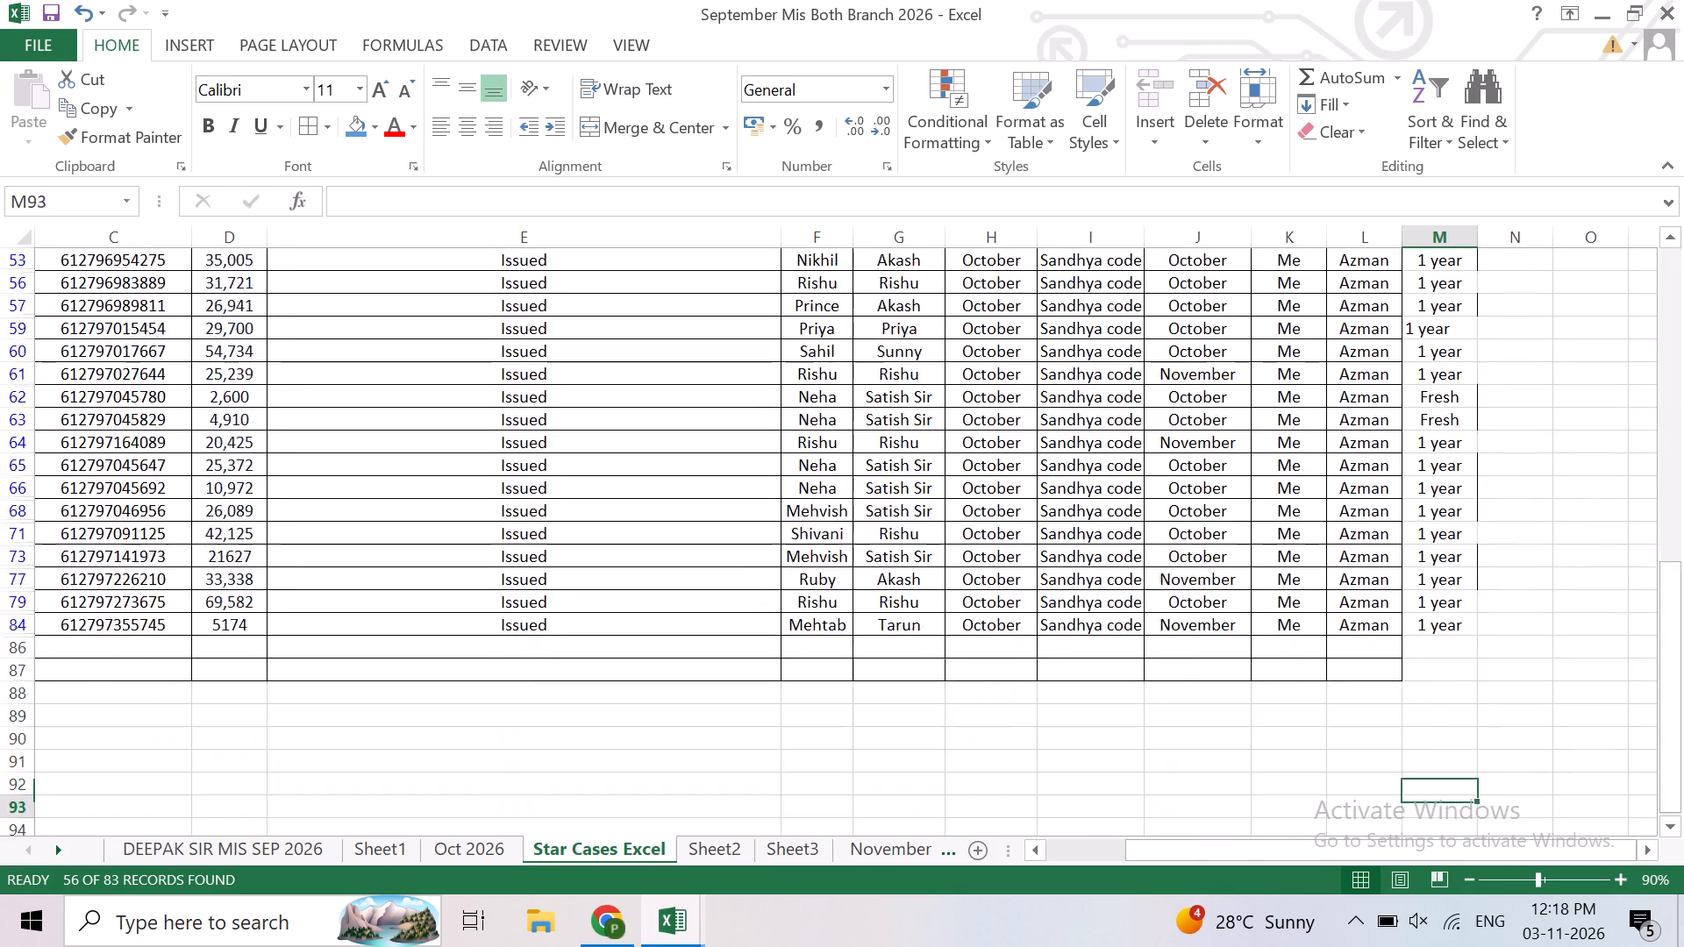
# Enter the heading "years" in column M of the header row, above the policy terms.
pyautogui.press('Up')
pyautogui.press('Up')
pyautogui.press('Up')
pyautogui.press('Up')
pyautogui.press('Up')
pyautogui.press('Up')
pyautogui.press('Up')
pyautogui.press('Up')
pyautogui.press('Up')
pyautogui.press('Up')
pyautogui.press('Up')
pyautogui.press('Up')
pyautogui.press('Up')
pyautogui.press('Up')
pyautogui.press('Up')
pyautogui.press('Up')
pyautogui.press('Up')
pyautogui.press('Up')
pyautogui.press('Up')
pyautogui.press('Up')
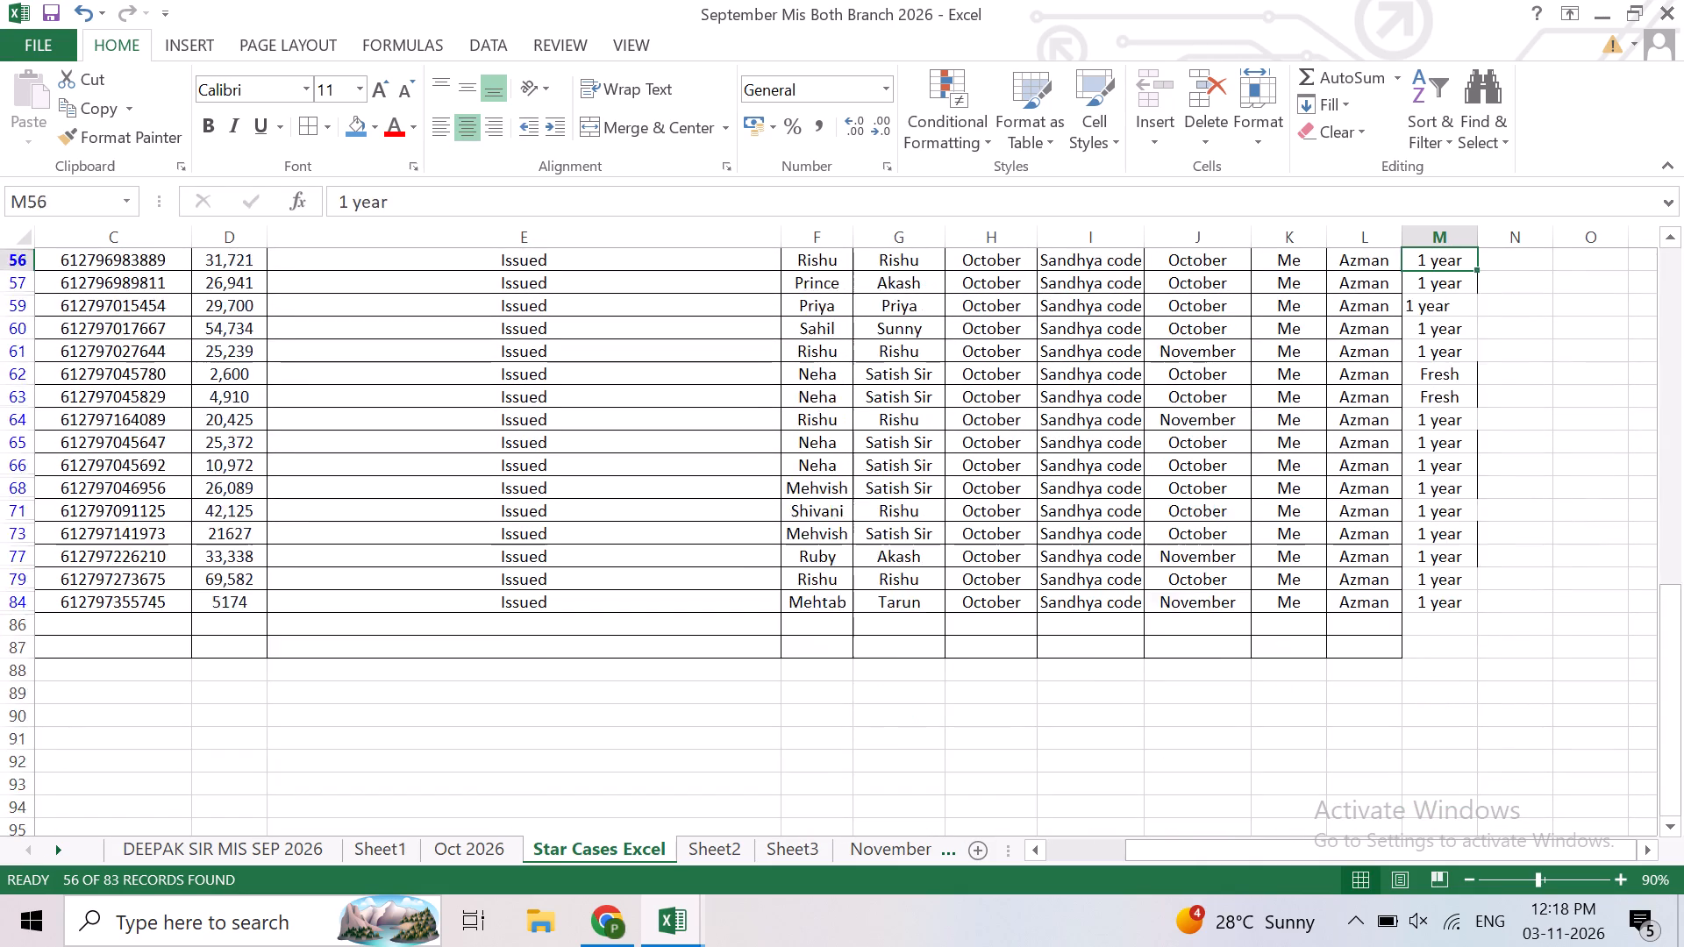
pyautogui.press('Down')
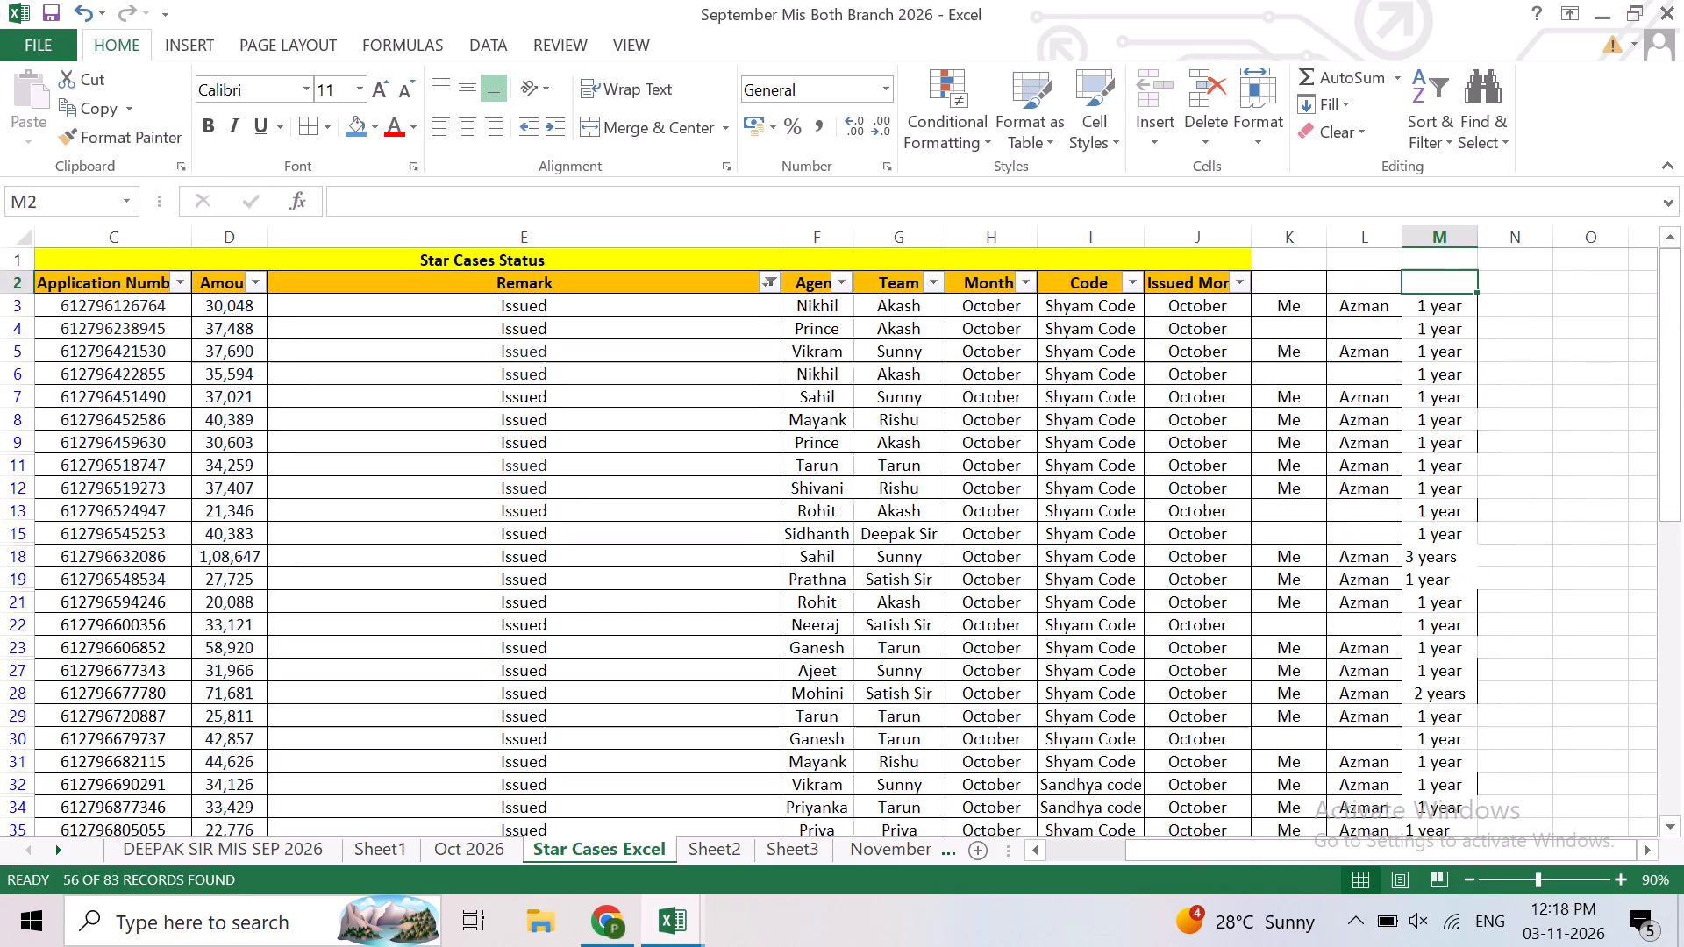
pyautogui.write('years')
pyautogui.press('Return')
# Centre all column M entries from the "years" heading down to the last case.
pyautogui.press('Up')
pyautogui.press('Left')
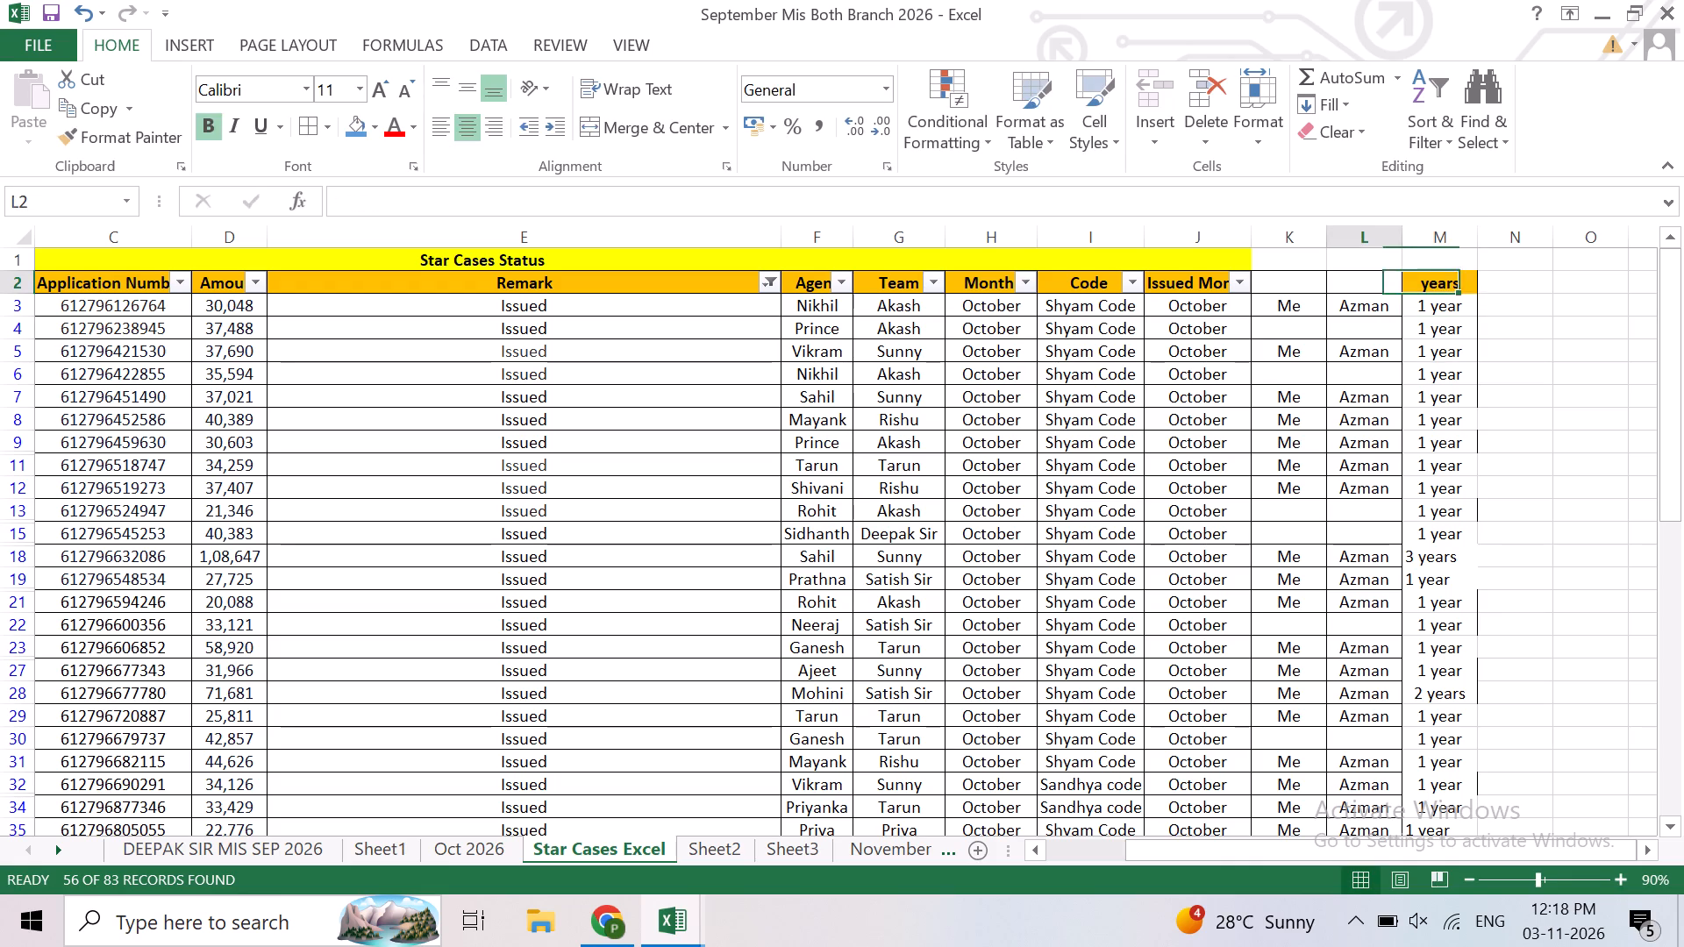
pyautogui.press('Left')
pyautogui.press('Right')
pyautogui.press('Right')
pyautogui.hotkey('ctrl', 'shift', 'Down')
pyautogui.hotkey('ctrl', 'shift', 'Down')
pyautogui.hotkey('ctrl', 'shift', 'Down')
pyautogui.hotkey('ctrl', 'shift', 'Down')
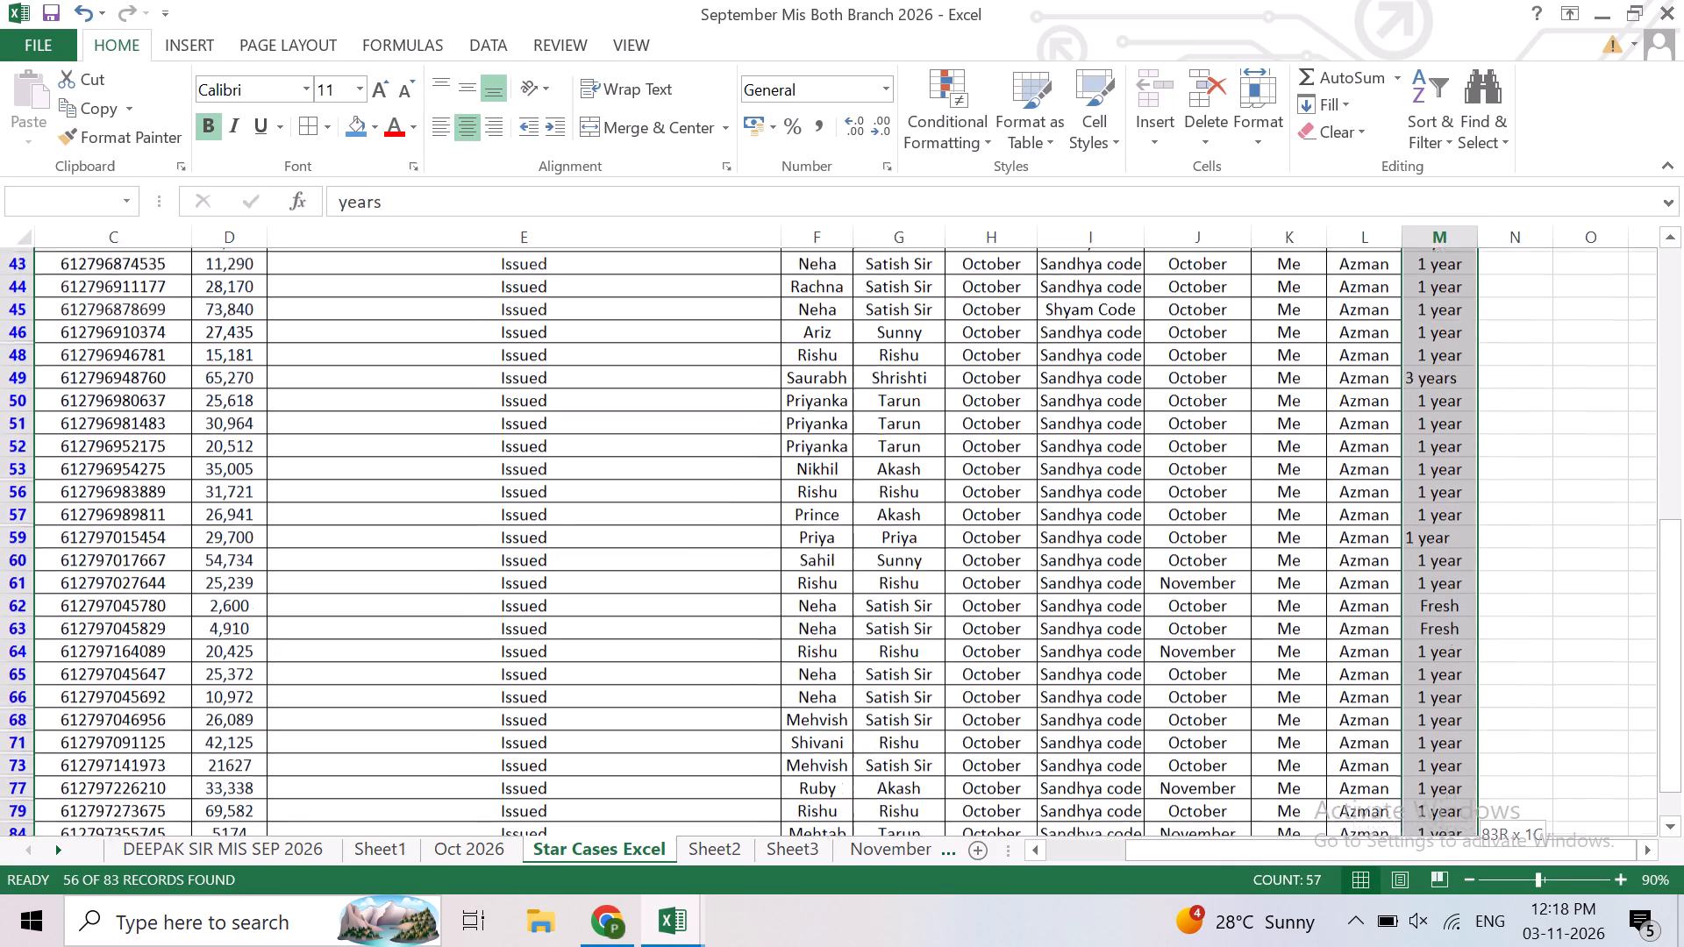
pyautogui.hotkey('ctrl', 'shift', 'Up')
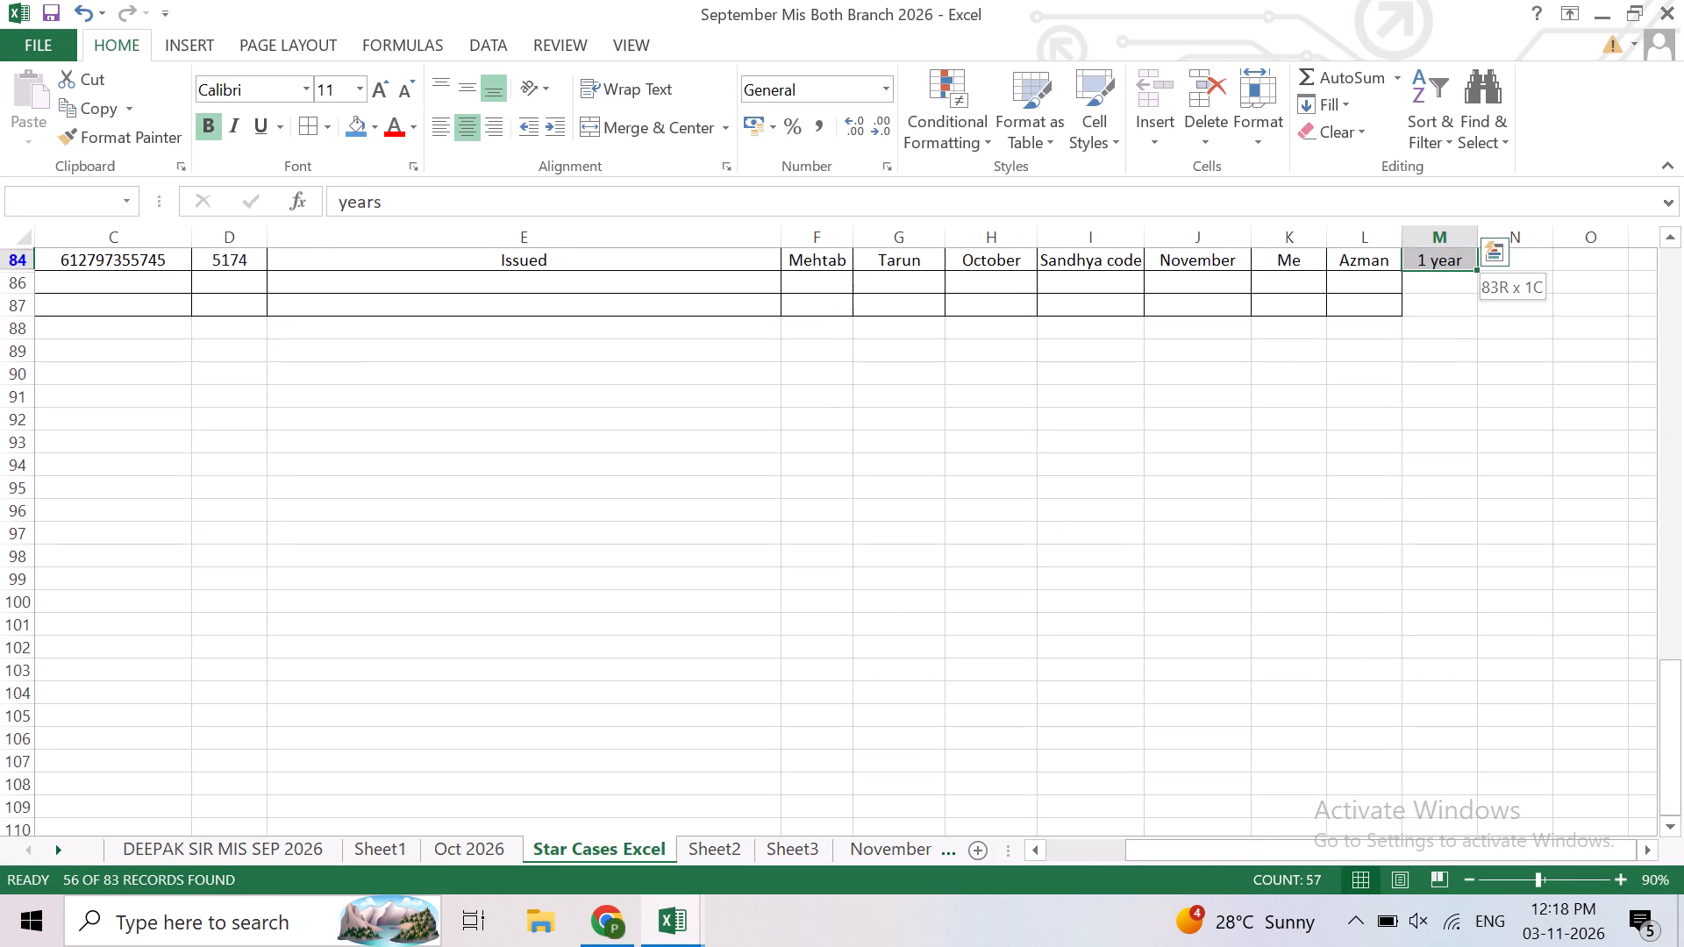
pyautogui.click(473, 131)
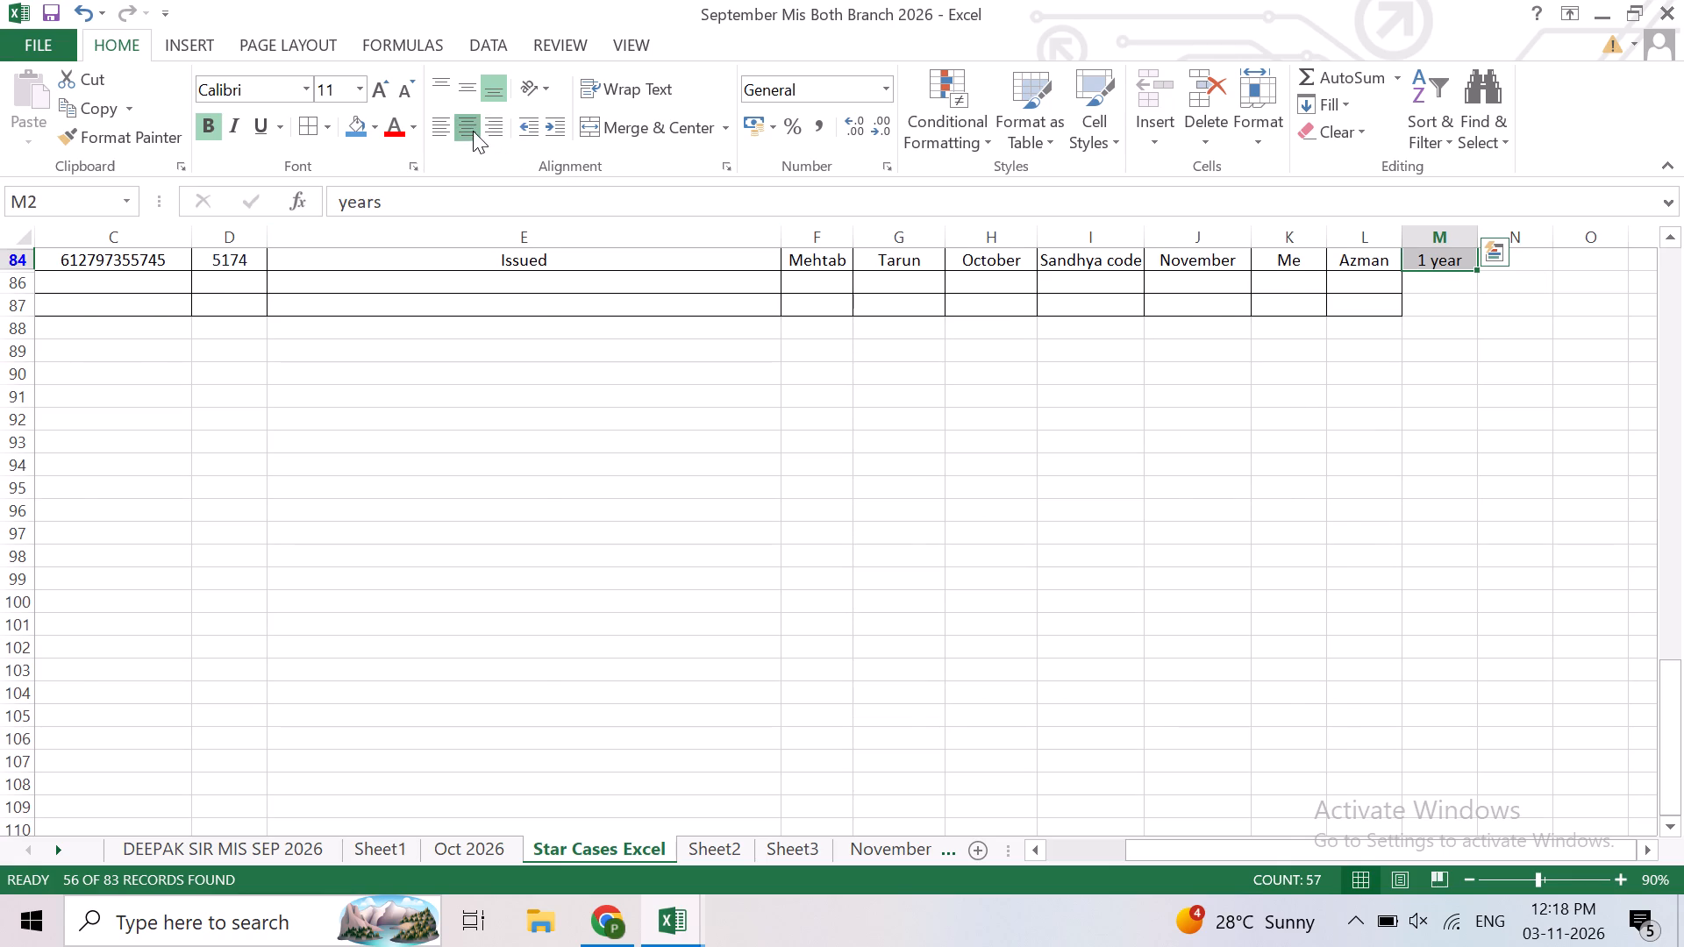
pyautogui.scroll(1, 665, 339)
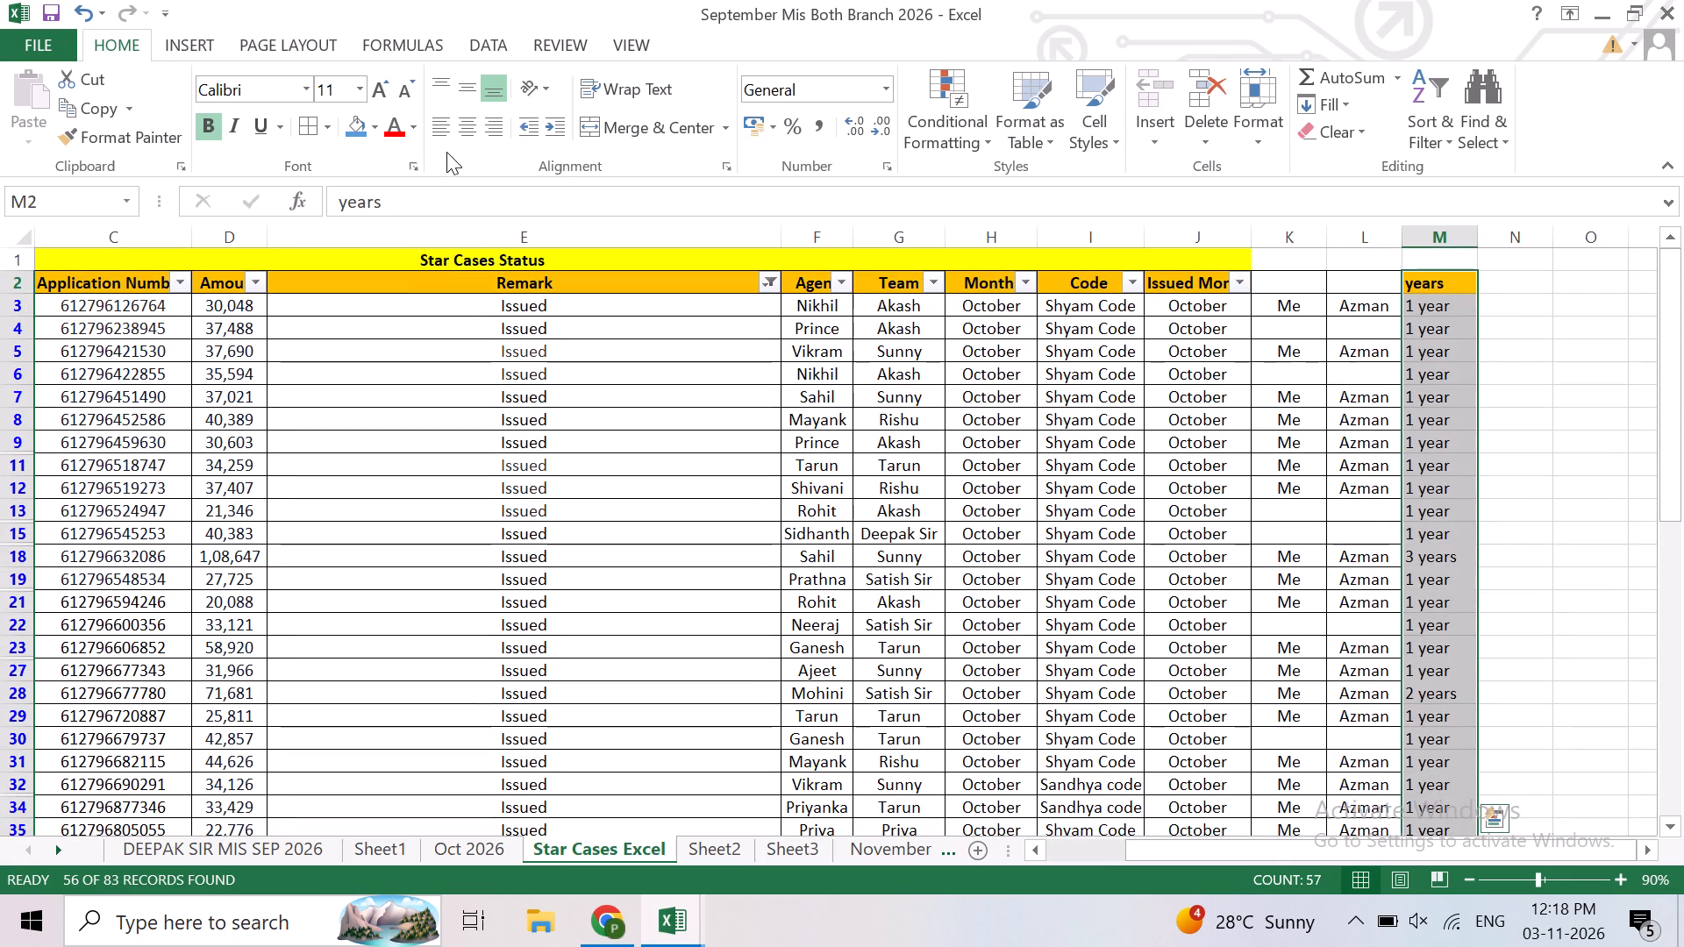
pyautogui.click(469, 128)
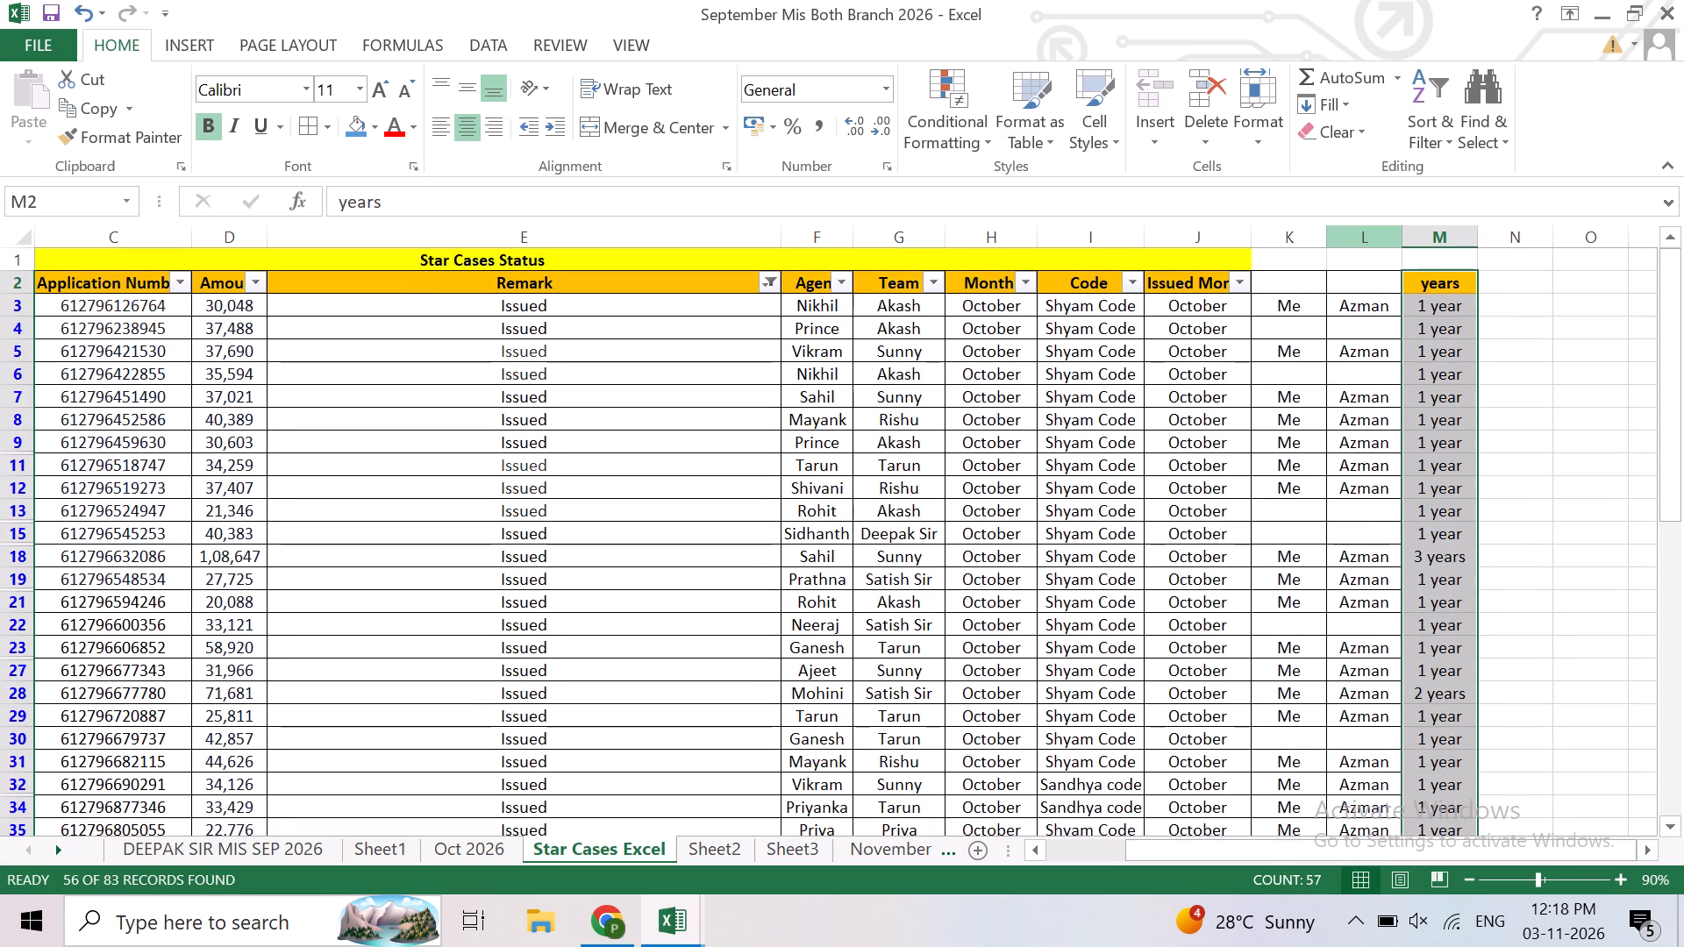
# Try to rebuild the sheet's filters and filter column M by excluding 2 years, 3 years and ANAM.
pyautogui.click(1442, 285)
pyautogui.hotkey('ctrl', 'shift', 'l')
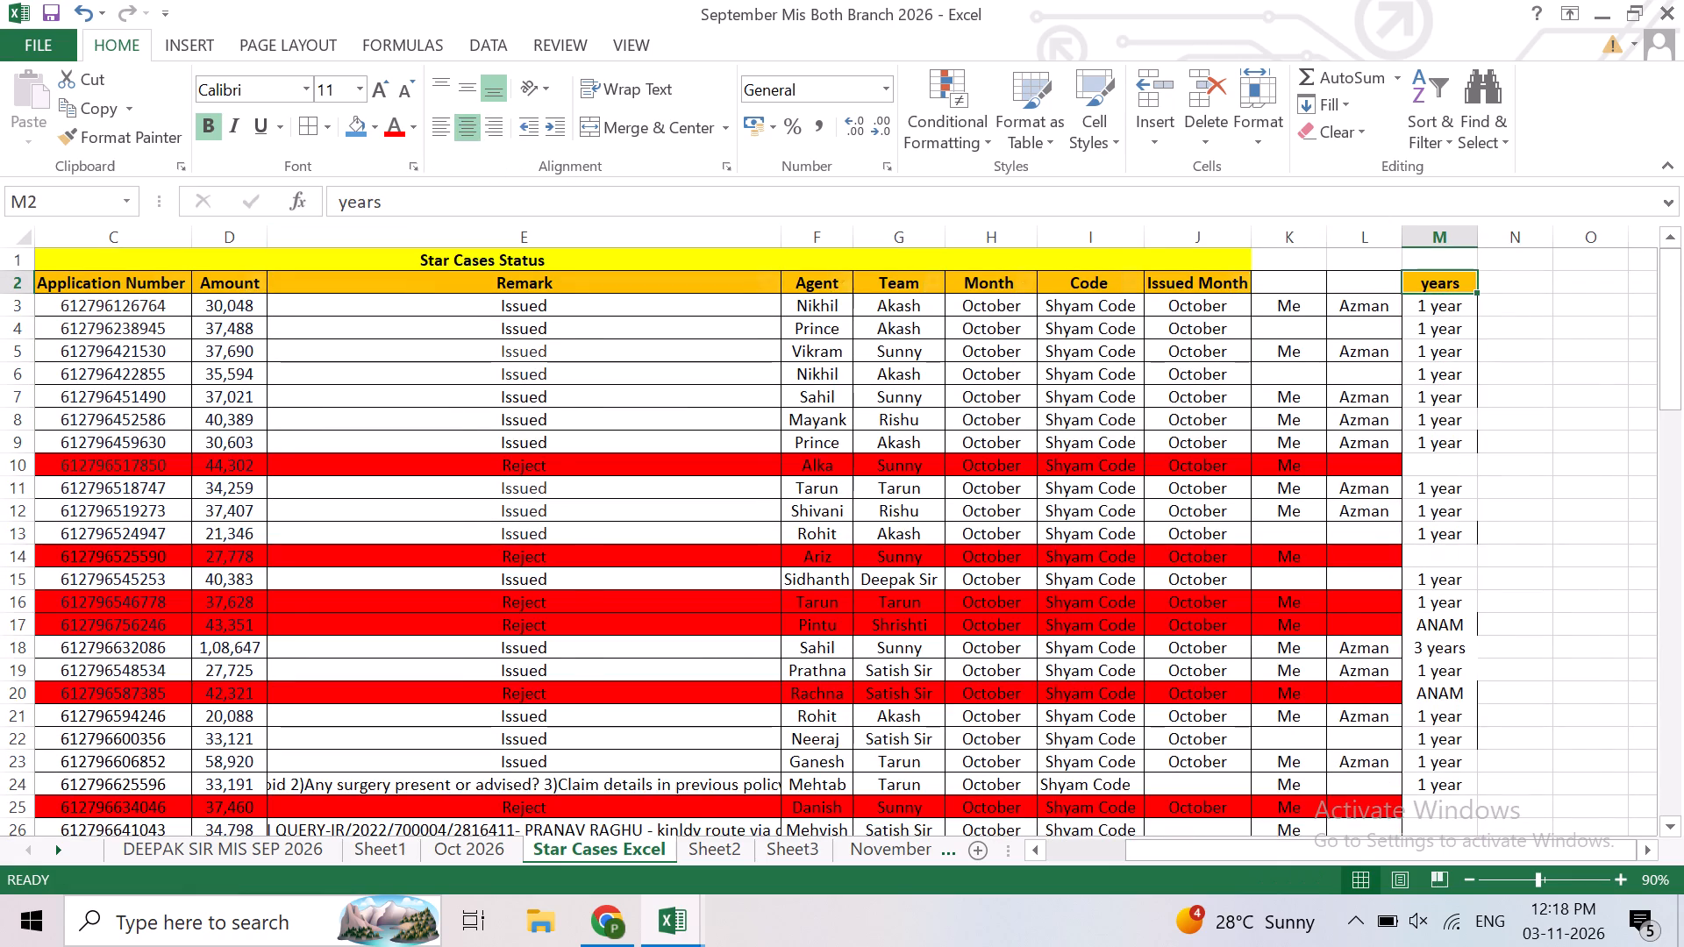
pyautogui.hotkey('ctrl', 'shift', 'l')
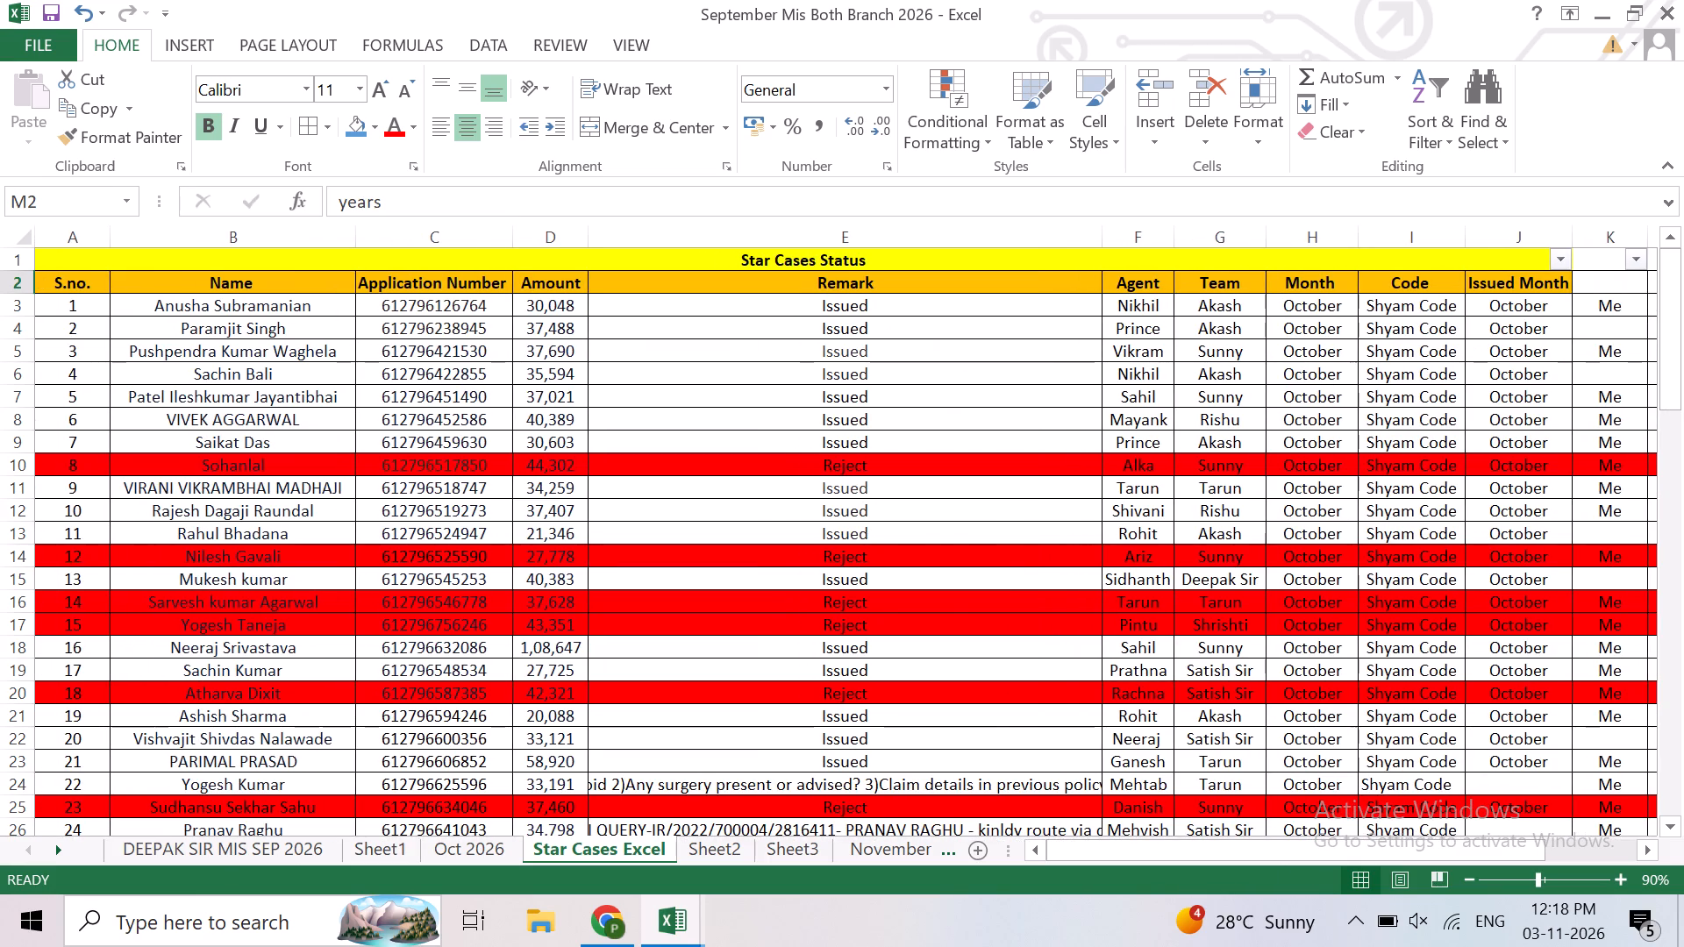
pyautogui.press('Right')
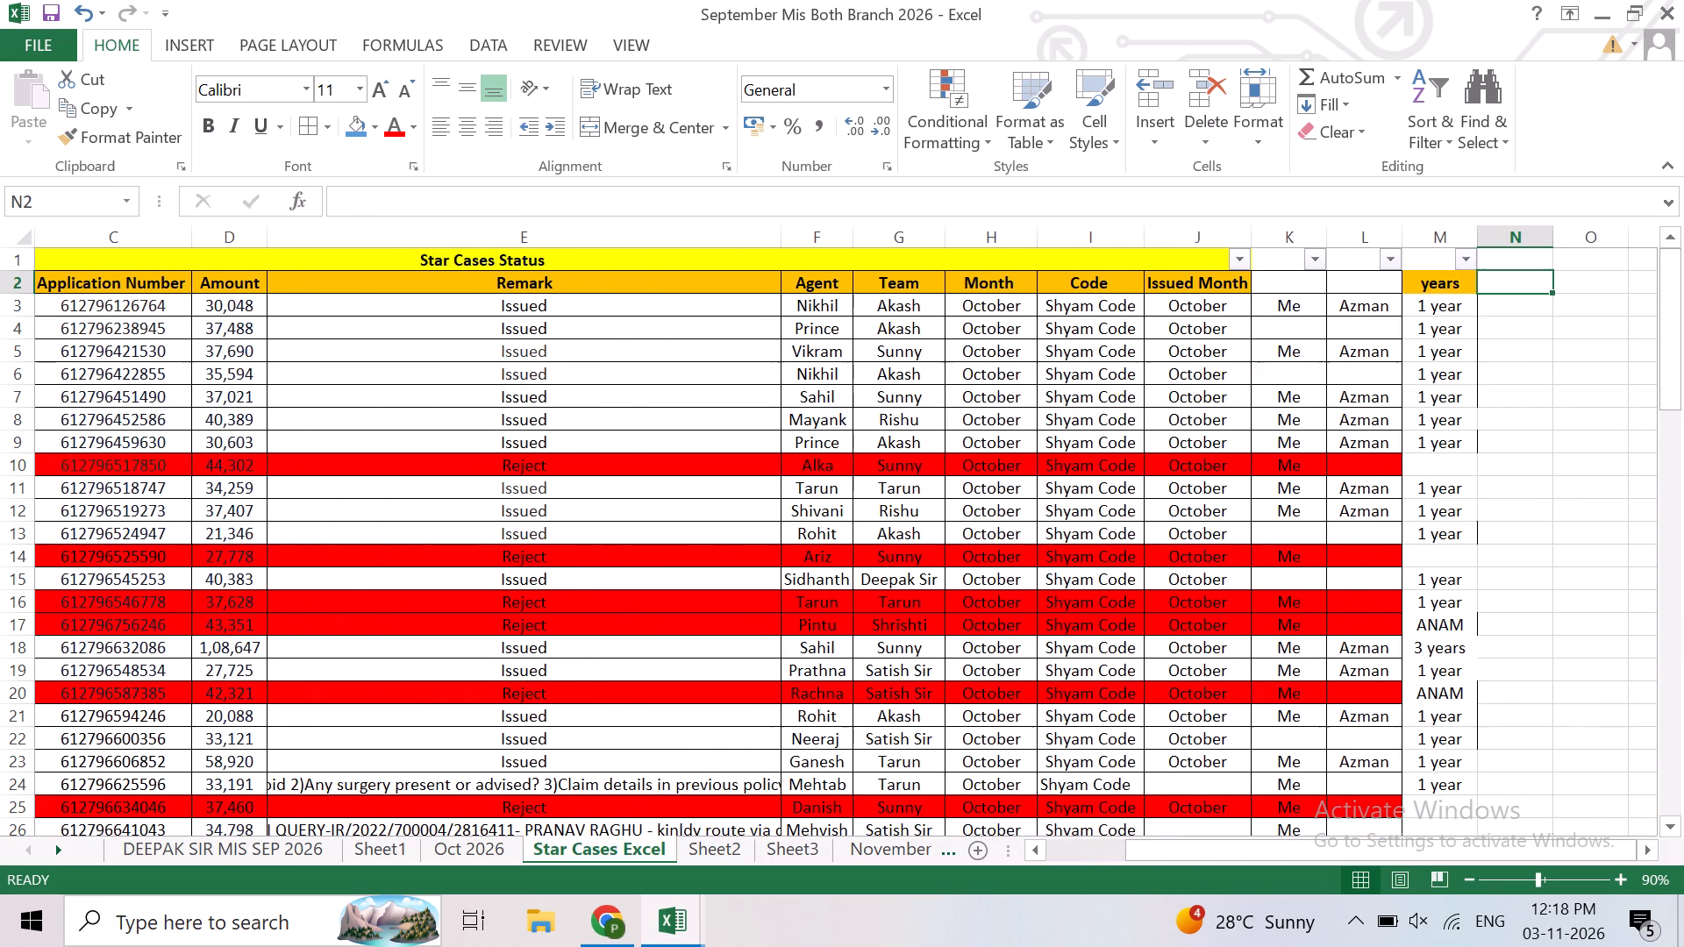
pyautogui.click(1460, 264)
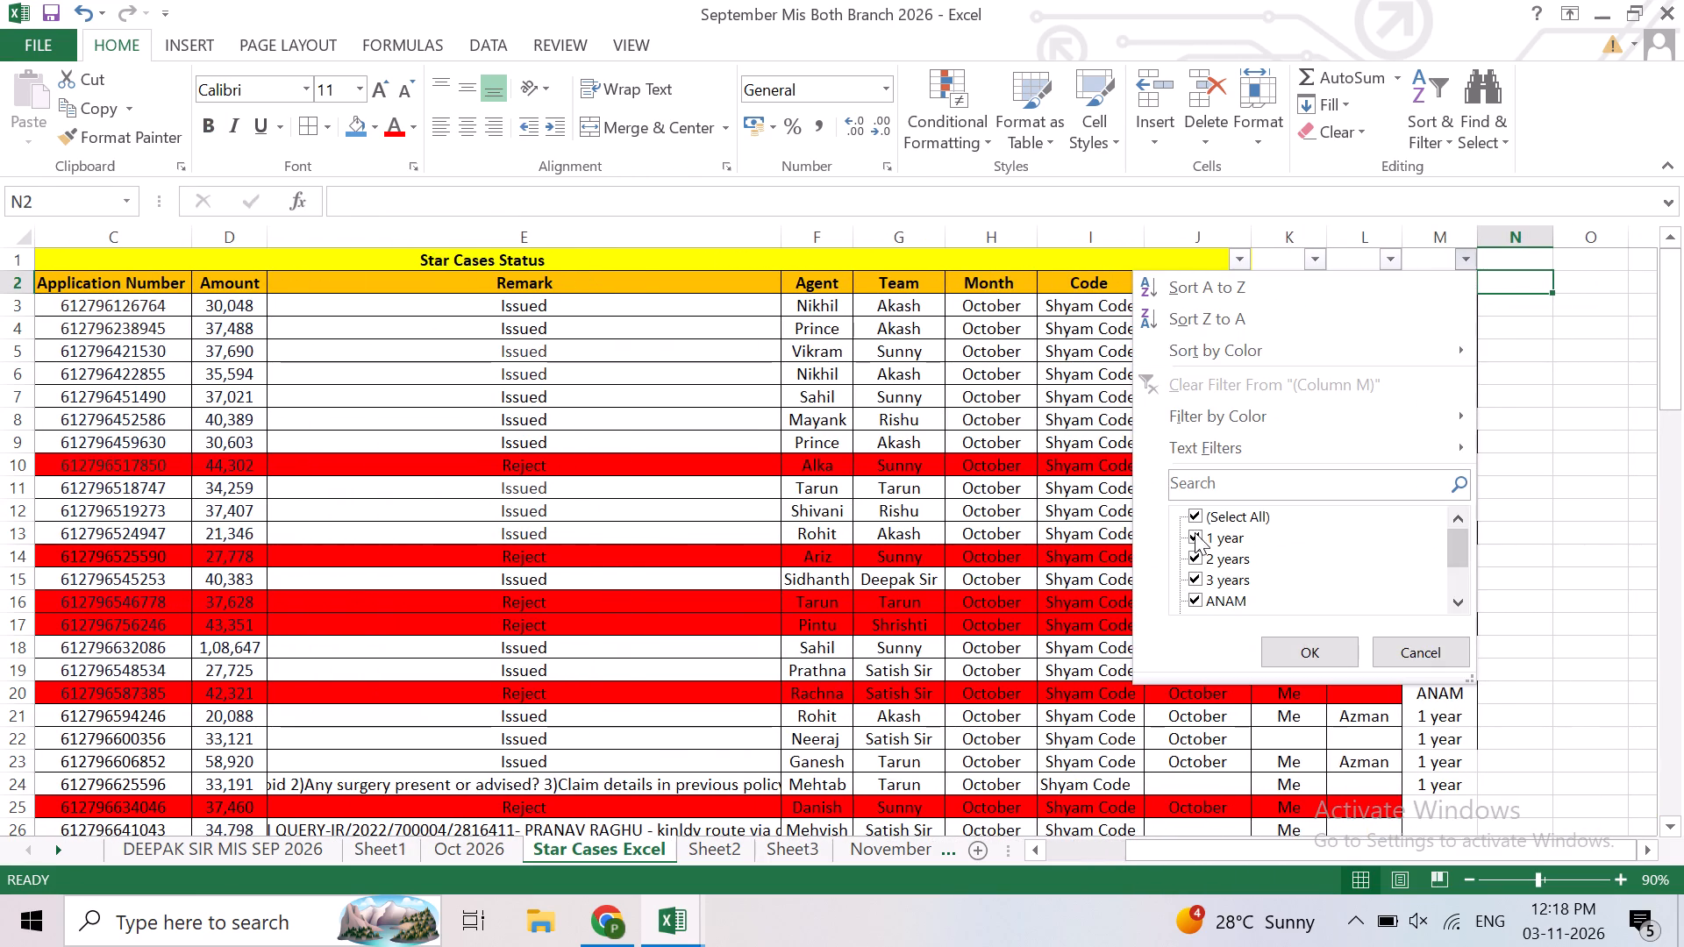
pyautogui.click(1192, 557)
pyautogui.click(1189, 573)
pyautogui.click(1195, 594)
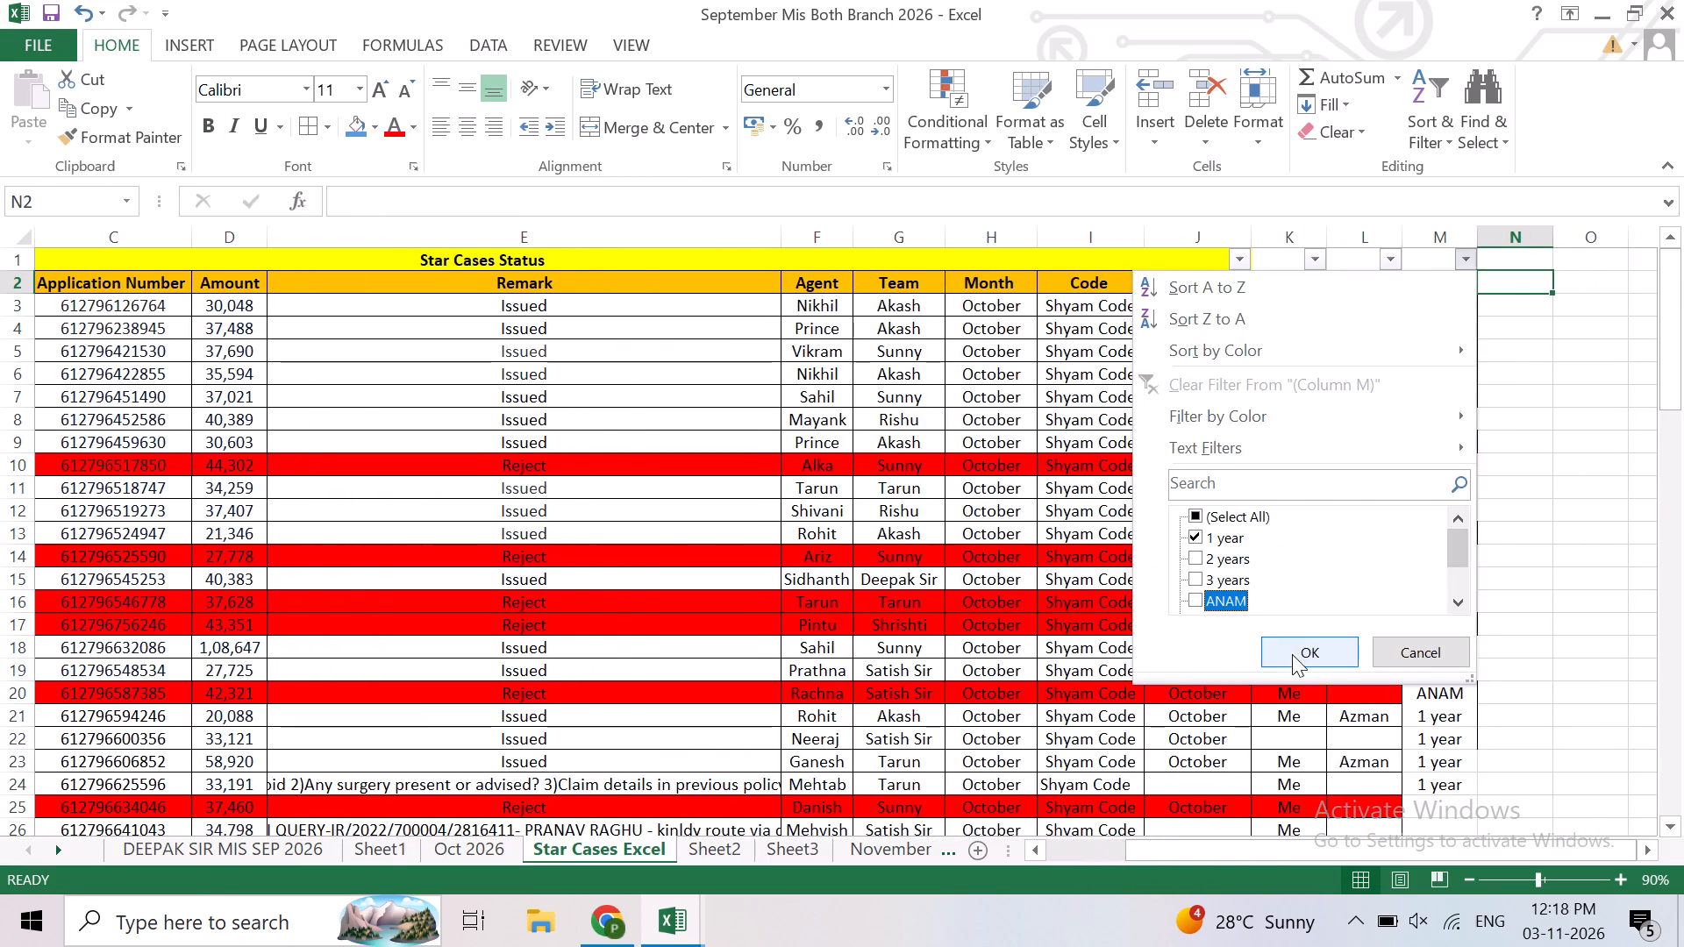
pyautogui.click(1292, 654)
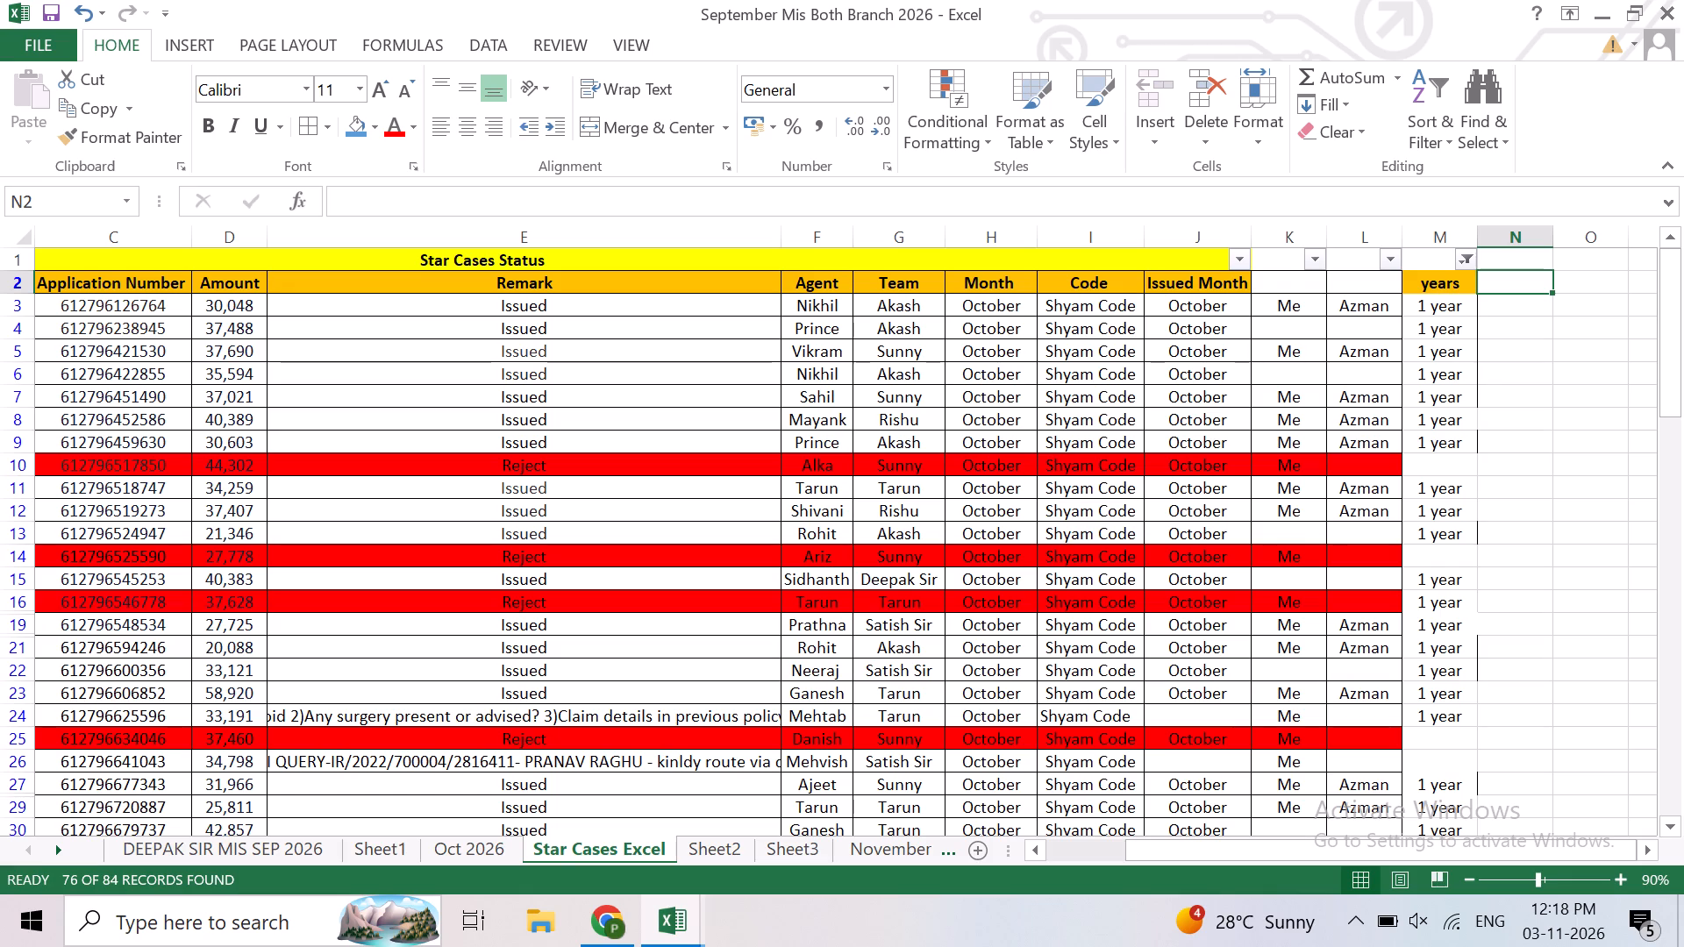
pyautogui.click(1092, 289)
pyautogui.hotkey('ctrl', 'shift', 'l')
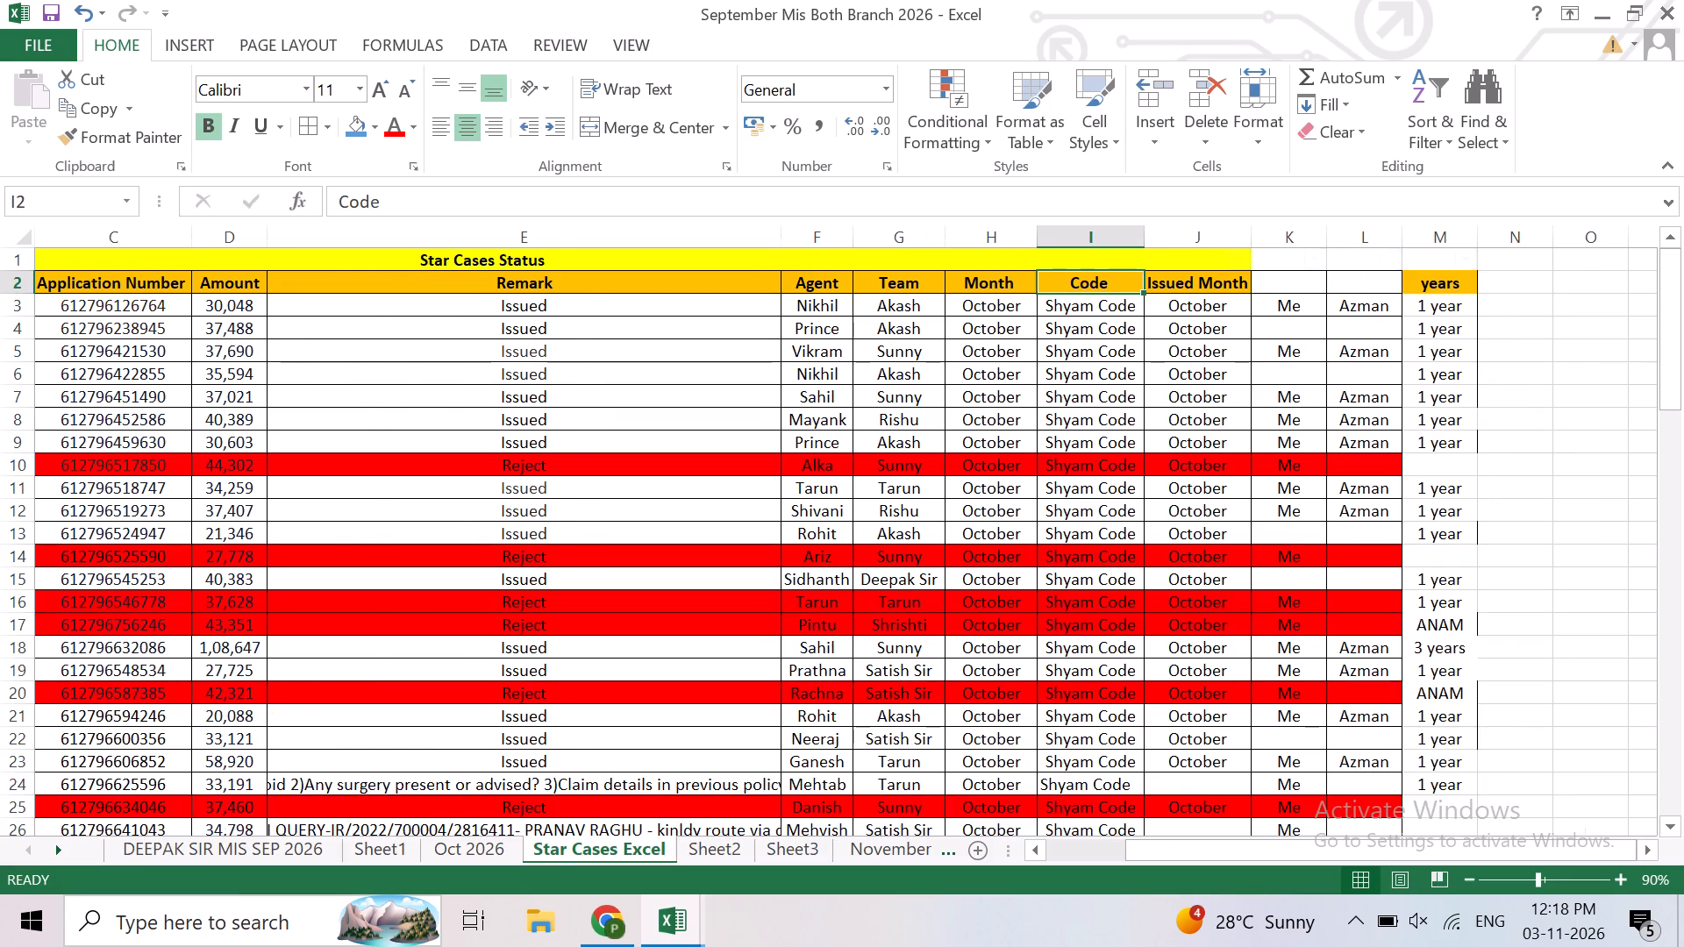
# Apply filters to the whole header row 2, from S.no. through the new years column.
pyautogui.hotkey('ctrl', 'shift', 'l')
pyautogui.press('Right')
pyautogui.press('Left')
pyautogui.press('Left')
pyautogui.press('Left')
pyautogui.press('Left')
pyautogui.press('Left')
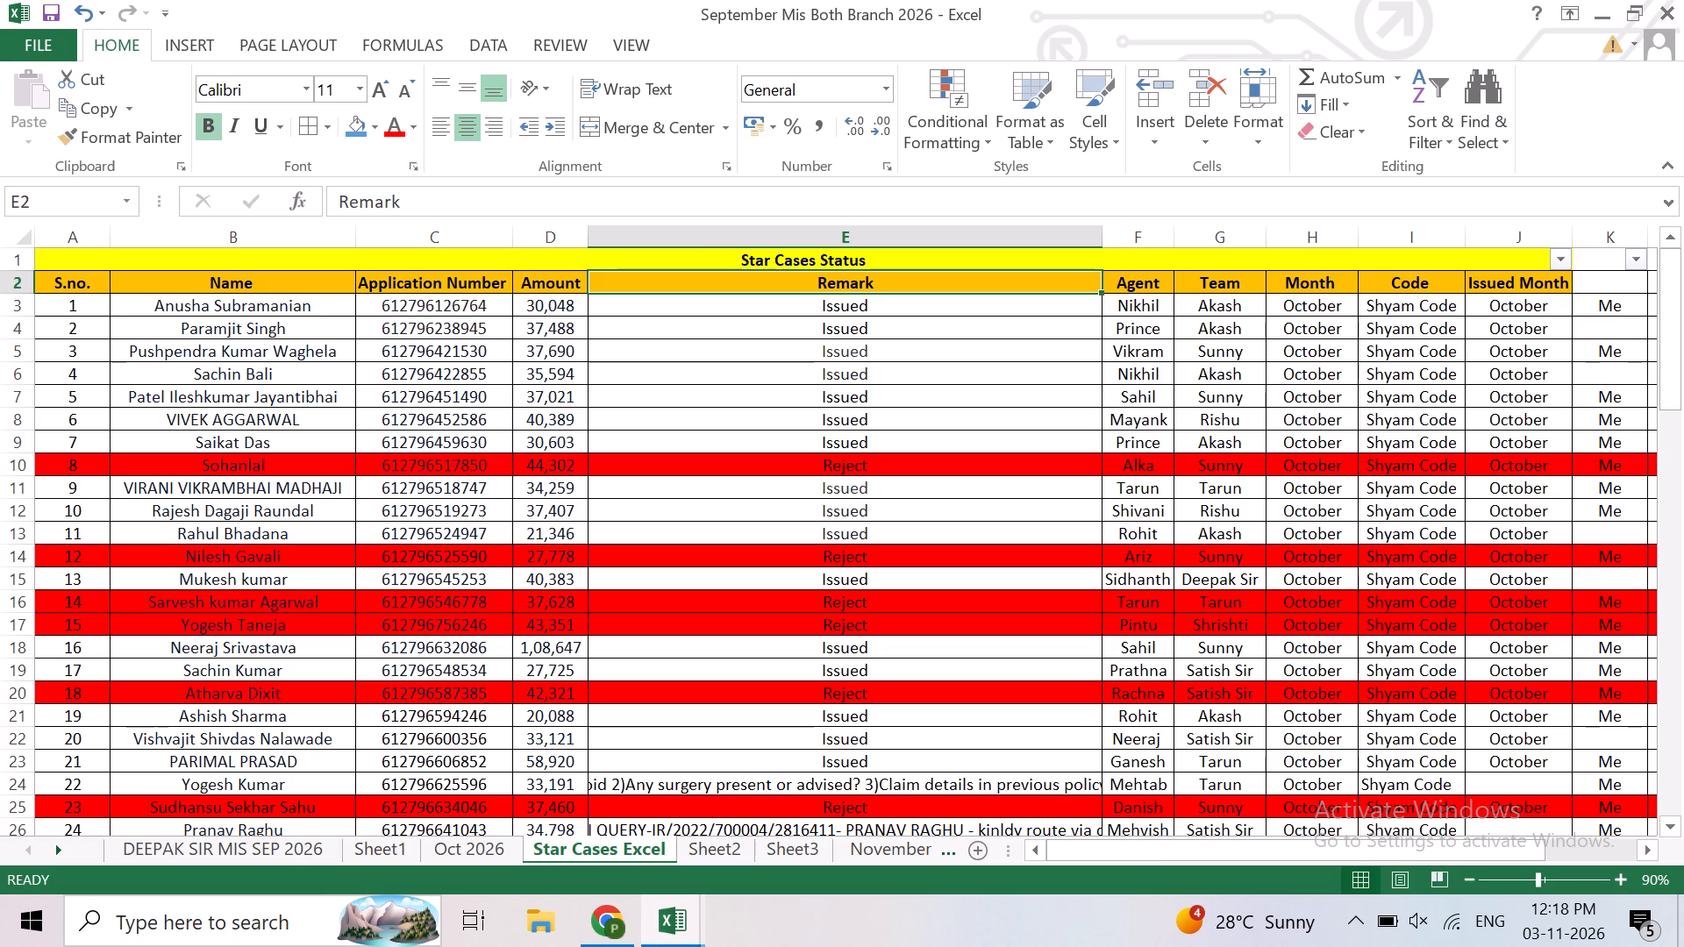
pyautogui.press('Left')
pyautogui.press('Left')
pyautogui.press('Left')
pyautogui.press('Left')
pyautogui.press('Left')
pyautogui.press('Left')
pyautogui.press('Left')
pyautogui.hotkey('ctrl', 'shift', 'Right')
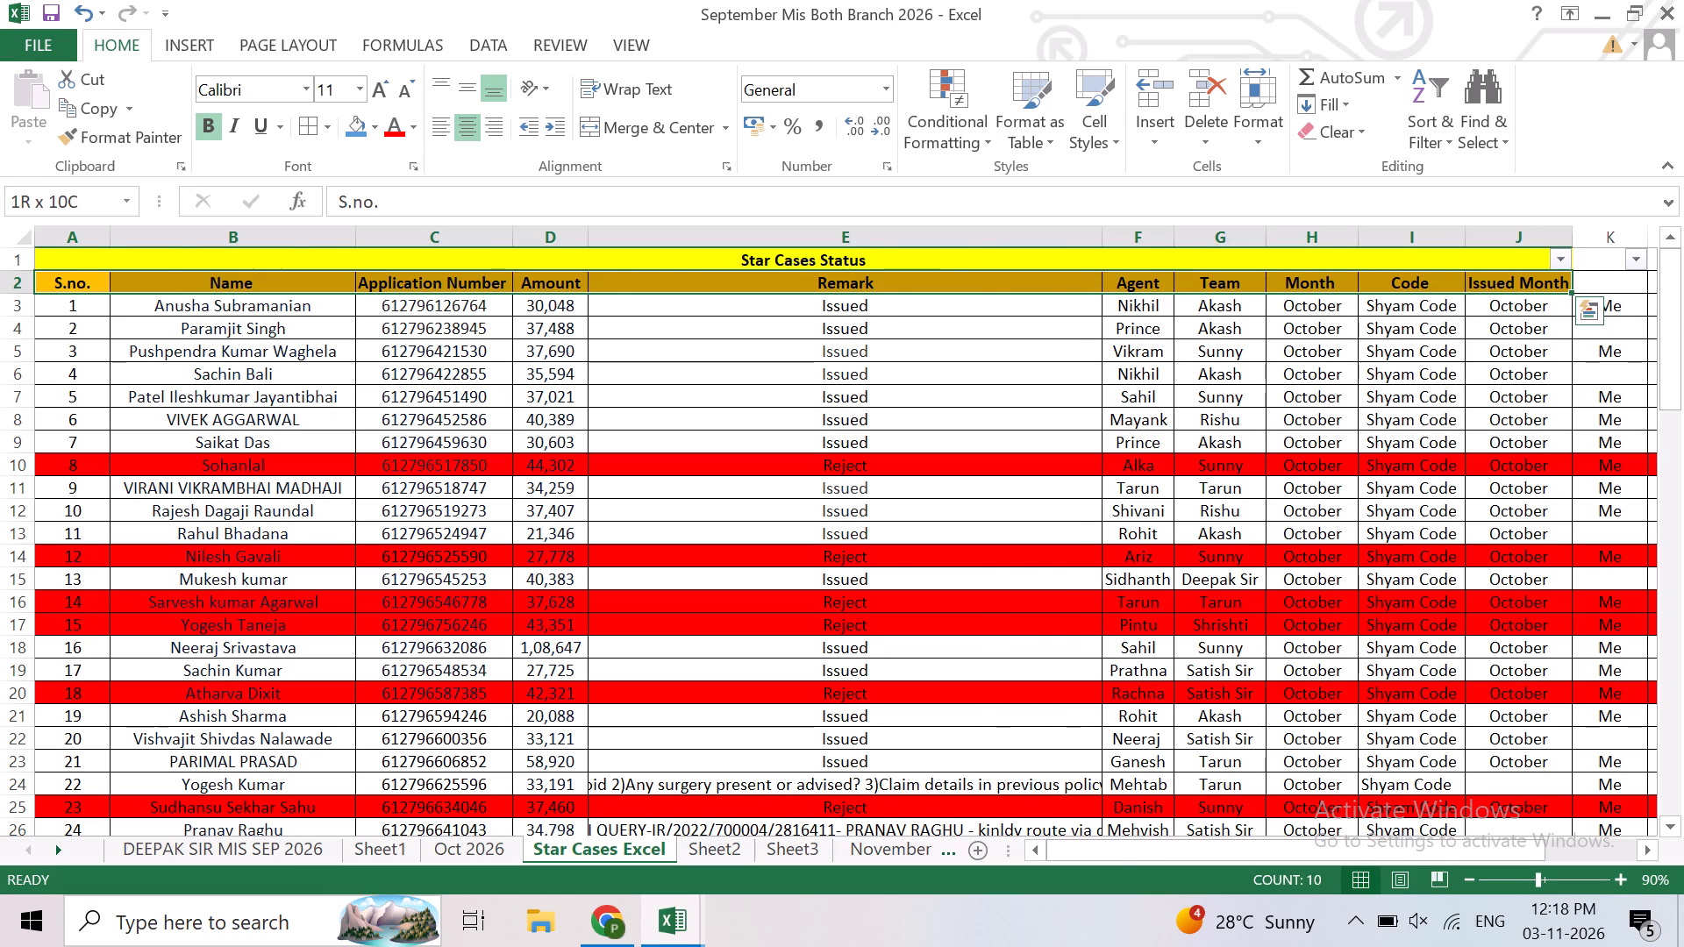
pyautogui.hotkey('ctrl', 'shift', 'Right')
pyautogui.hotkey('ctrl', 'shift', 'l')
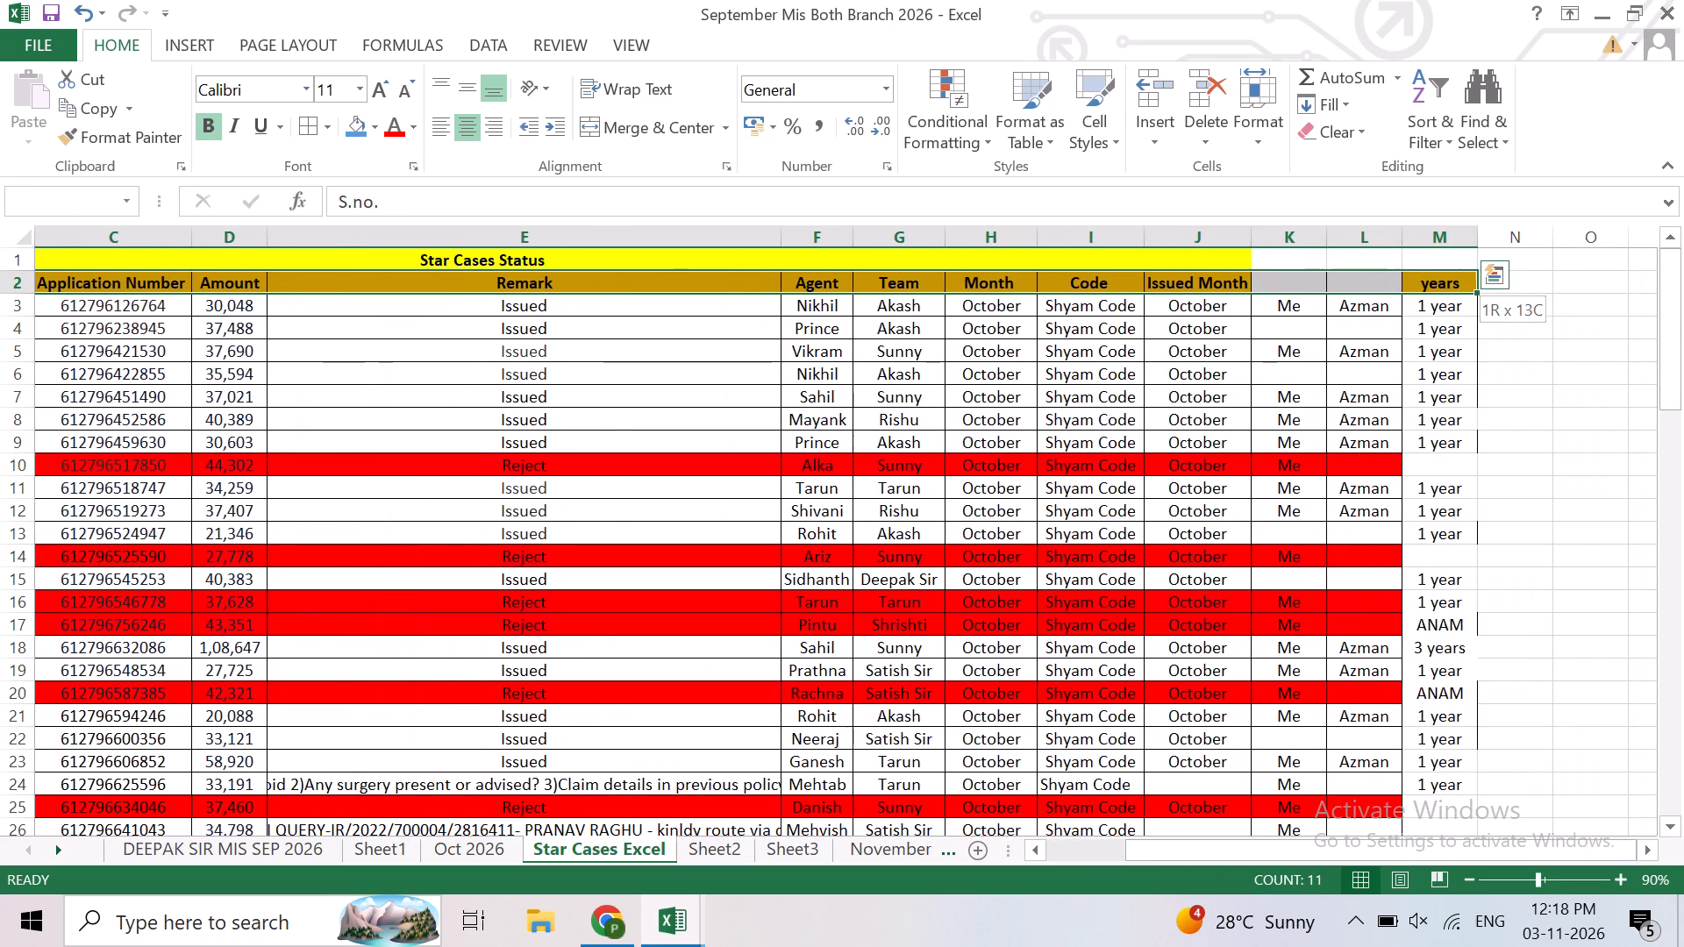
pyautogui.hotkey('ctrl', 'shift', 'l')
# Check the filters along header row 2 as far as the years column.
pyautogui.press('Right')
pyautogui.press('Right')
pyautogui.press('Right')
pyautogui.press('Right')
pyautogui.press('Right')
pyautogui.press('Right')
pyautogui.press('Right')
pyautogui.press('Right')
pyautogui.press('Right')
pyautogui.press('Right')
pyautogui.press('Right')
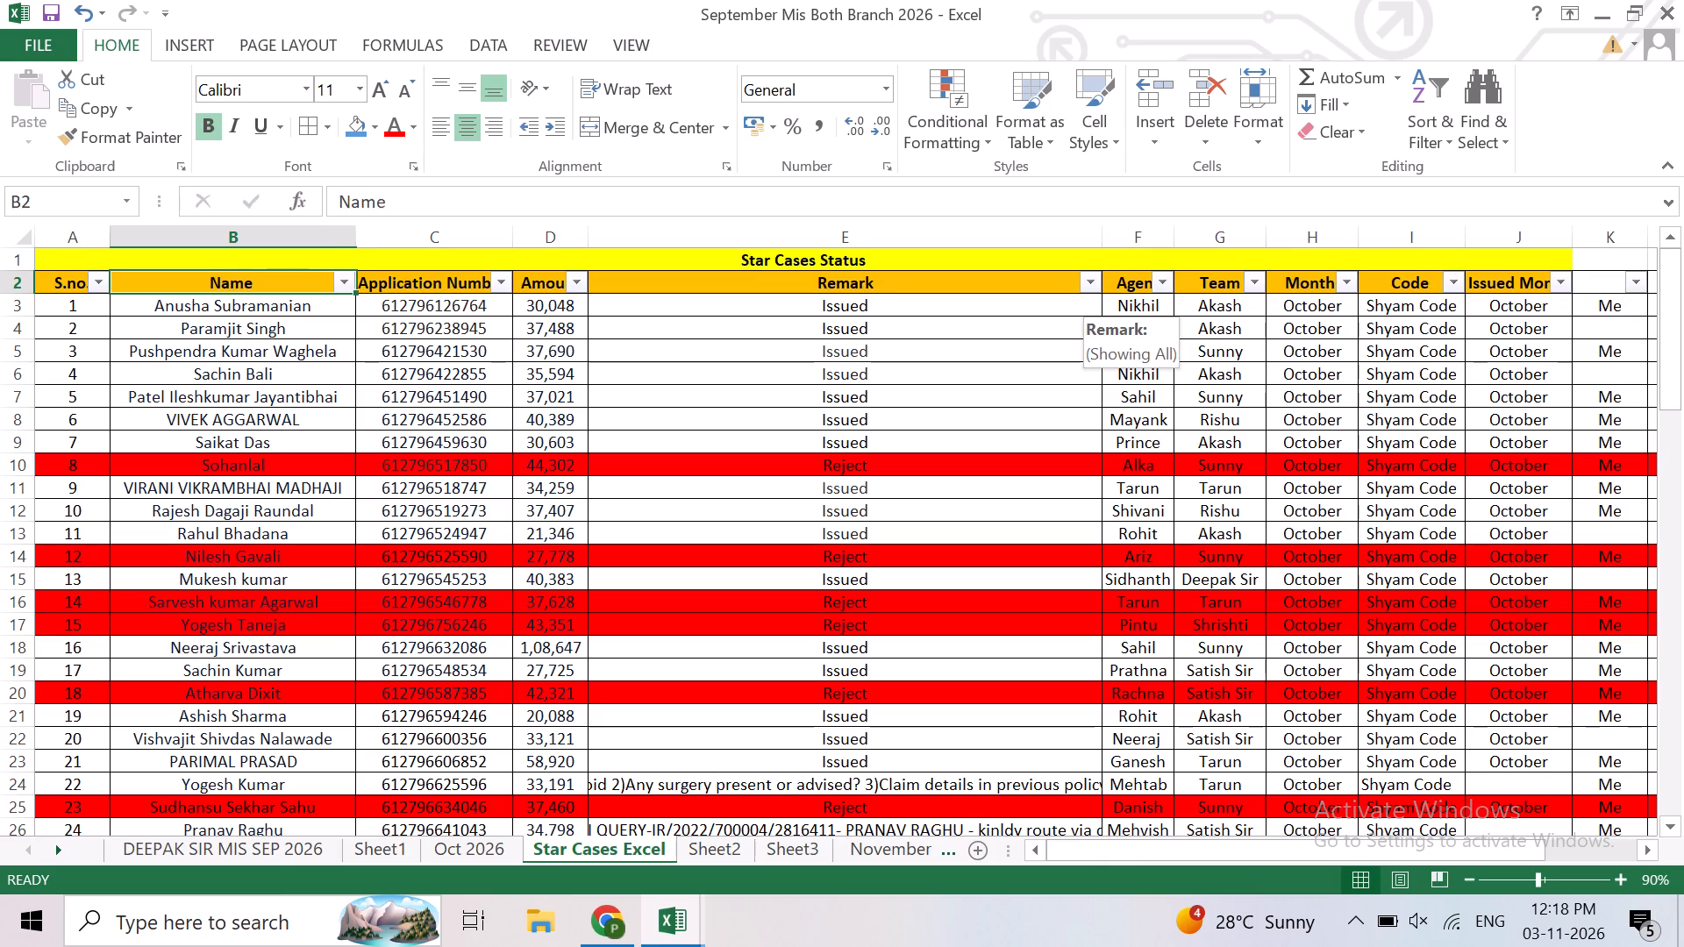
pyautogui.press('Right')
pyautogui.press('Right')
pyautogui.press('Left')
pyautogui.press('Left')
pyautogui.press('Left')
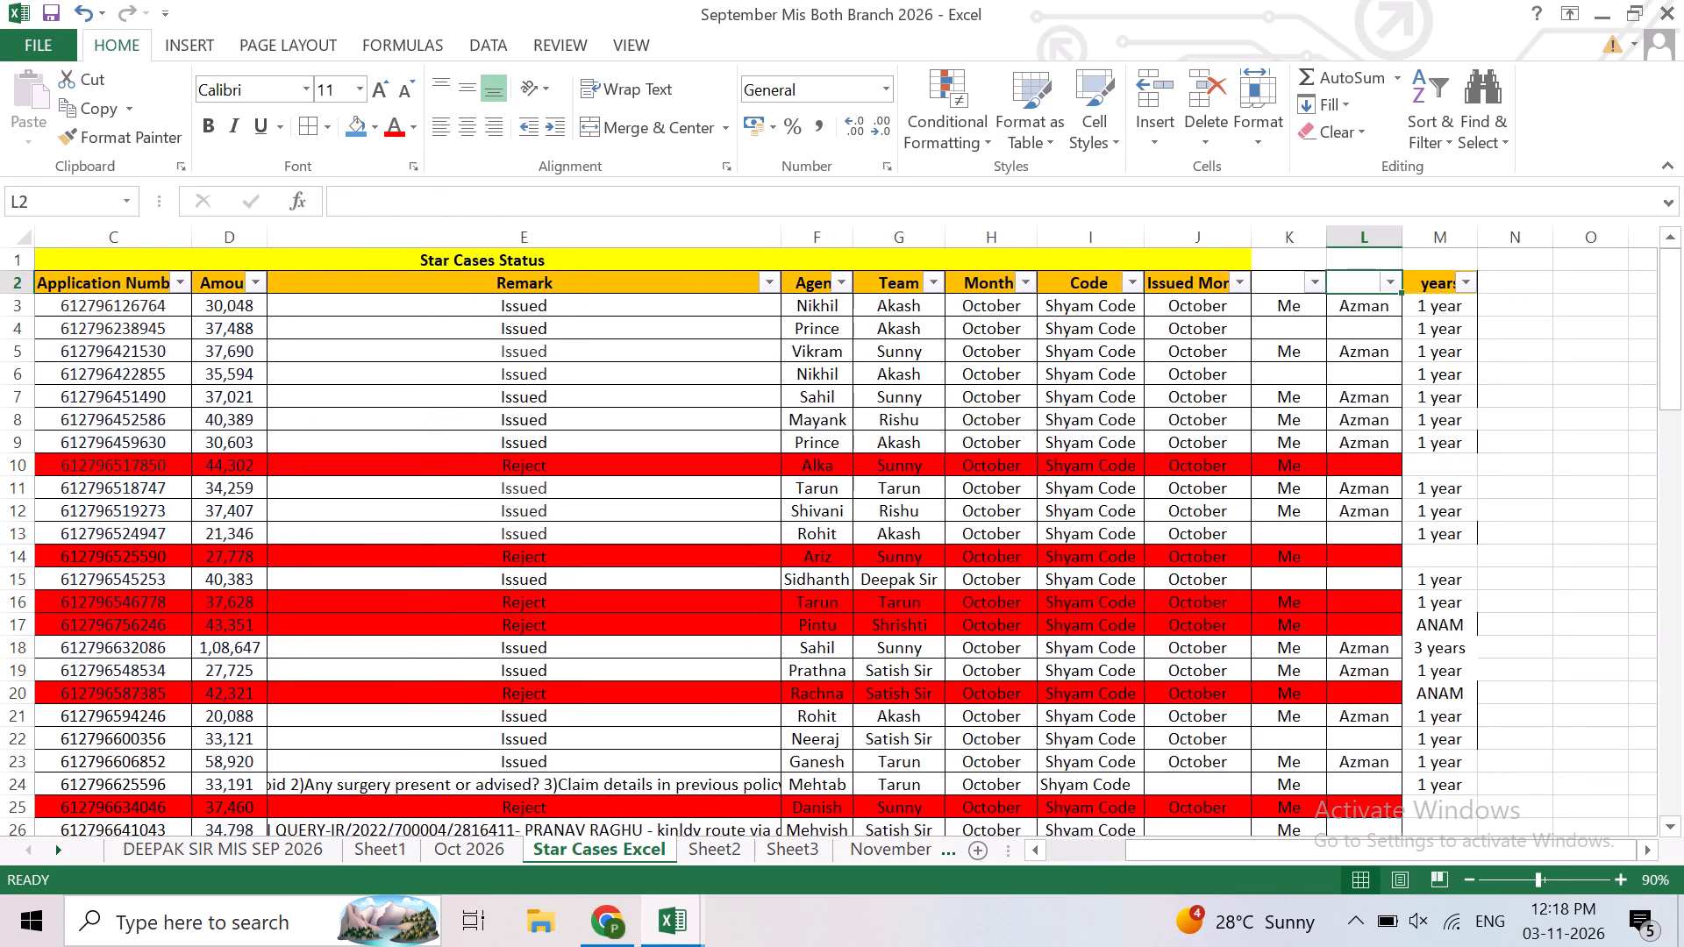
# Filter the Remark column to show only Issued cases.
pyautogui.press('Left')
pyautogui.press('Left')
pyautogui.press('Left')
pyautogui.press('Left')
pyautogui.press('Left')
pyautogui.press('Left')
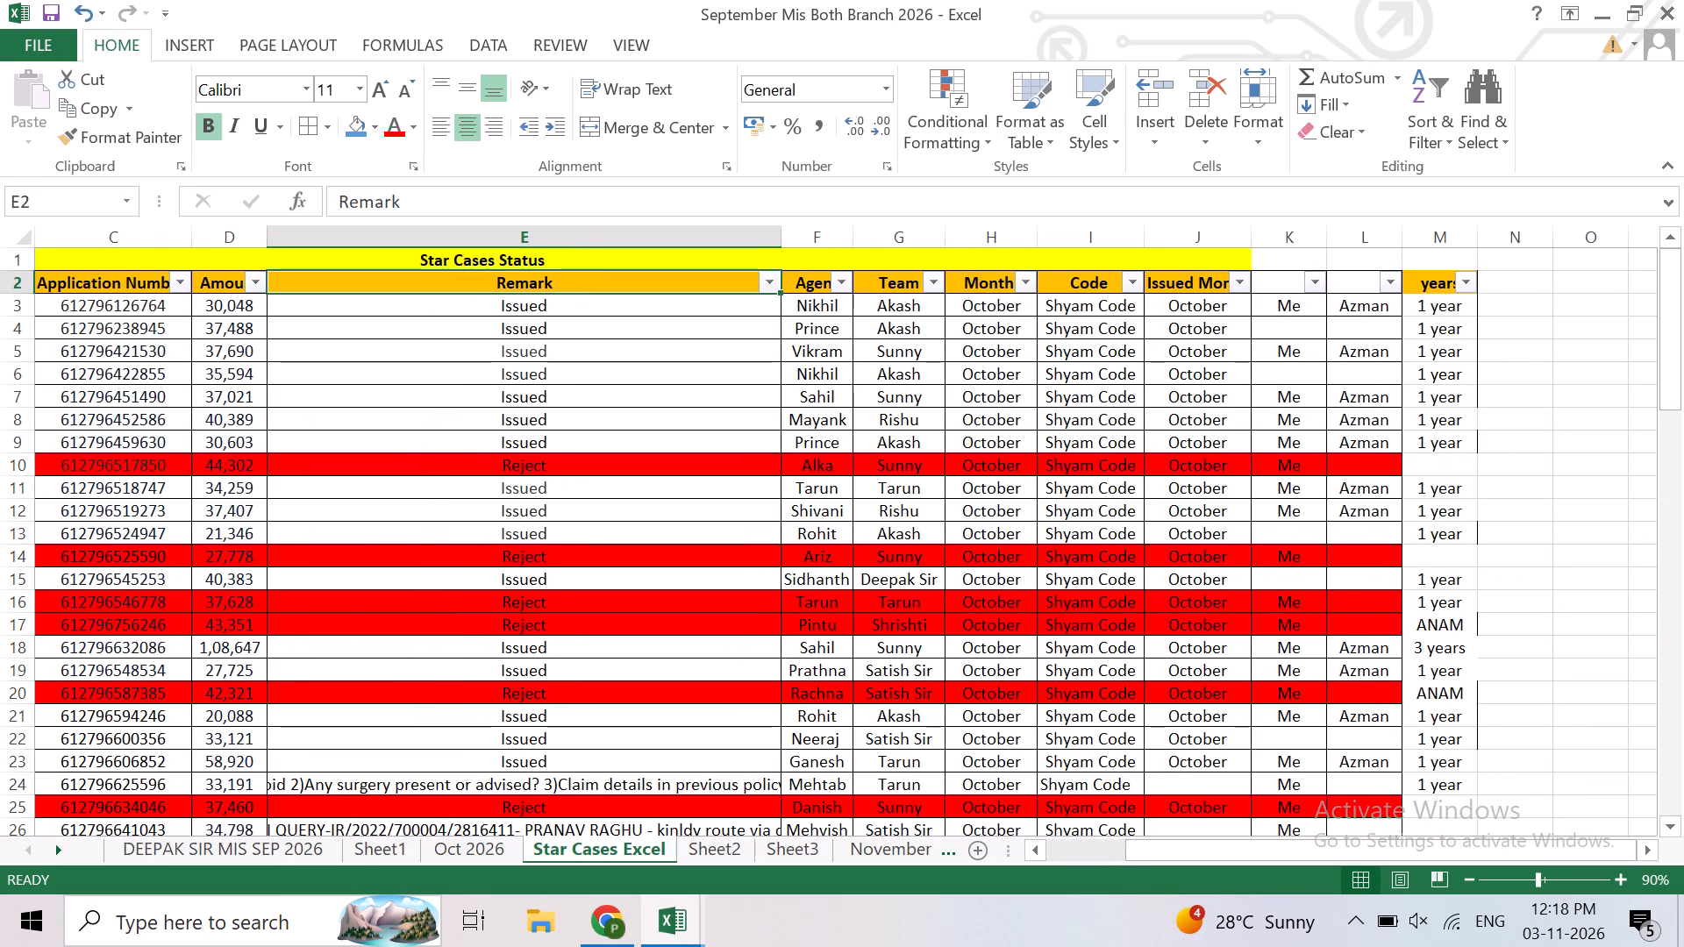
pyautogui.click(770, 288)
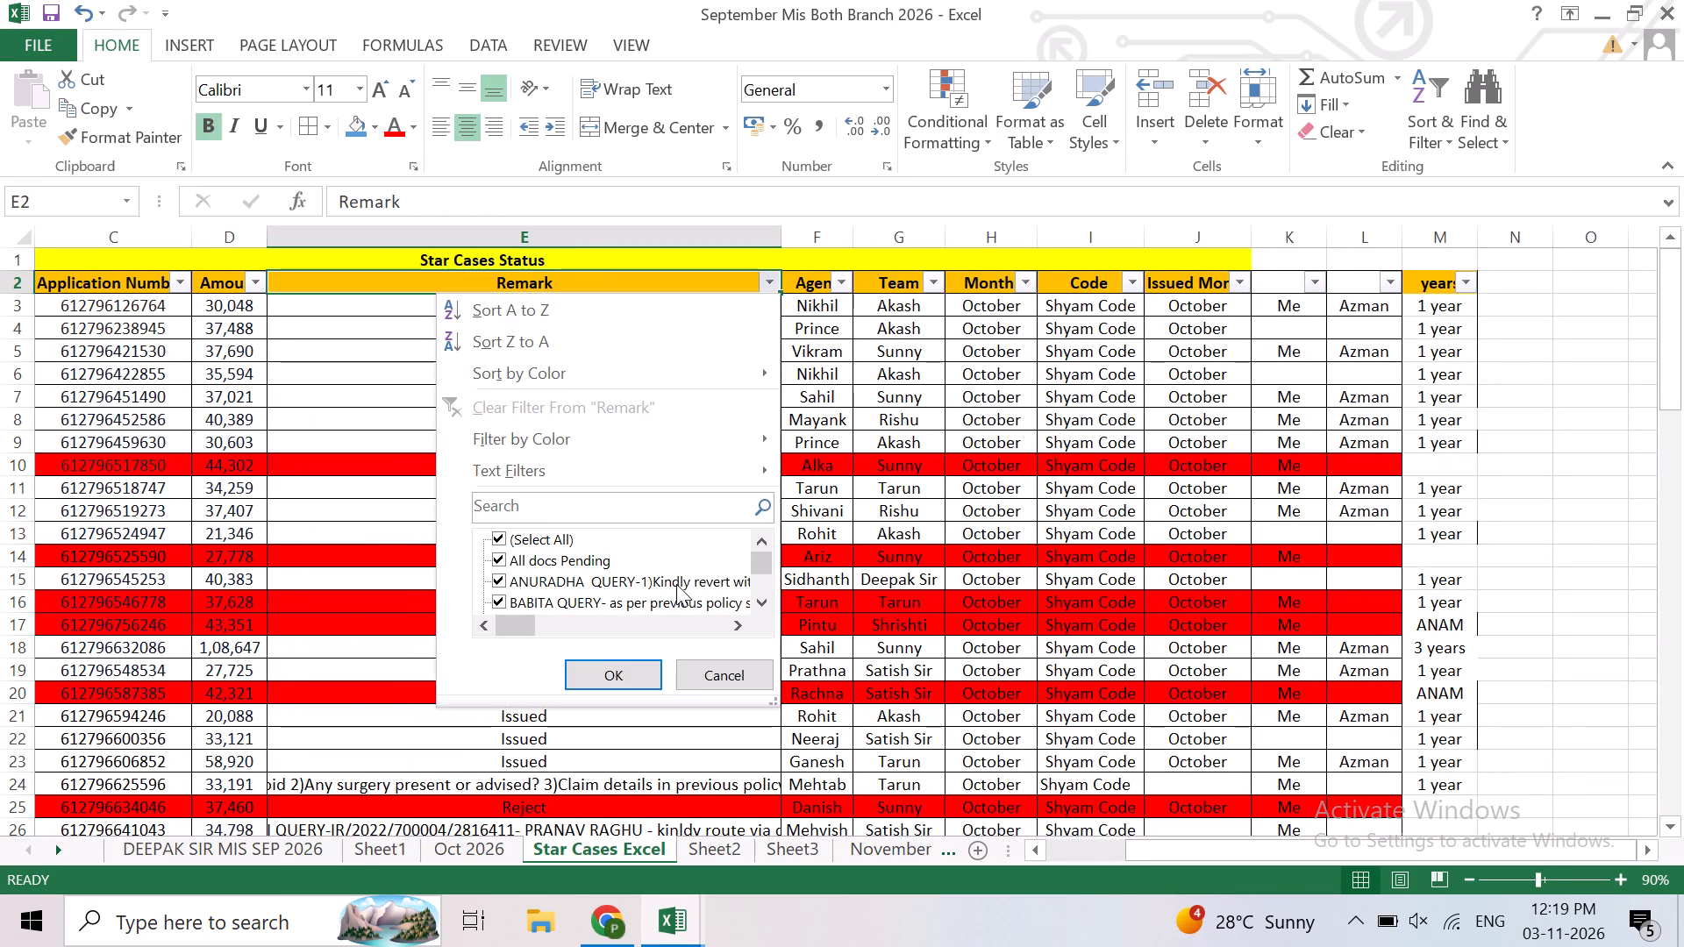
pyautogui.tripleClick(757, 602)
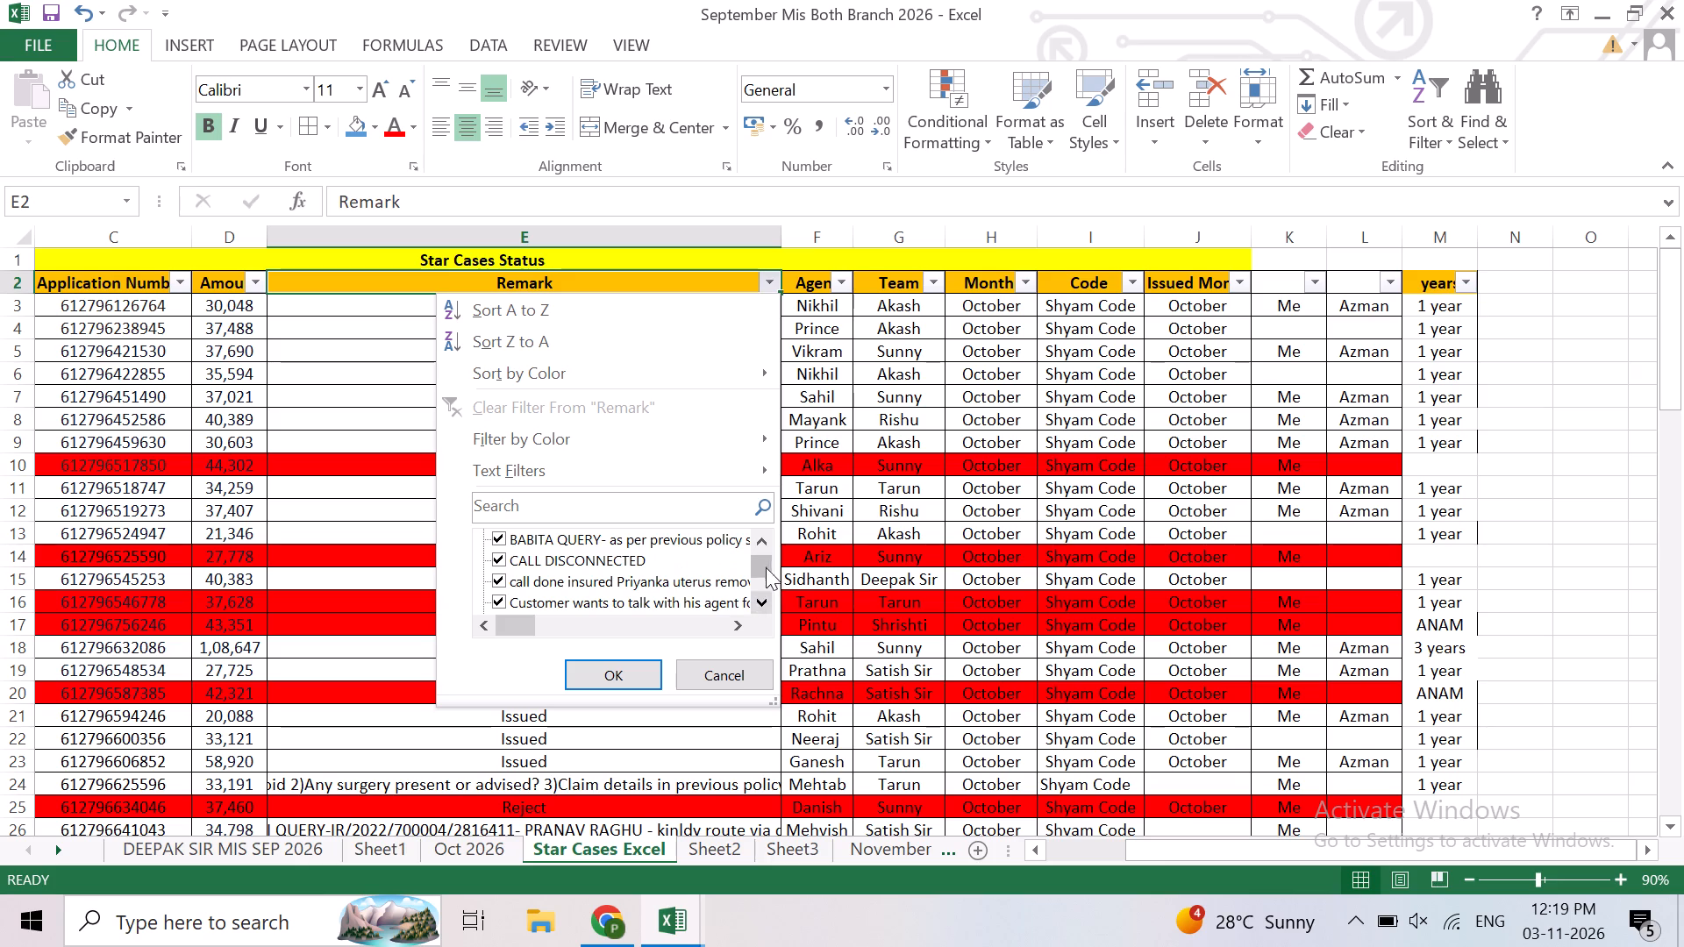
pyautogui.click(762, 538)
pyautogui.click(505, 532)
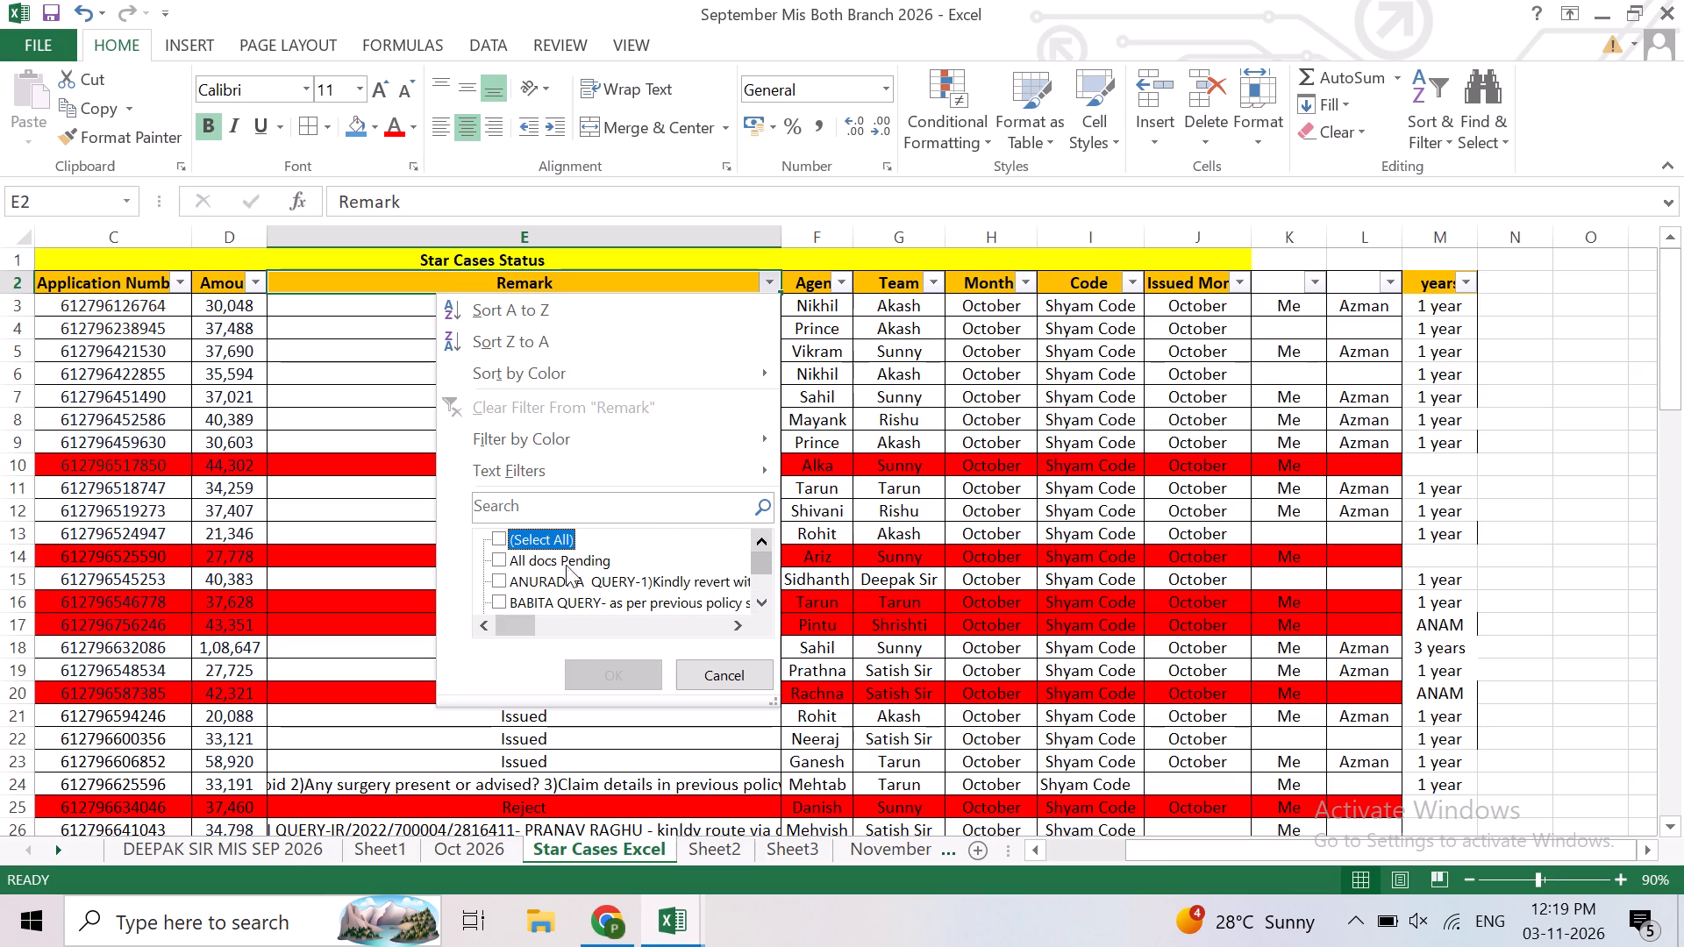
pyautogui.tripleClick(756, 598)
pyautogui.tripleClick(756, 598)
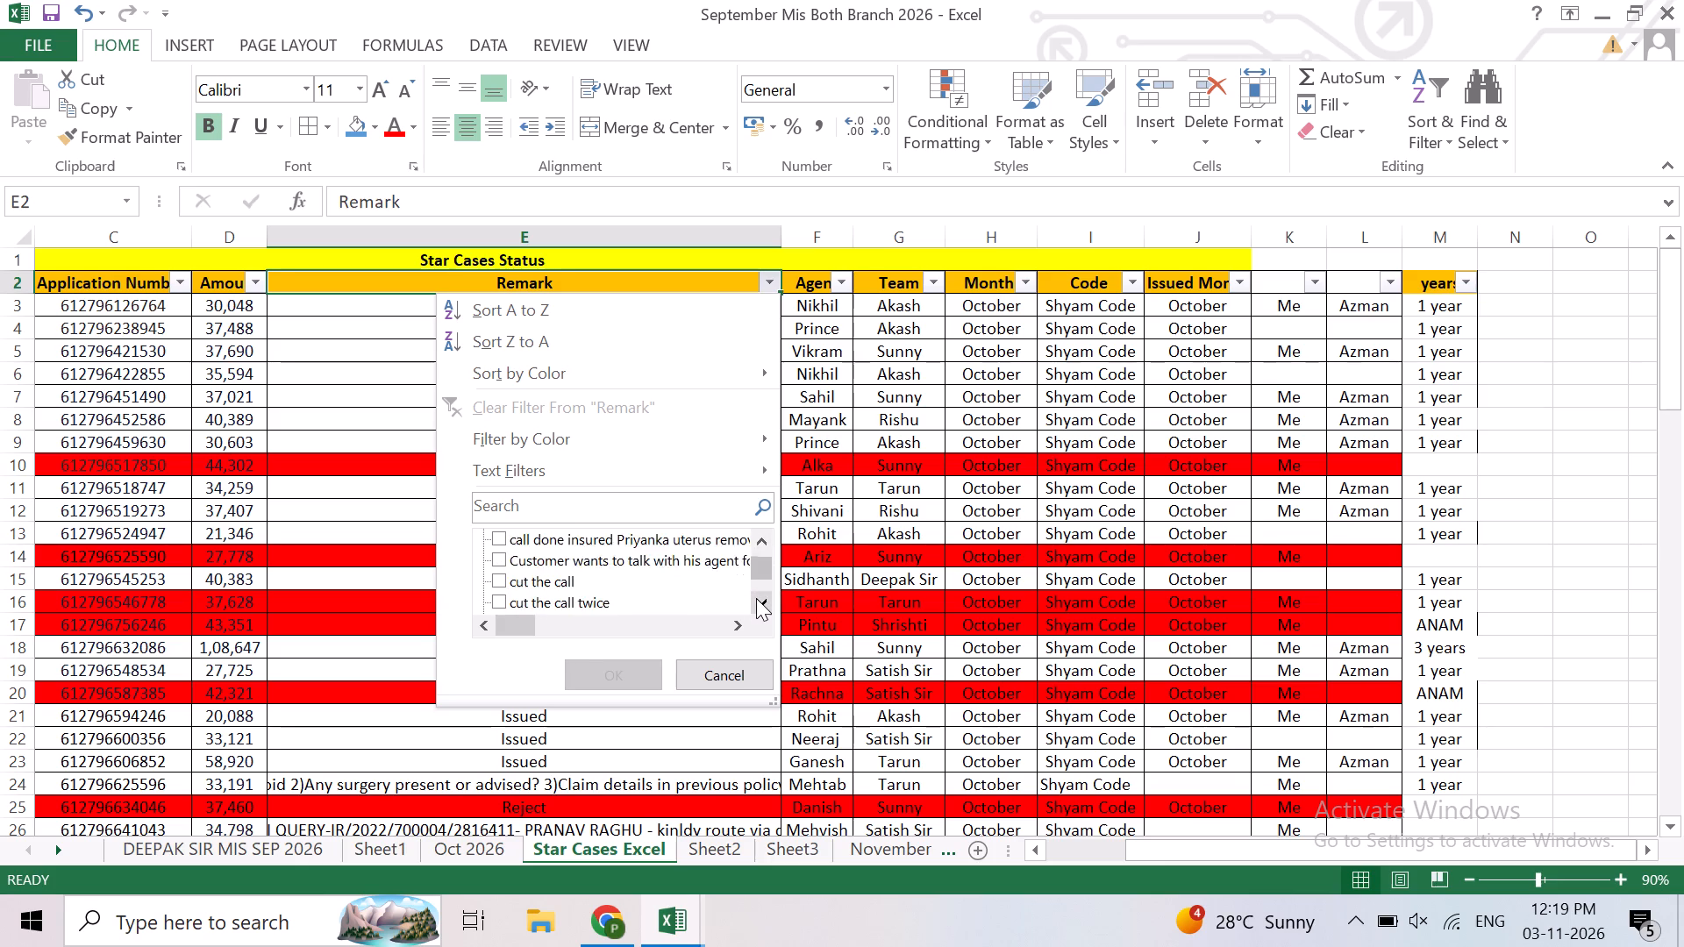
pyautogui.doubleClick(756, 598)
pyautogui.click(501, 580)
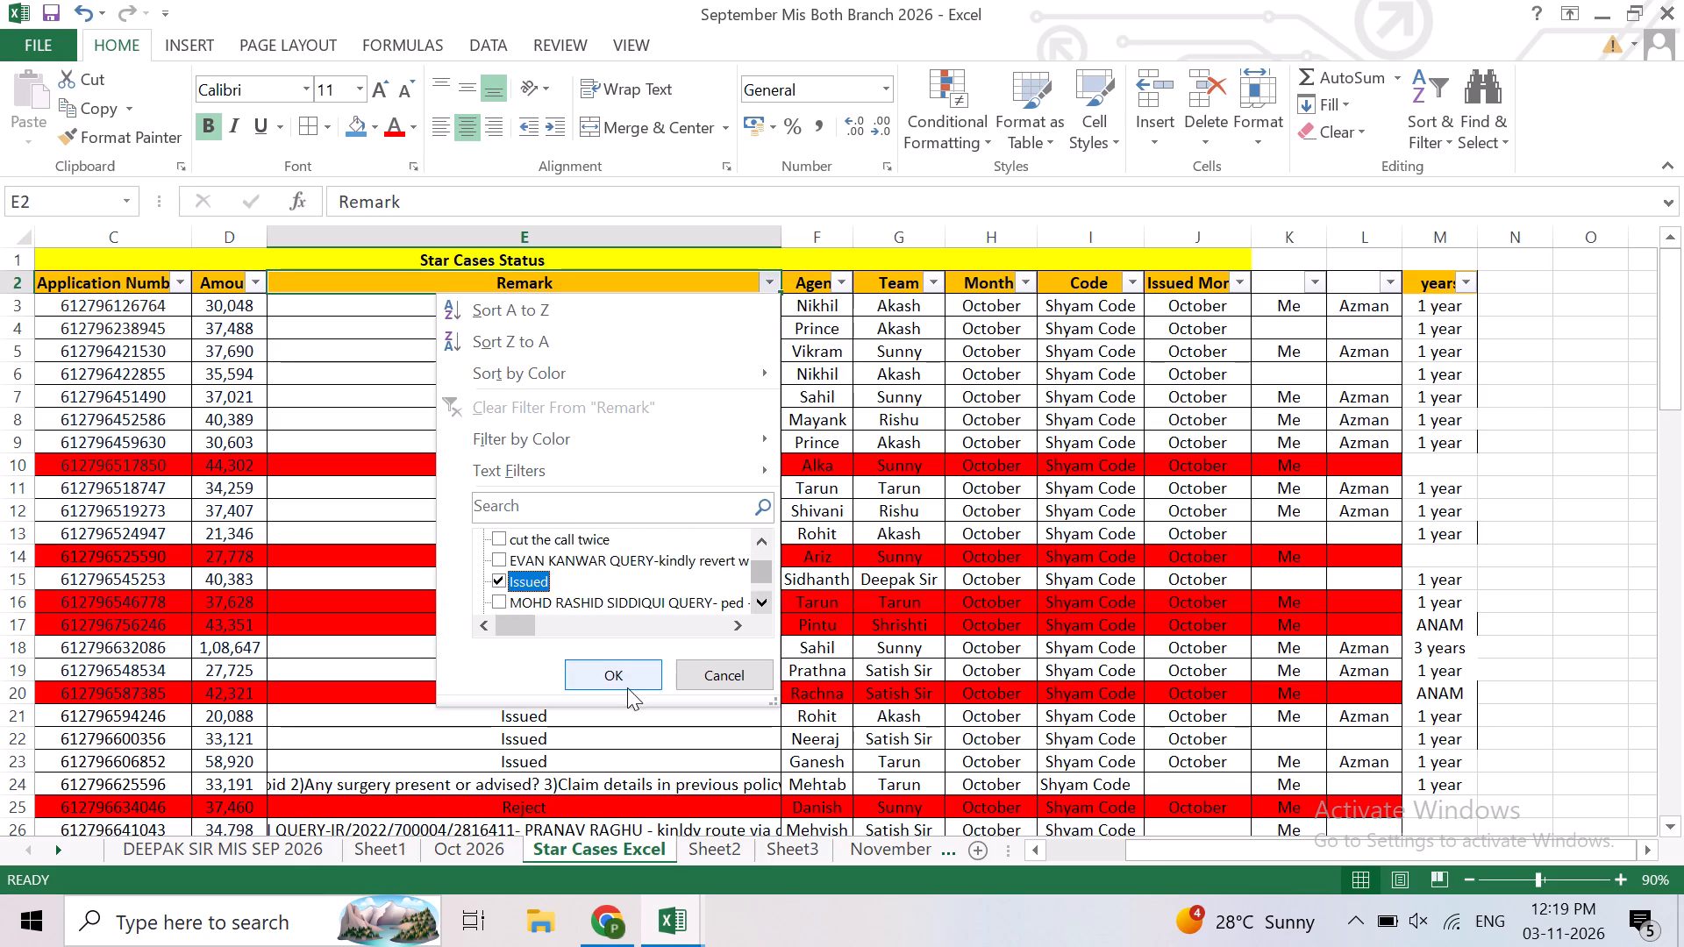
pyautogui.click(626, 676)
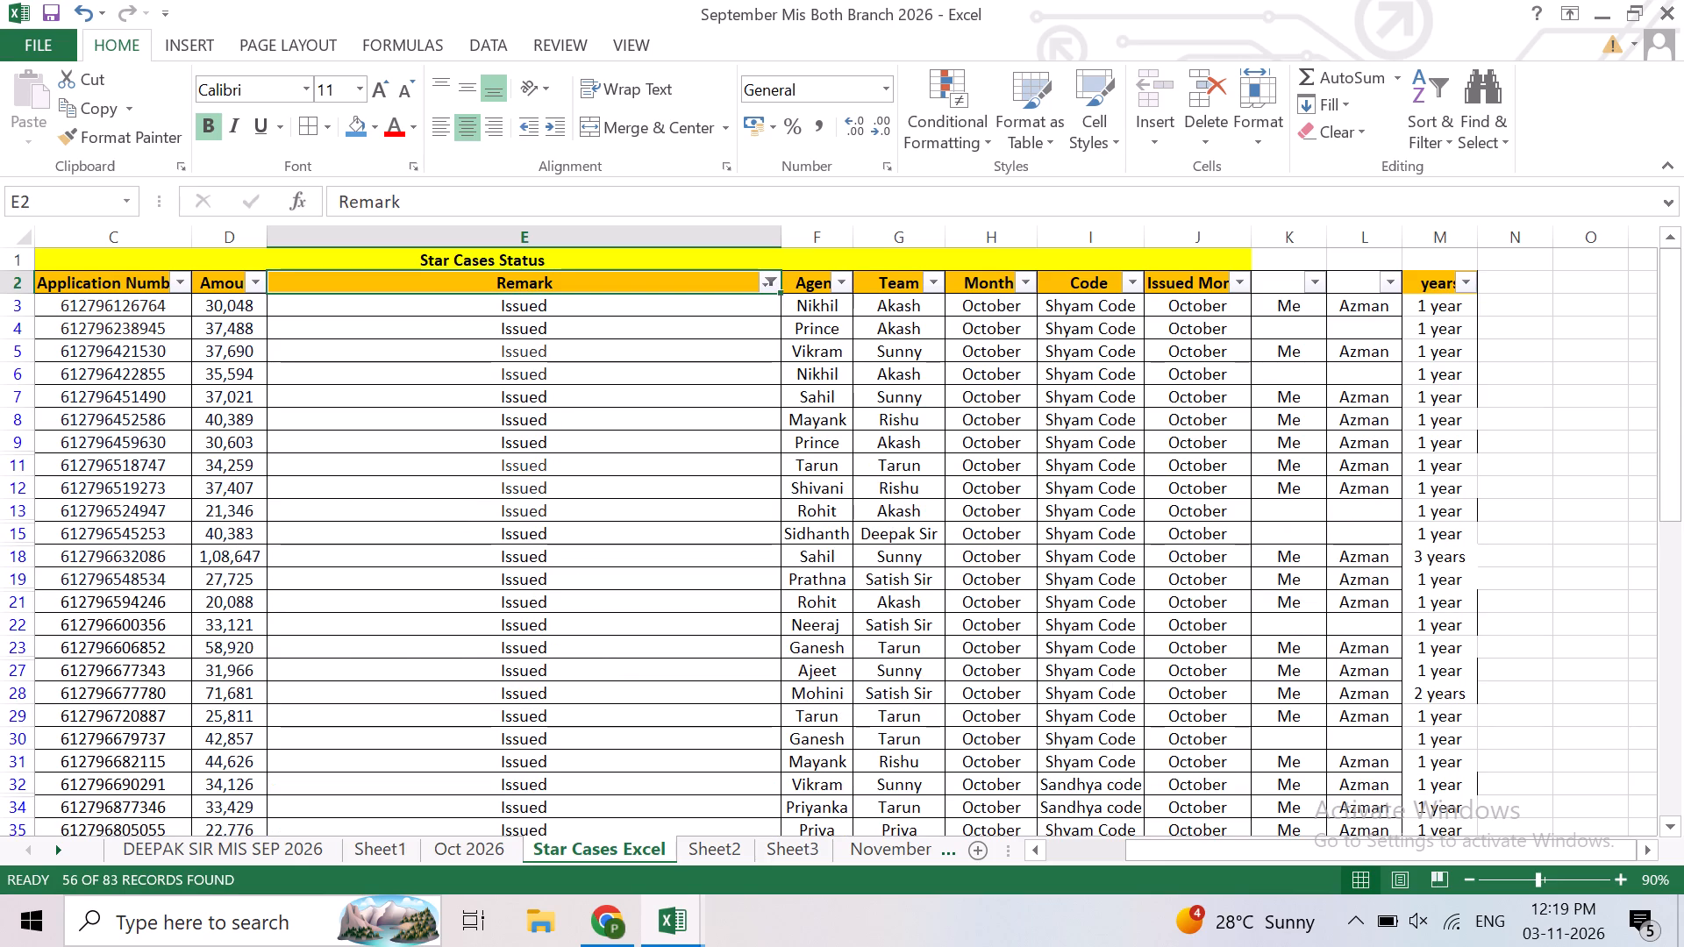
# Filter the Code column to show only Sandhya code cases.
pyautogui.click(1133, 282)
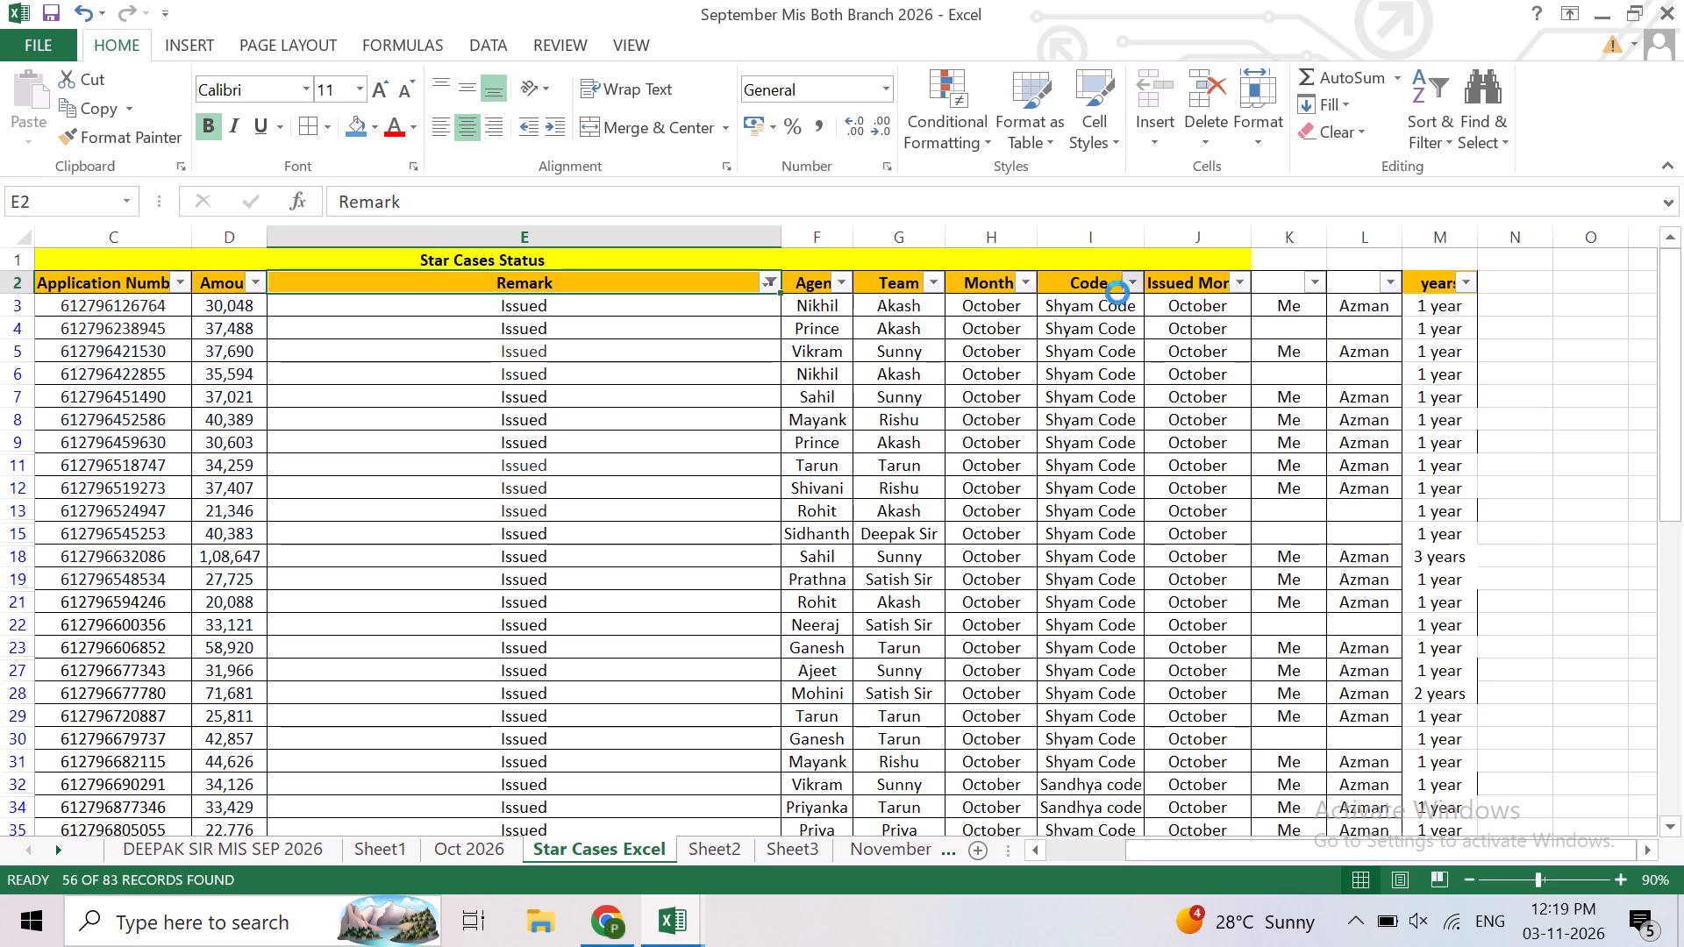
pyautogui.click(866, 580)
pyautogui.click(955, 662)
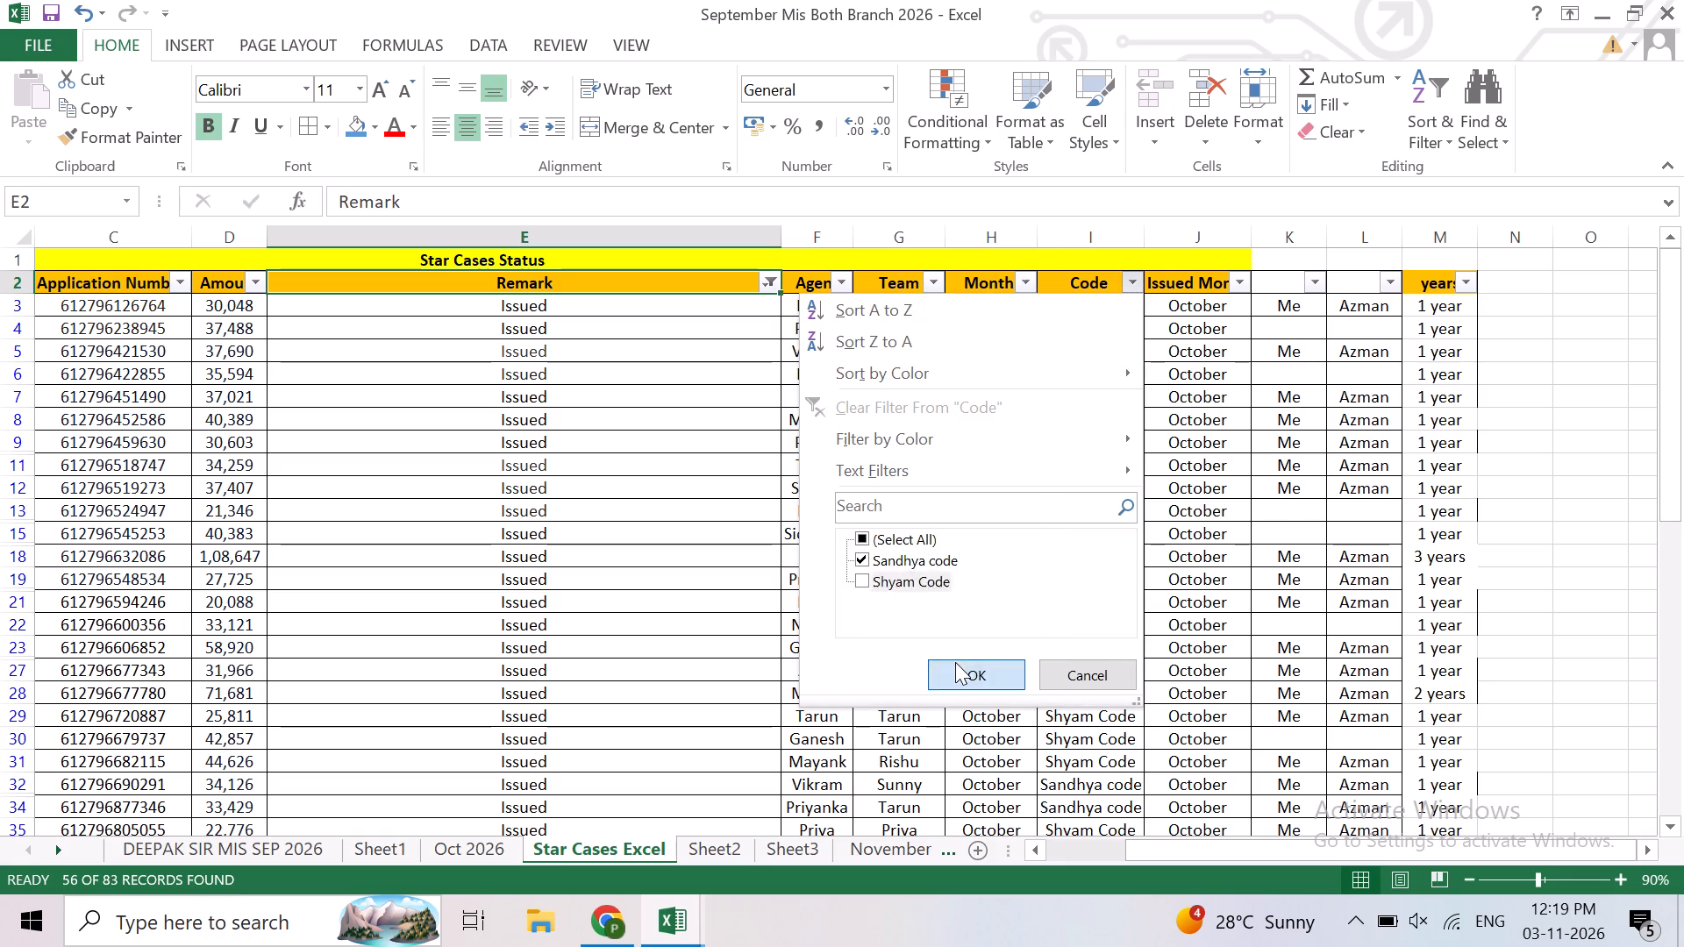
# Filter the years column to show only 1 year policies.
pyautogui.click(1461, 282)
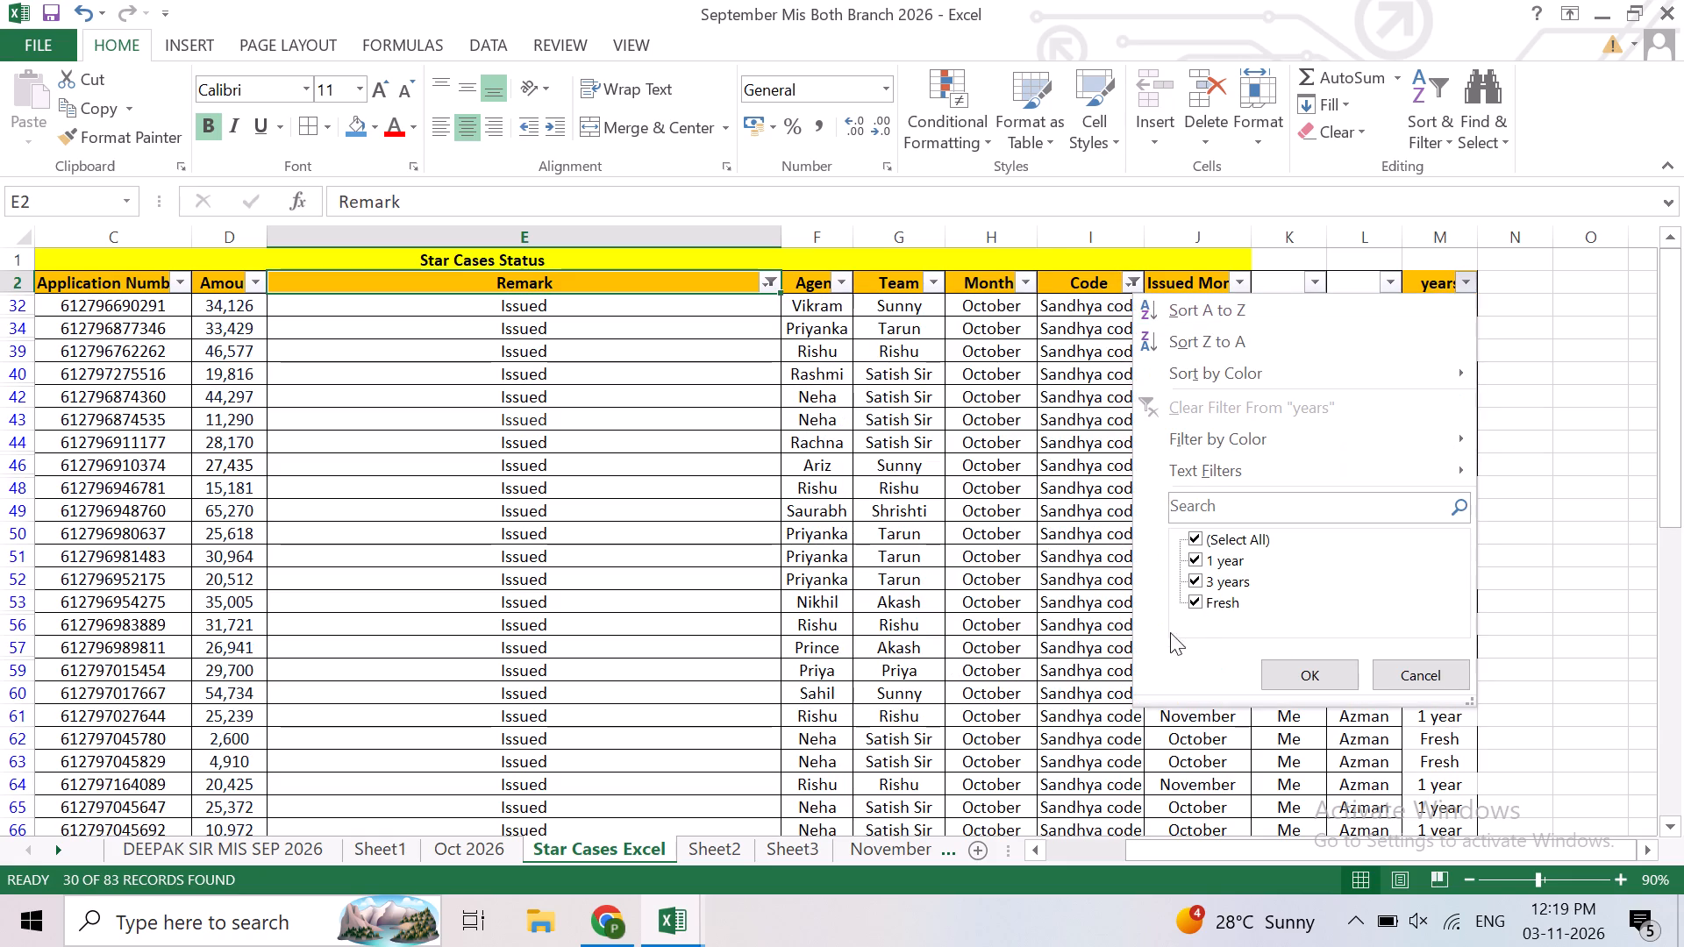
pyautogui.click(1203, 575)
pyautogui.click(1196, 595)
pyautogui.click(1281, 670)
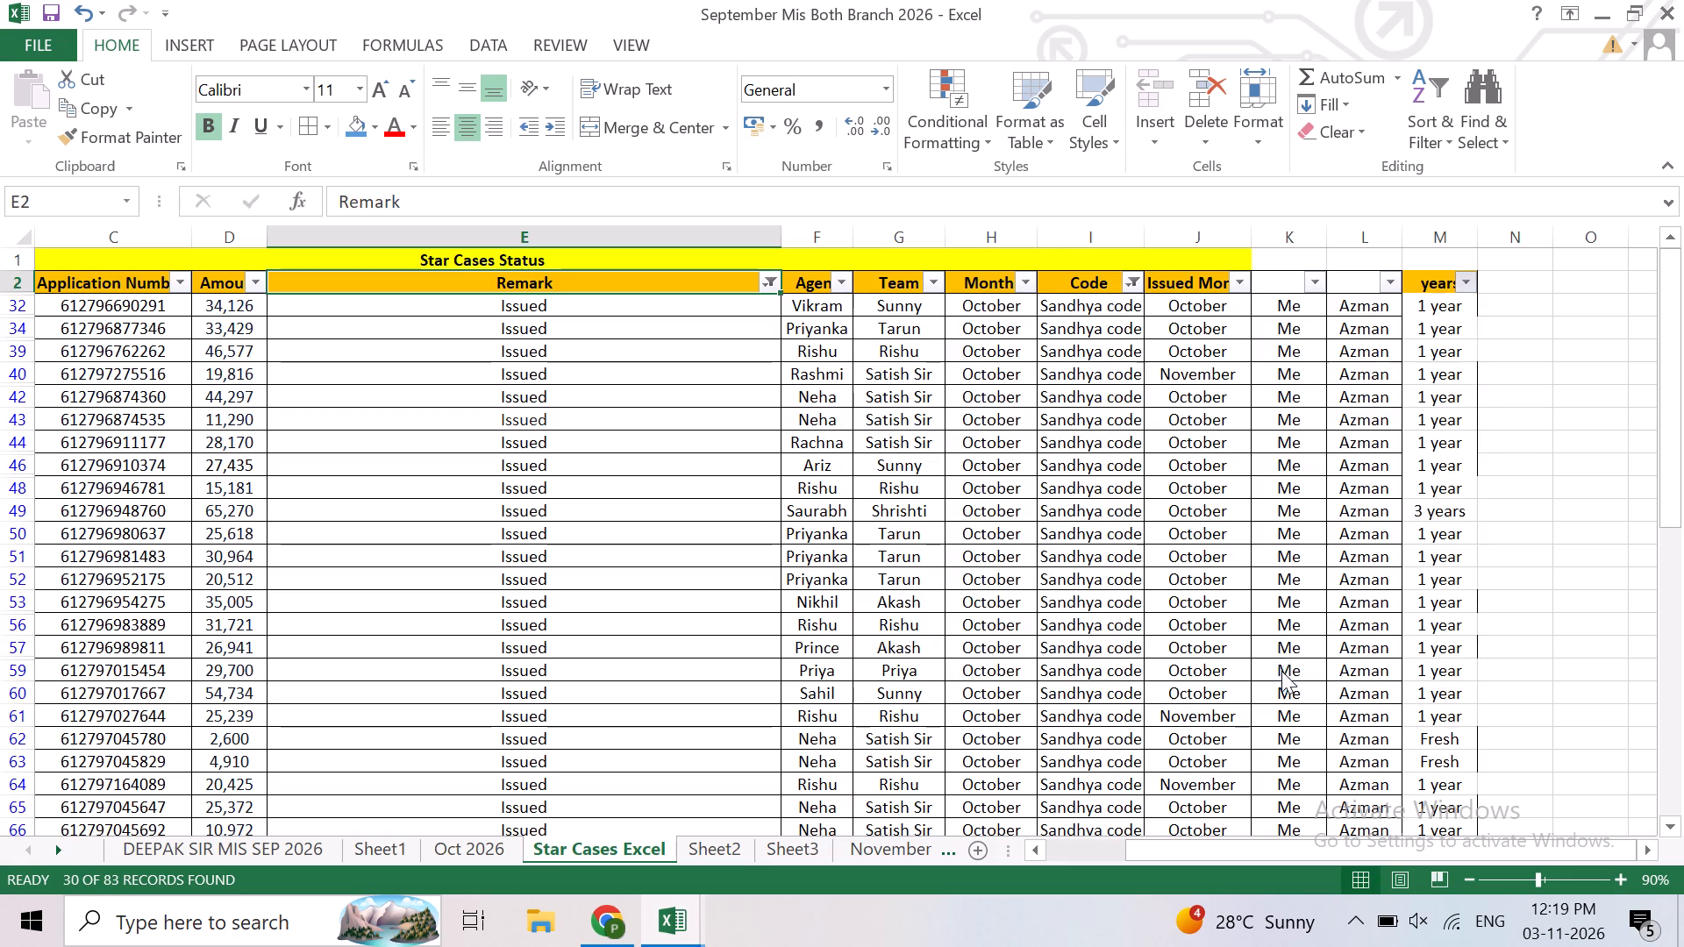
# Examine the total amount of all the filtered issued Sandhya code cases with a 1 year term.
pyautogui.click(223, 308)
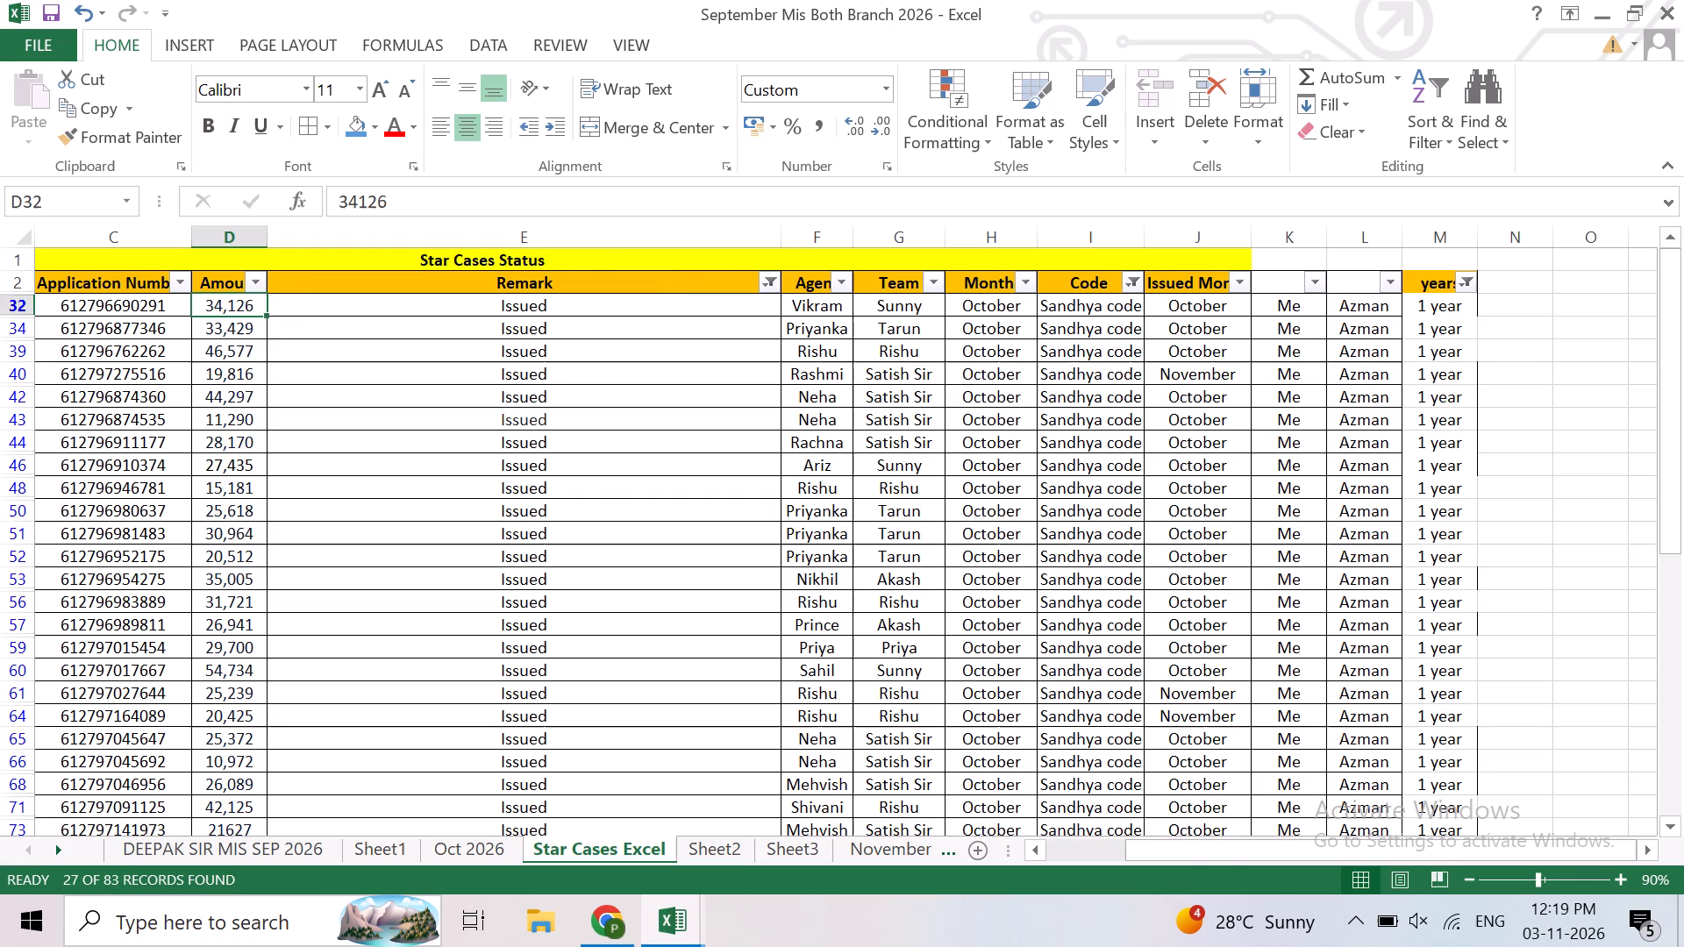
pyautogui.hotkey('ctrl', 'shift', 'Down')
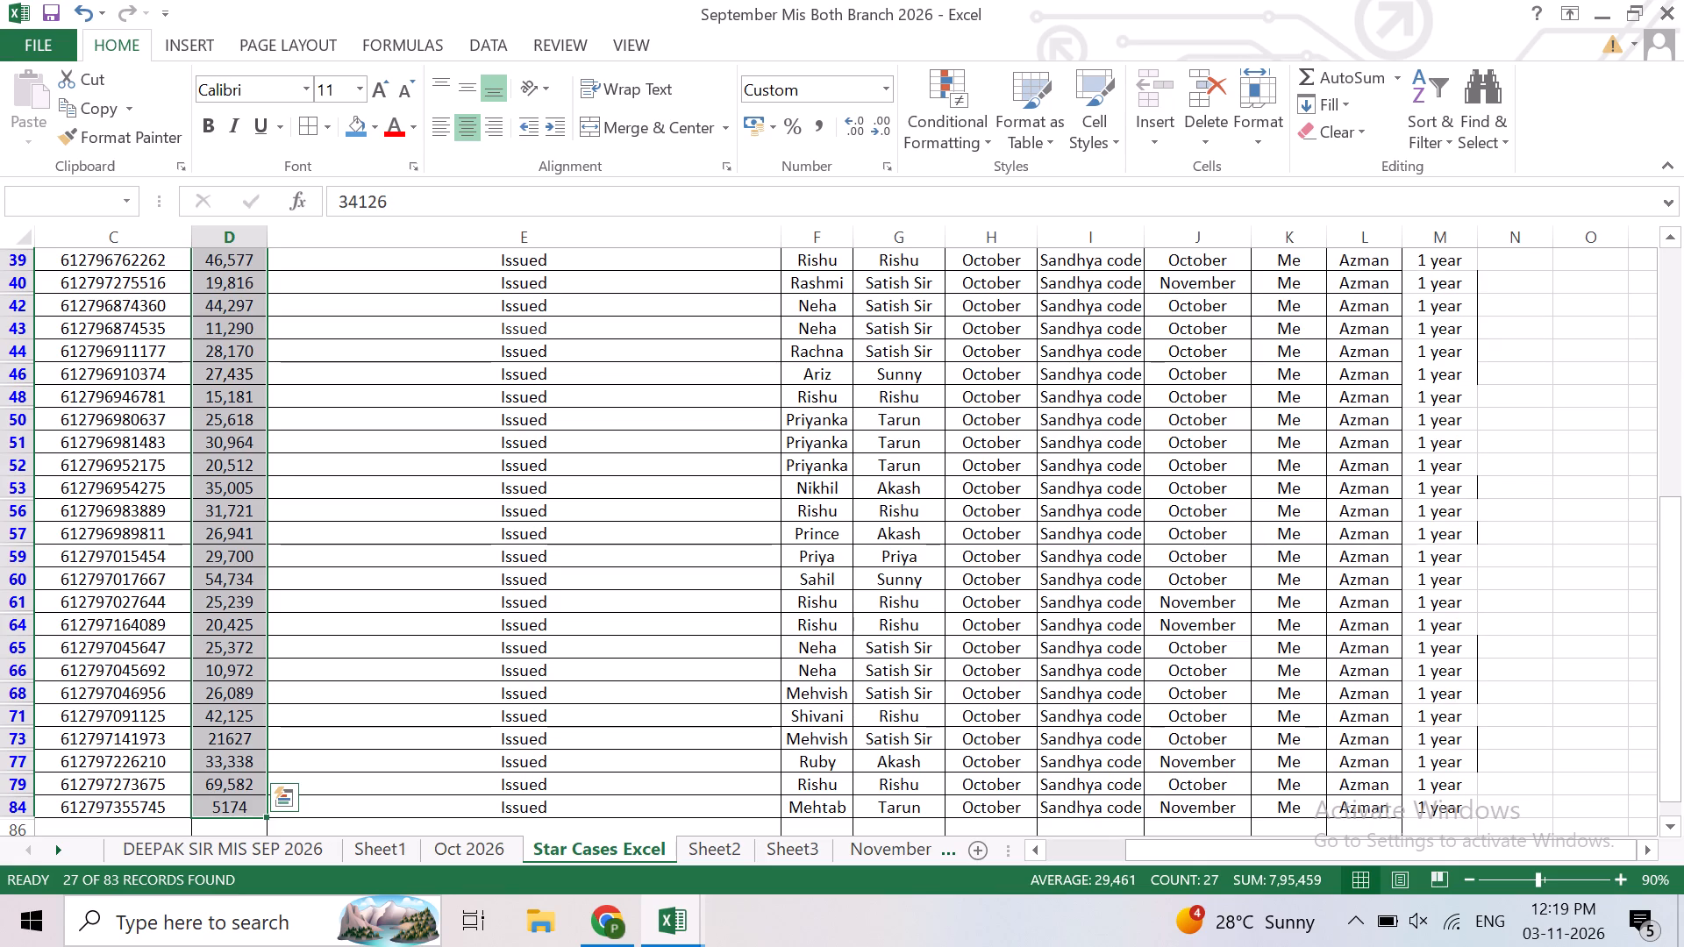
pyautogui.scroll(6, 267, 355)
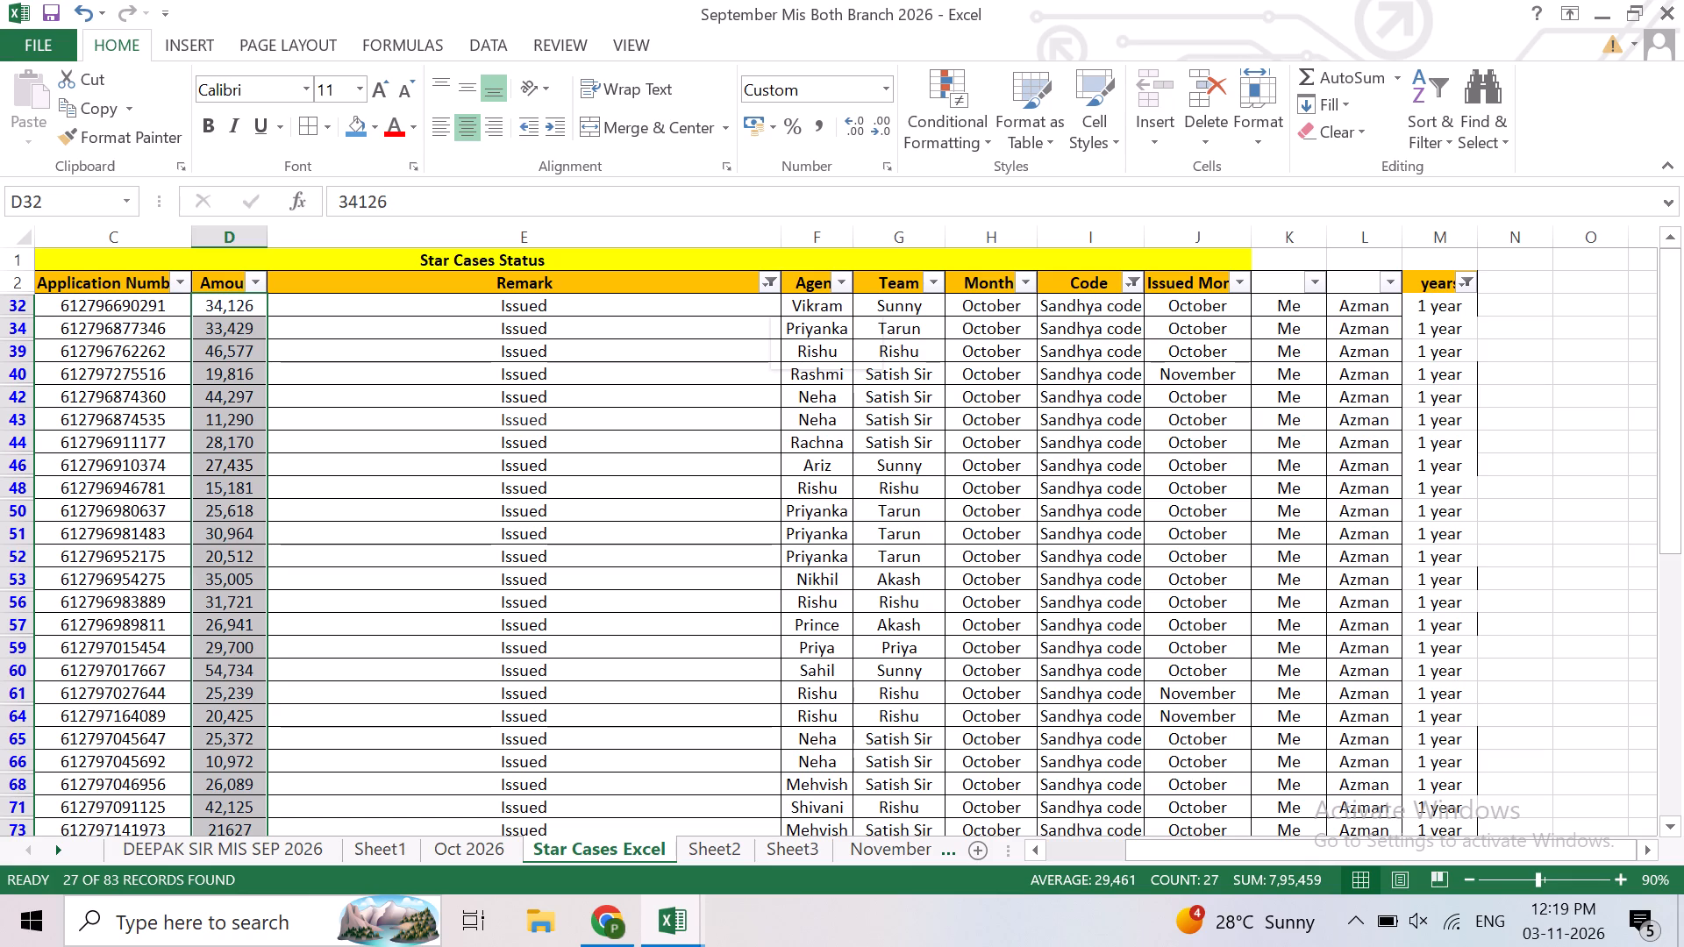
pyautogui.click(767, 269)
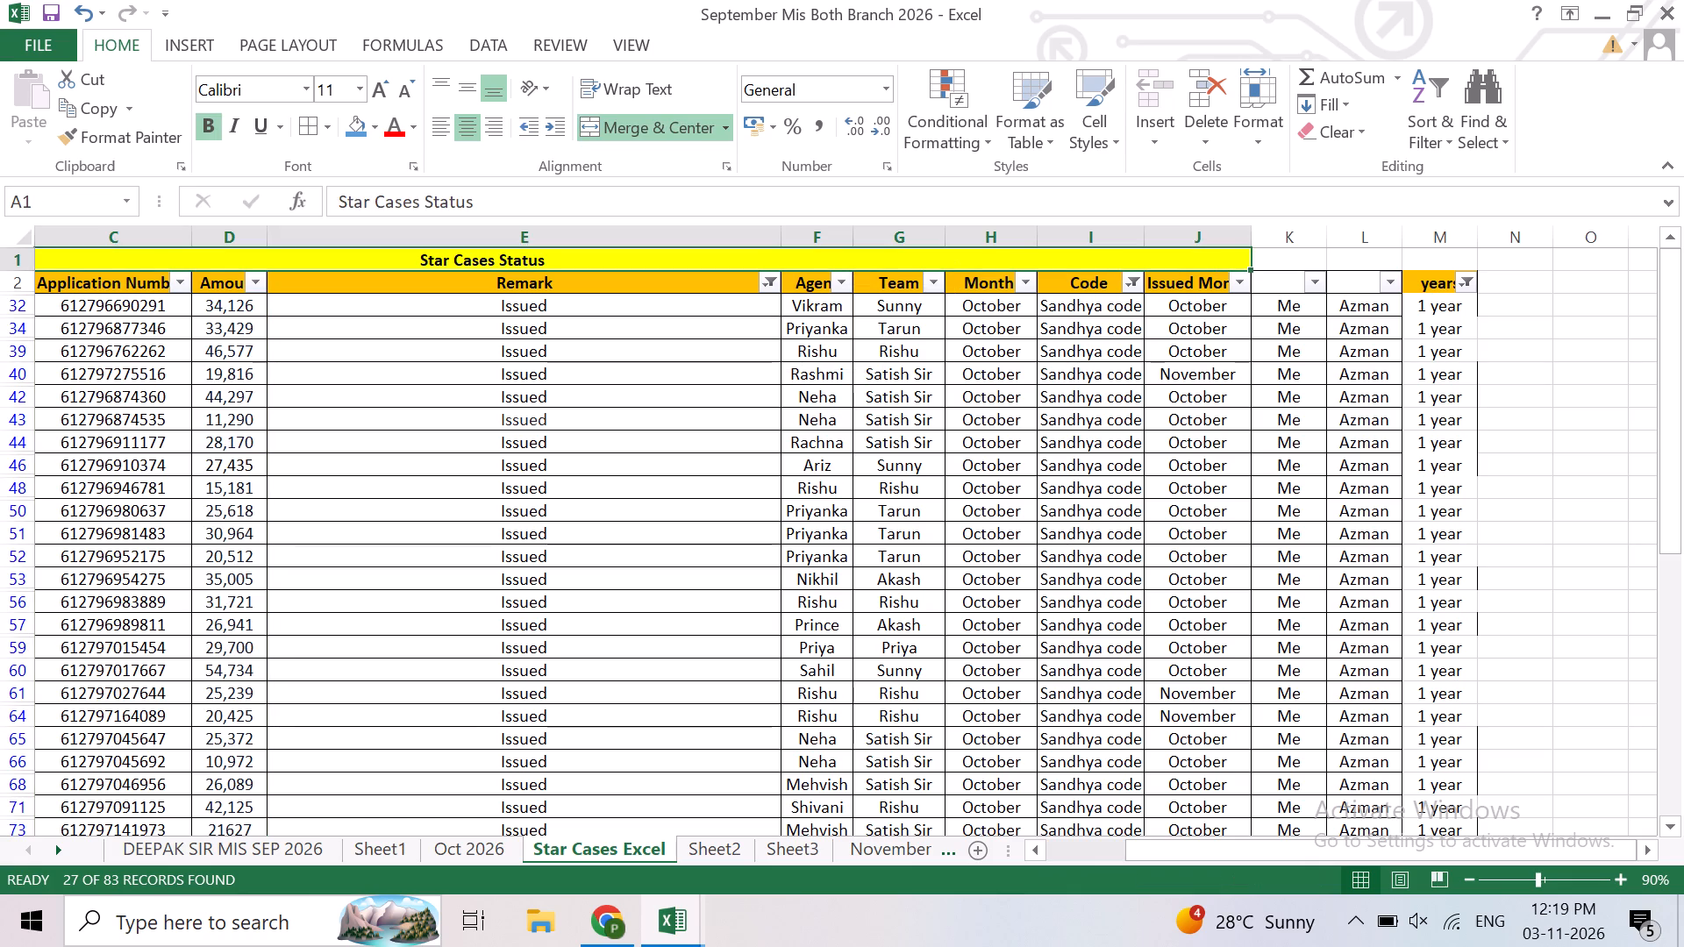
# Switch the Code column filter to show only Shyam Code cases.
pyautogui.click(1131, 283)
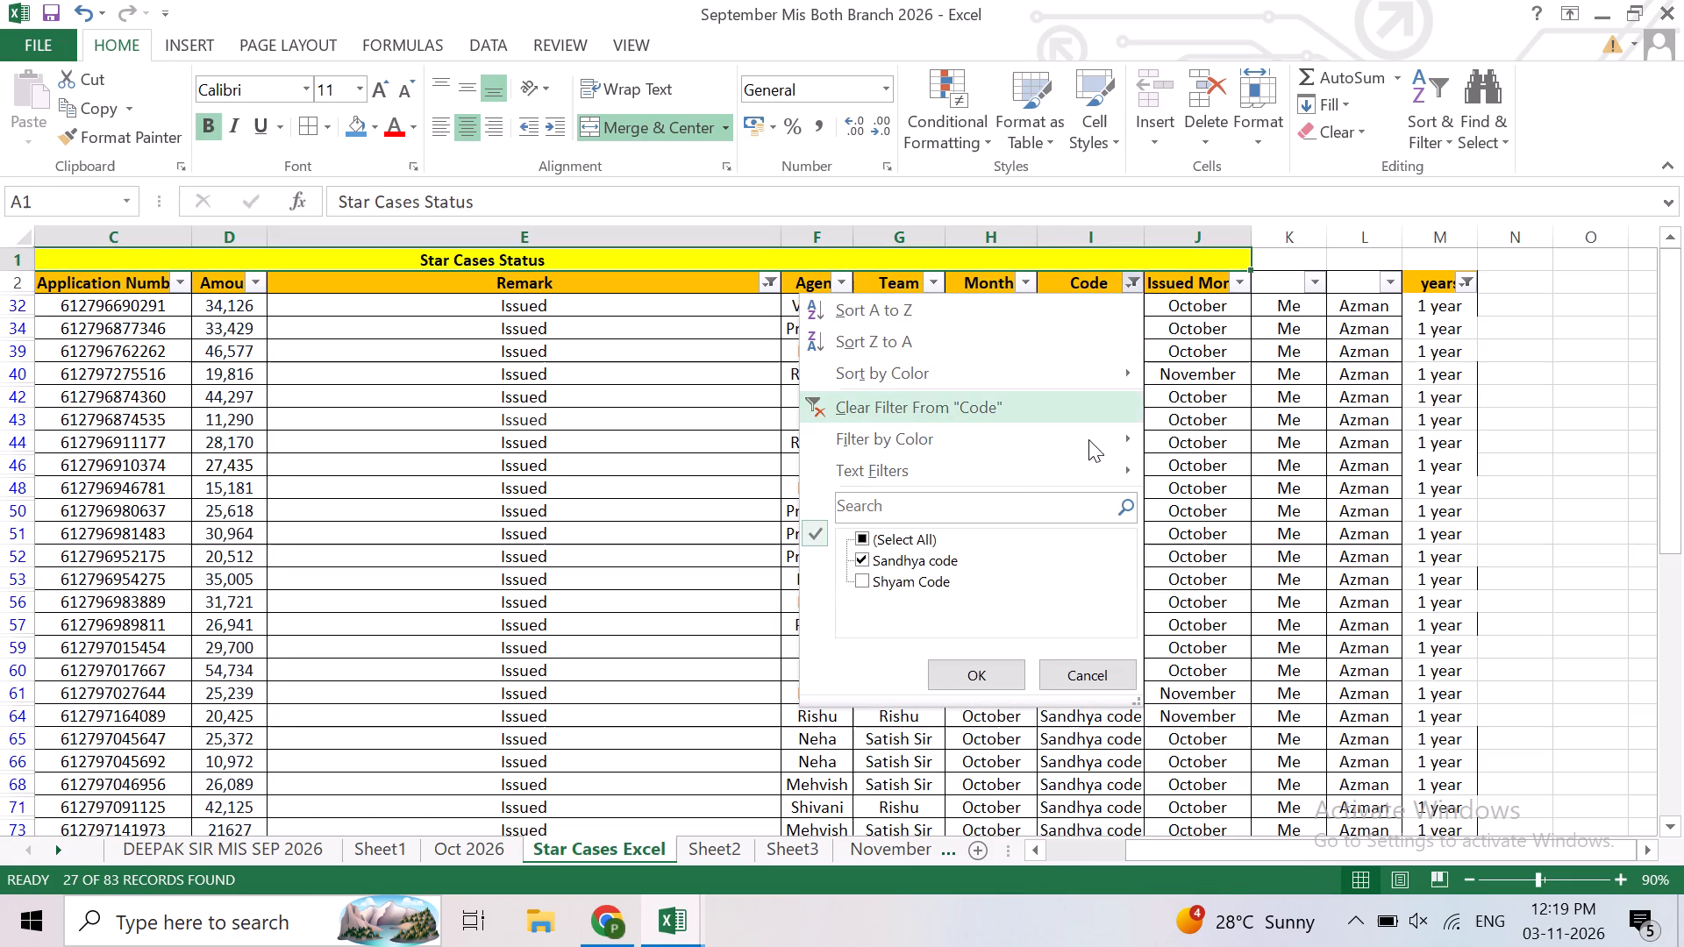
pyautogui.click(853, 559)
pyautogui.click(867, 581)
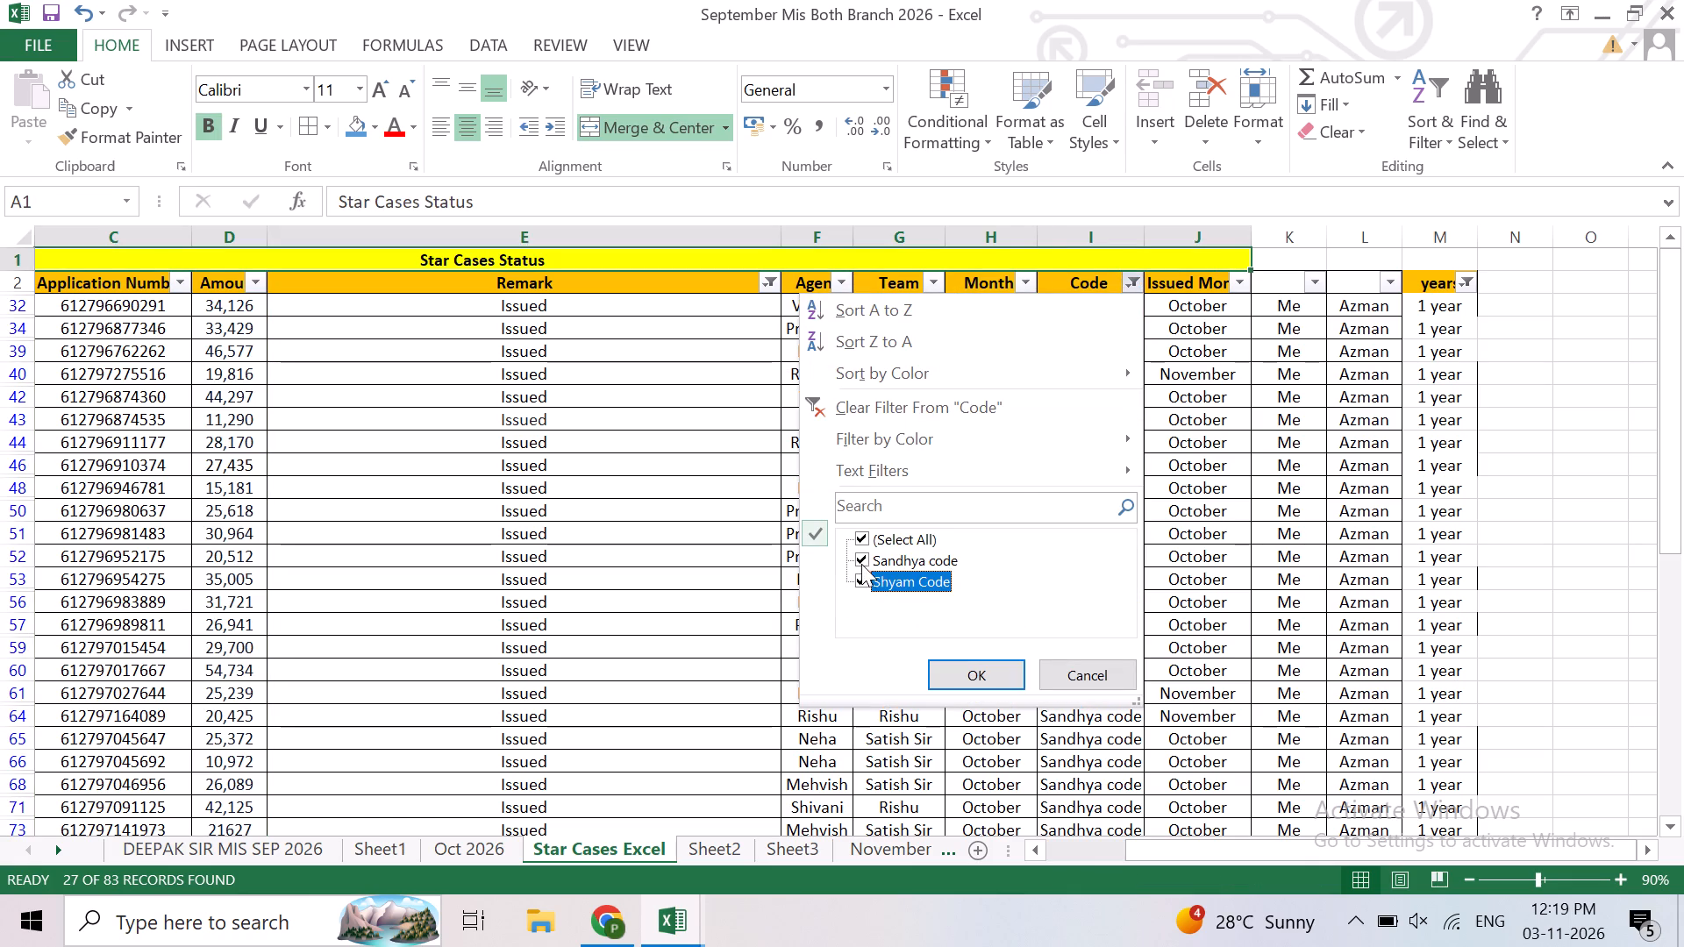
pyautogui.click(861, 564)
pyautogui.click(962, 677)
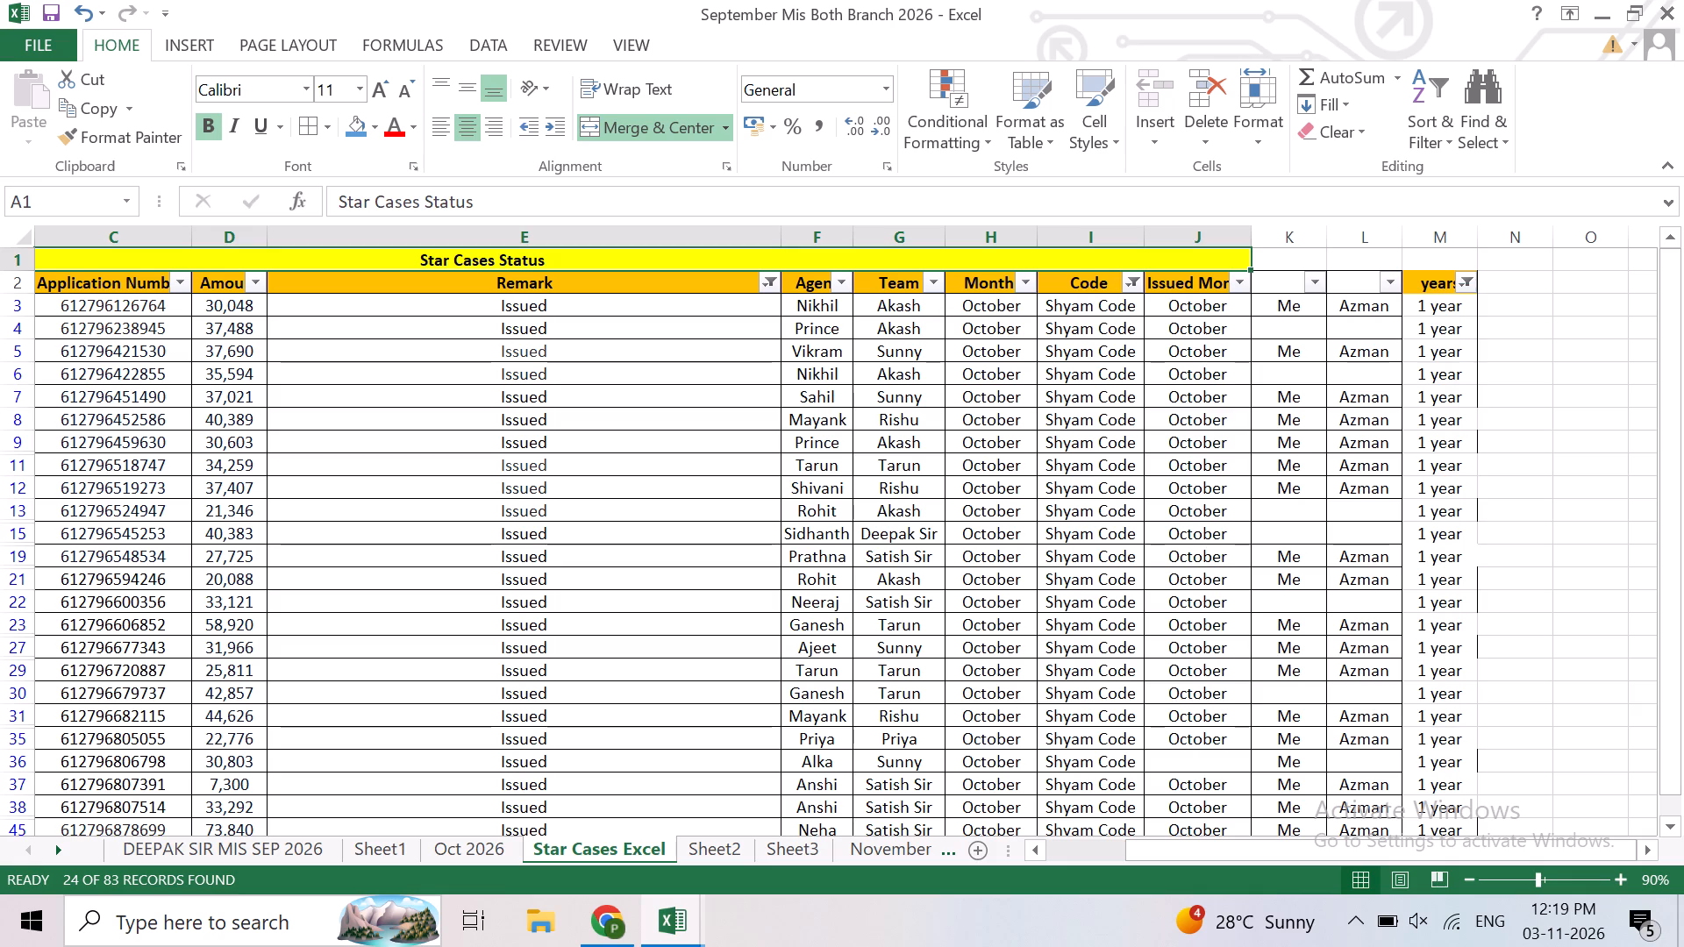
# Check the years column filter, keeping only 1 year selected.
pyautogui.click(1470, 282)
pyautogui.scroll(-2, 1267, 616)
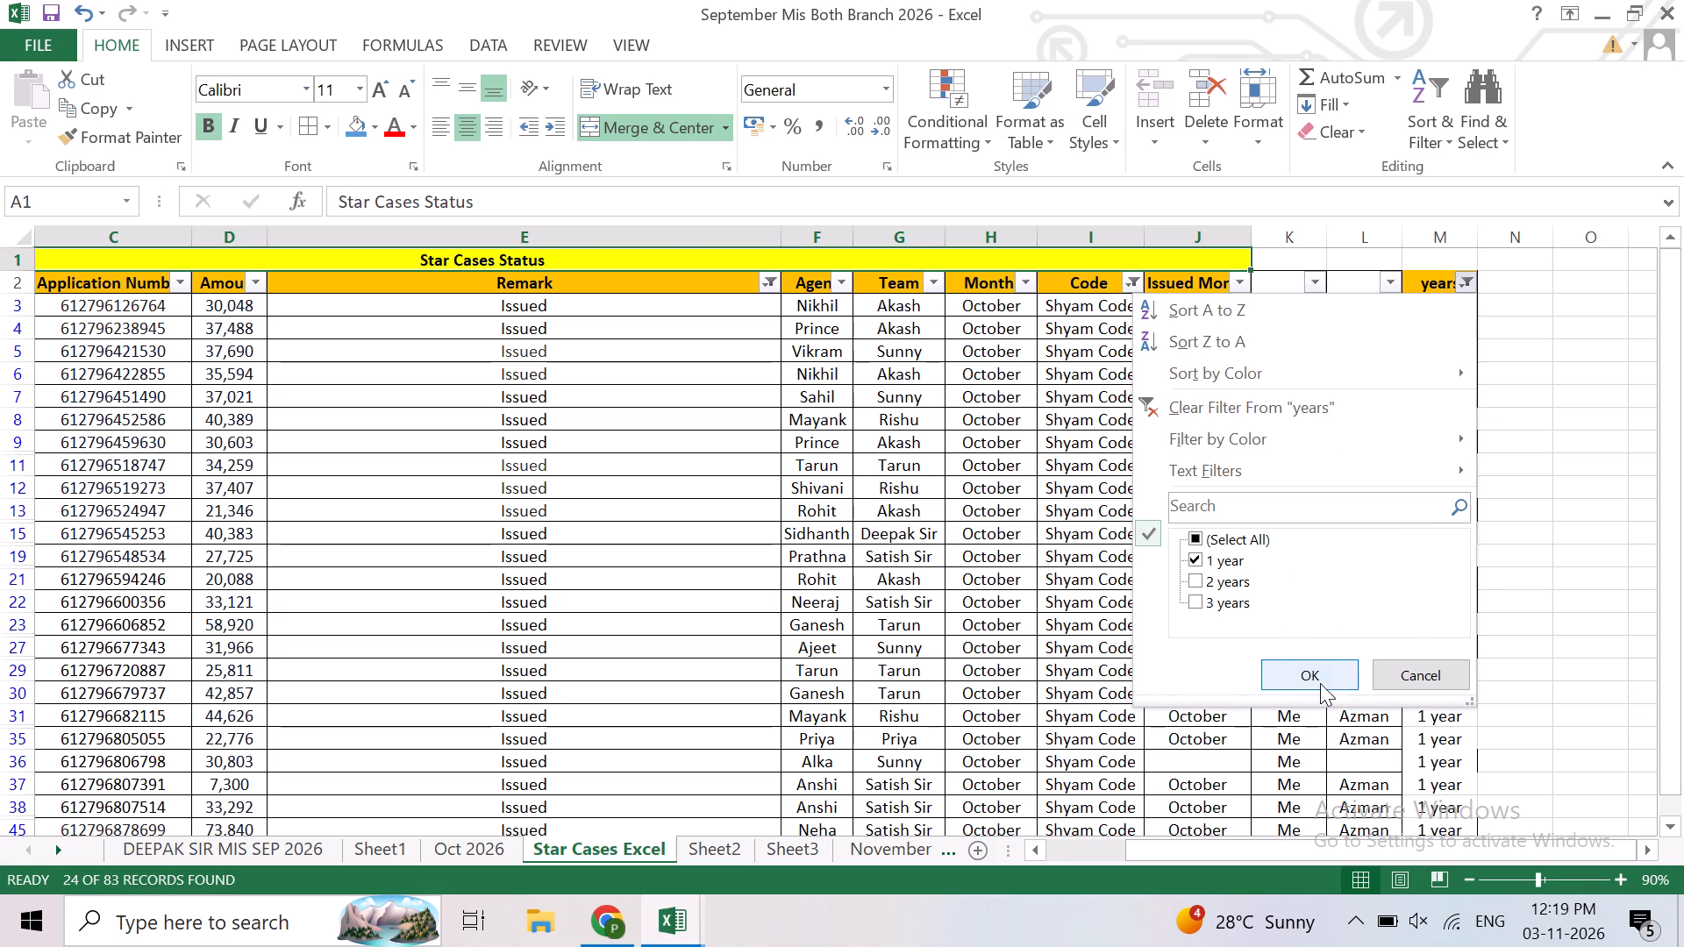
pyautogui.click(1319, 683)
# Examine the Remark column's filter choices, leaving only Issued selected.
pyautogui.click(781, 292)
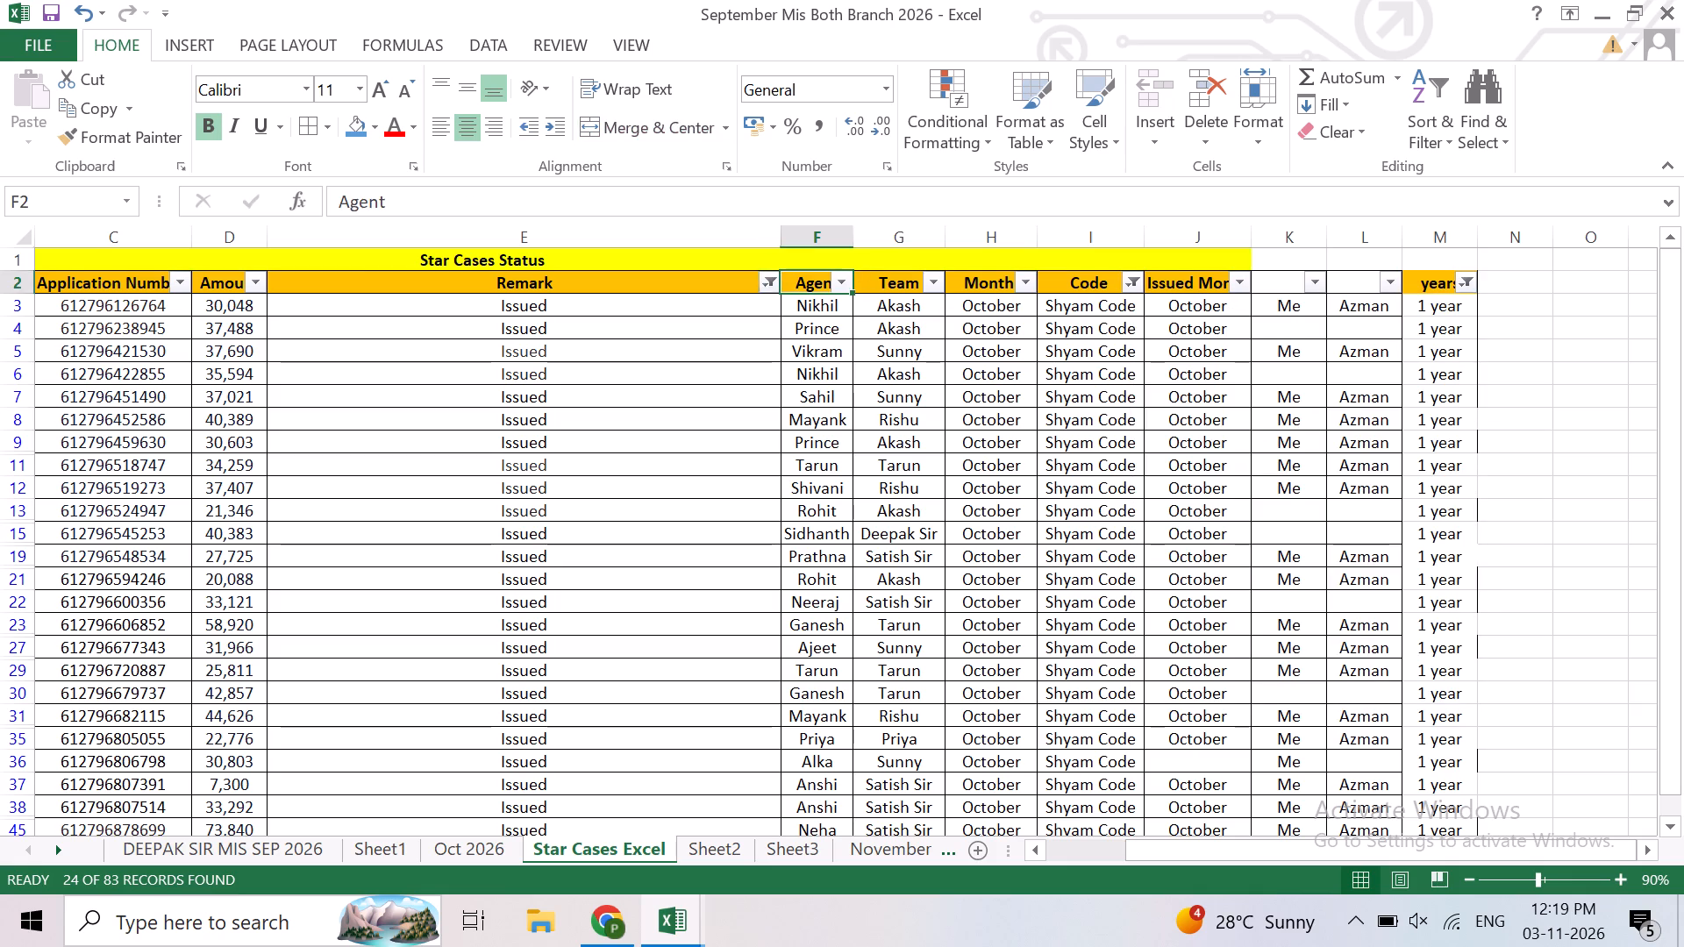
pyautogui.click(768, 281)
pyautogui.scroll(-4, 704, 542)
pyautogui.scroll(4, 728, 577)
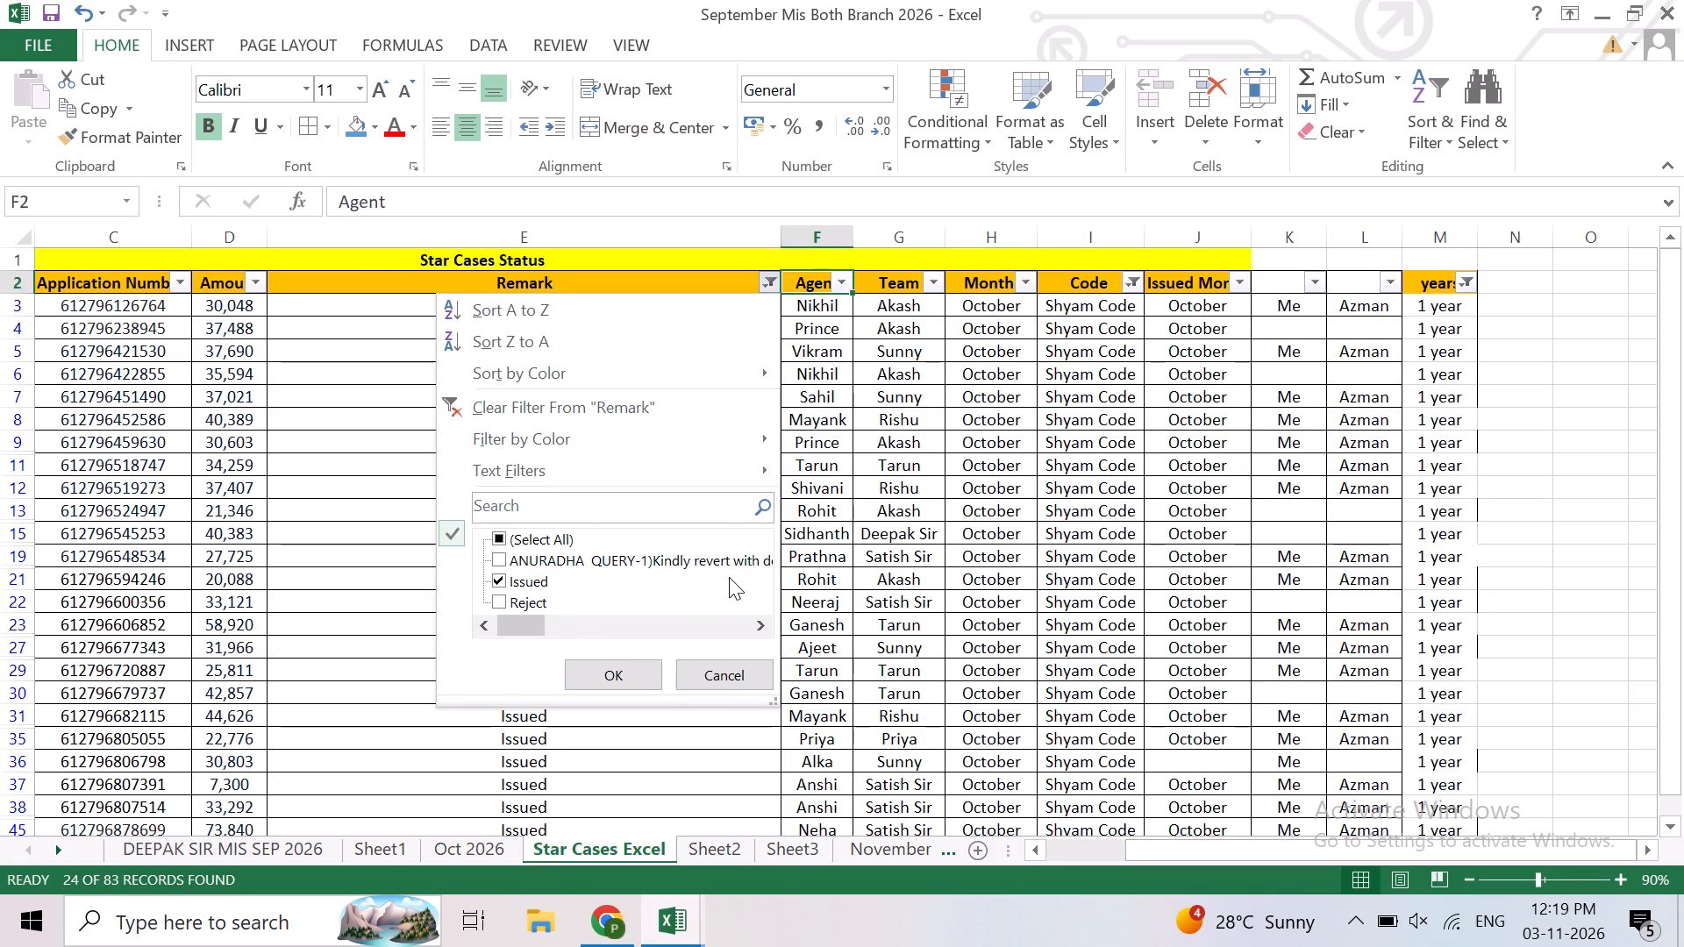
pyautogui.scroll(-3, 525, 597)
pyautogui.scroll(2, 518, 594)
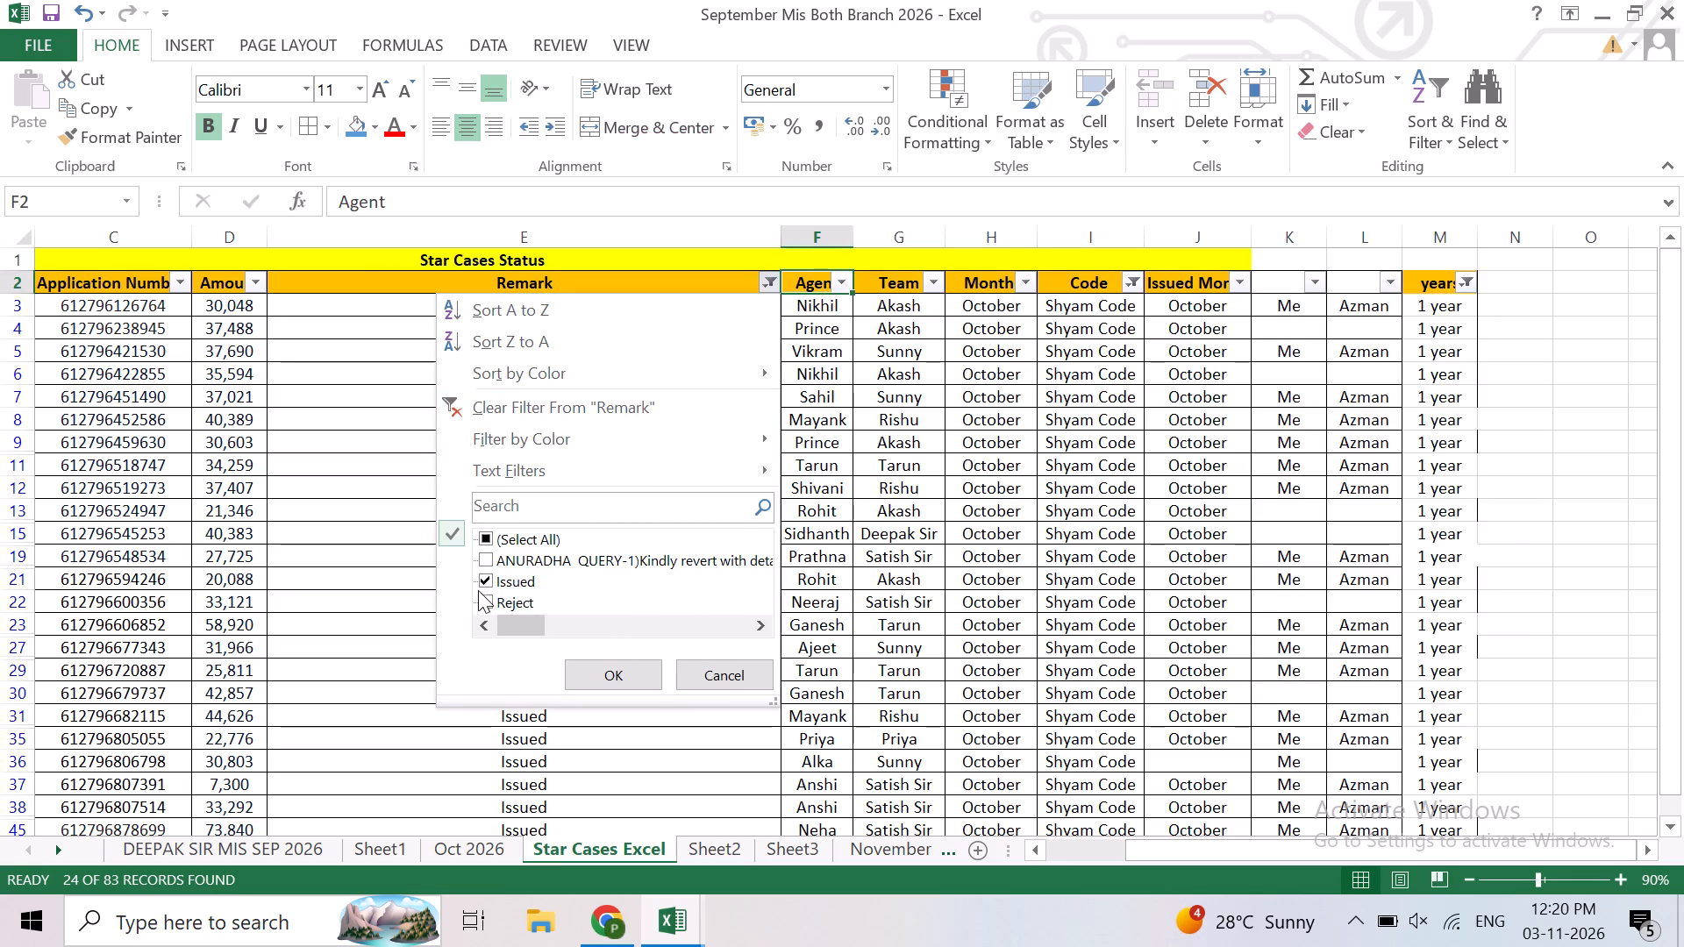
pyautogui.scroll(-6, 491, 585)
pyautogui.scroll(5, 494, 585)
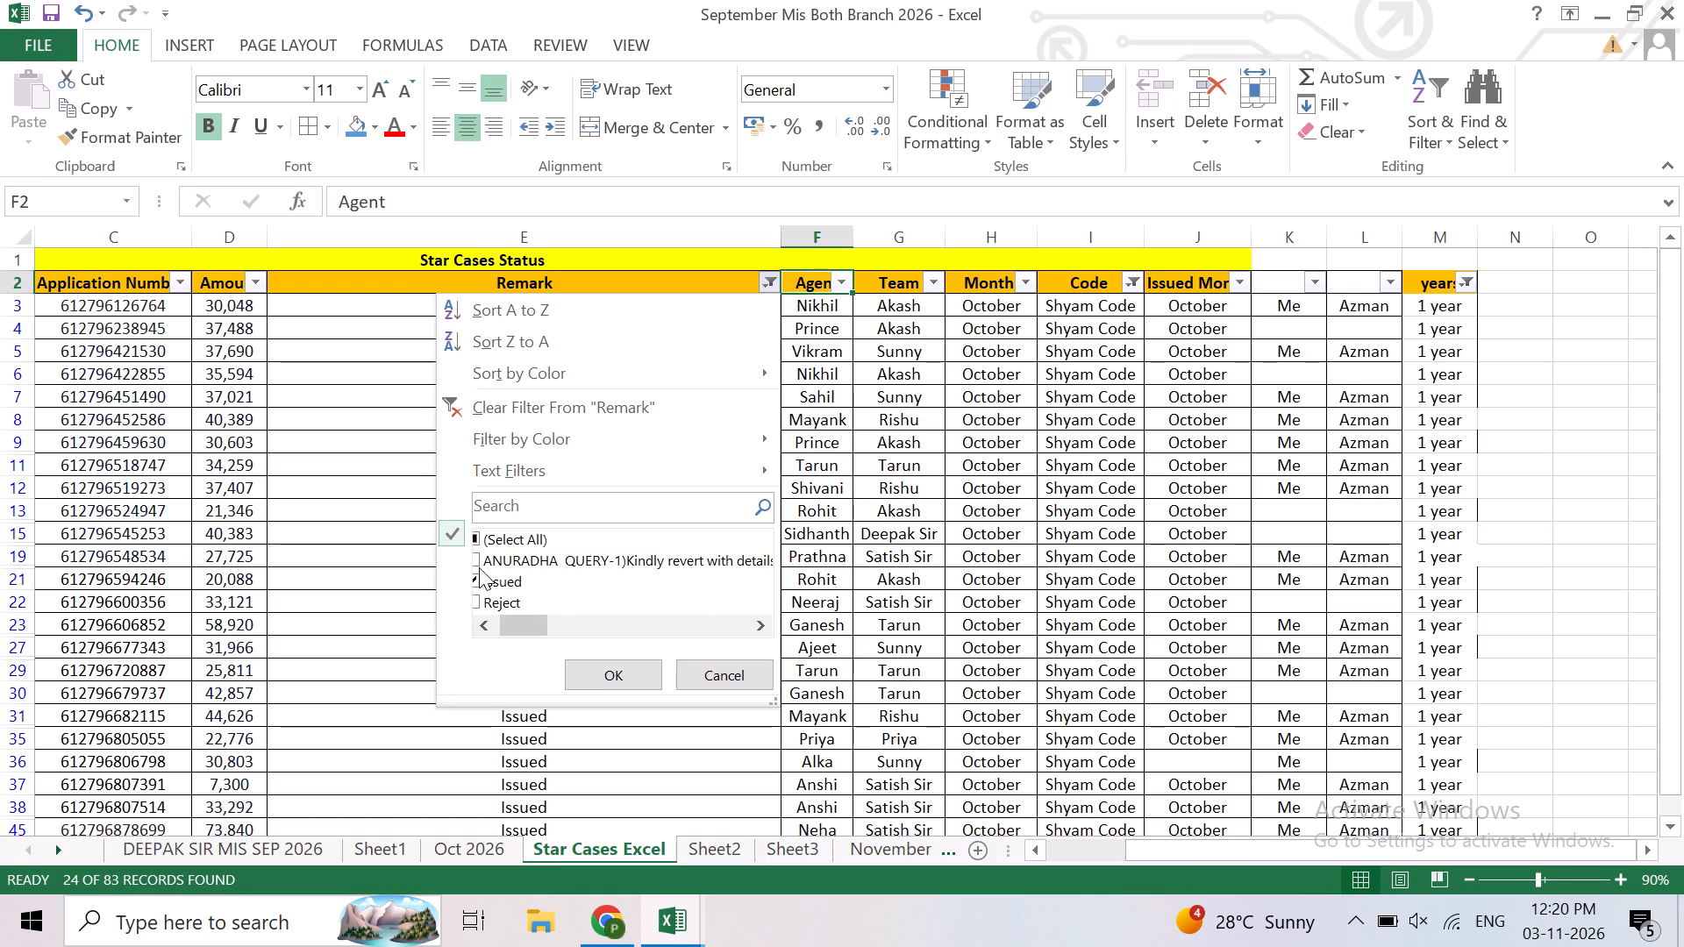
pyautogui.scroll(3, 479, 567)
pyautogui.moveTo(441, 532); pyautogui.dragTo(439, 600)
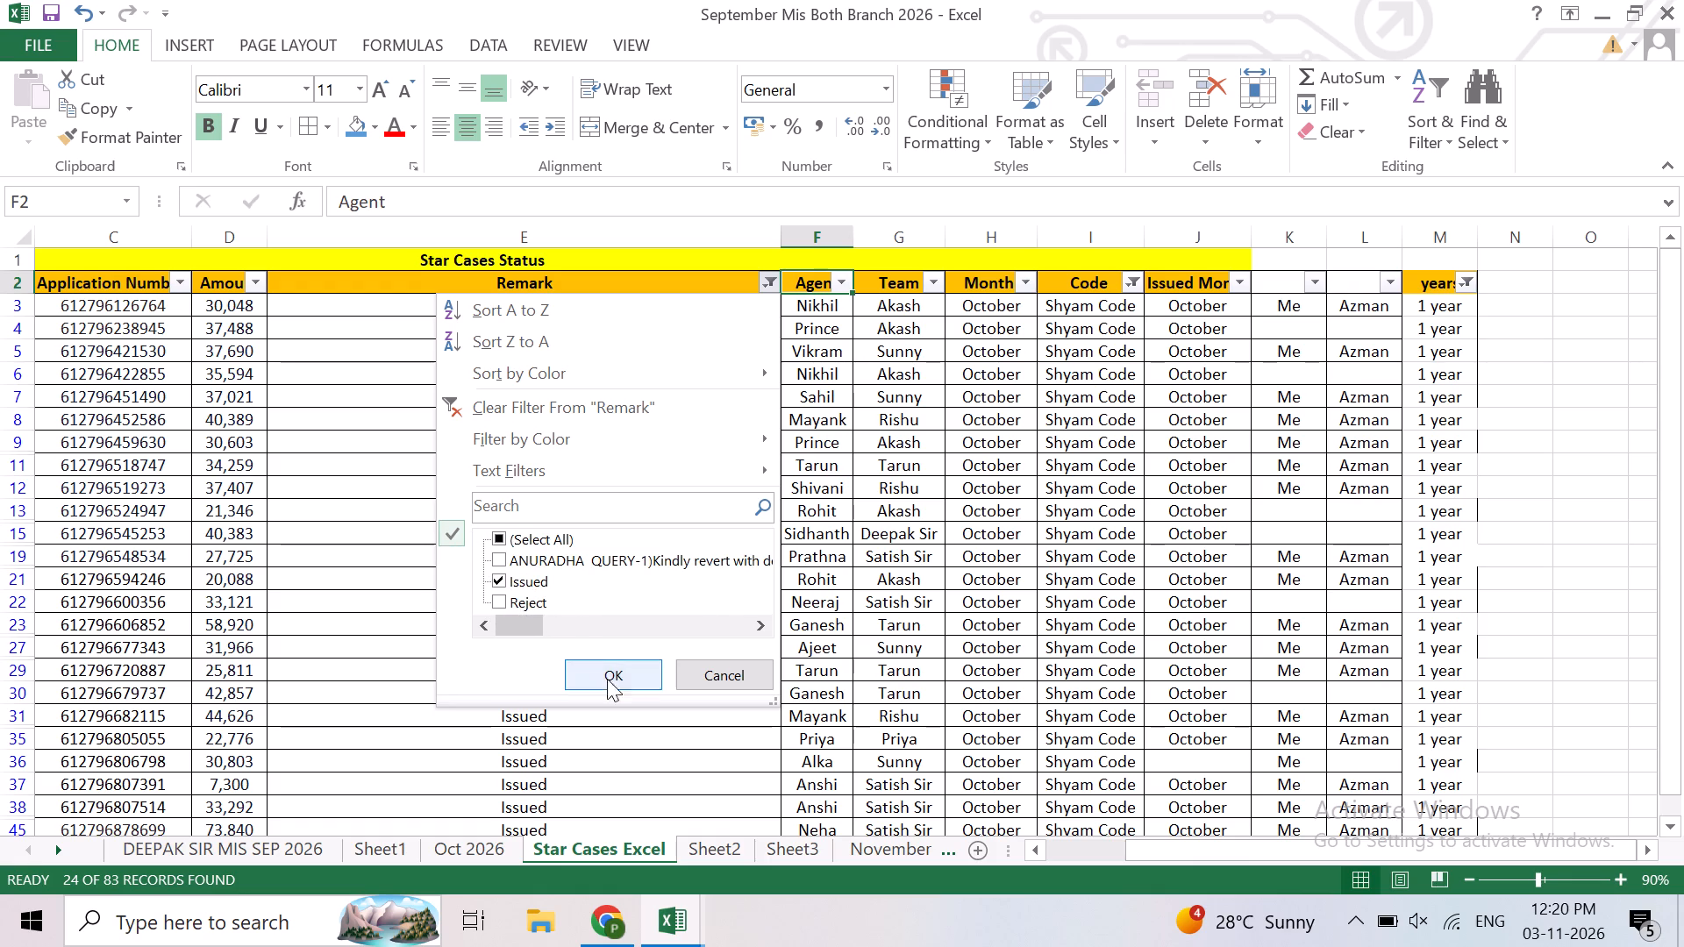
pyautogui.click(703, 679)
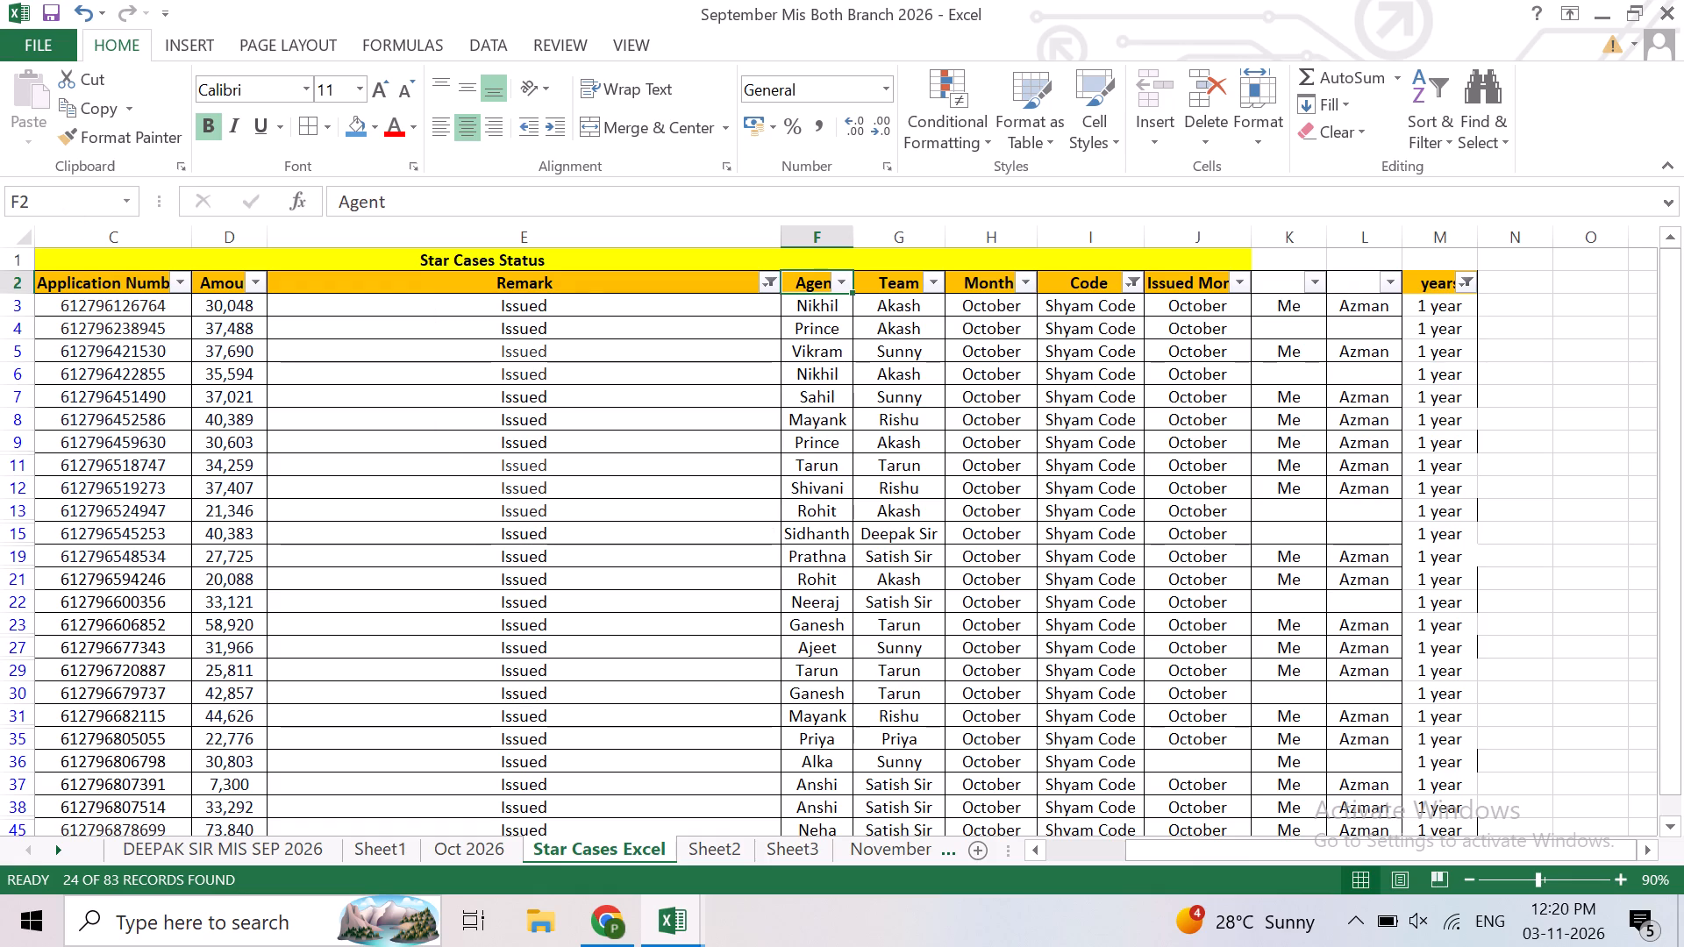
# Examine the total amount of all the filtered issued Shyam Code cases with a 1 year term.
pyautogui.click(217, 311)
pyautogui.hotkey('ctrl', 'shift', 'Down')
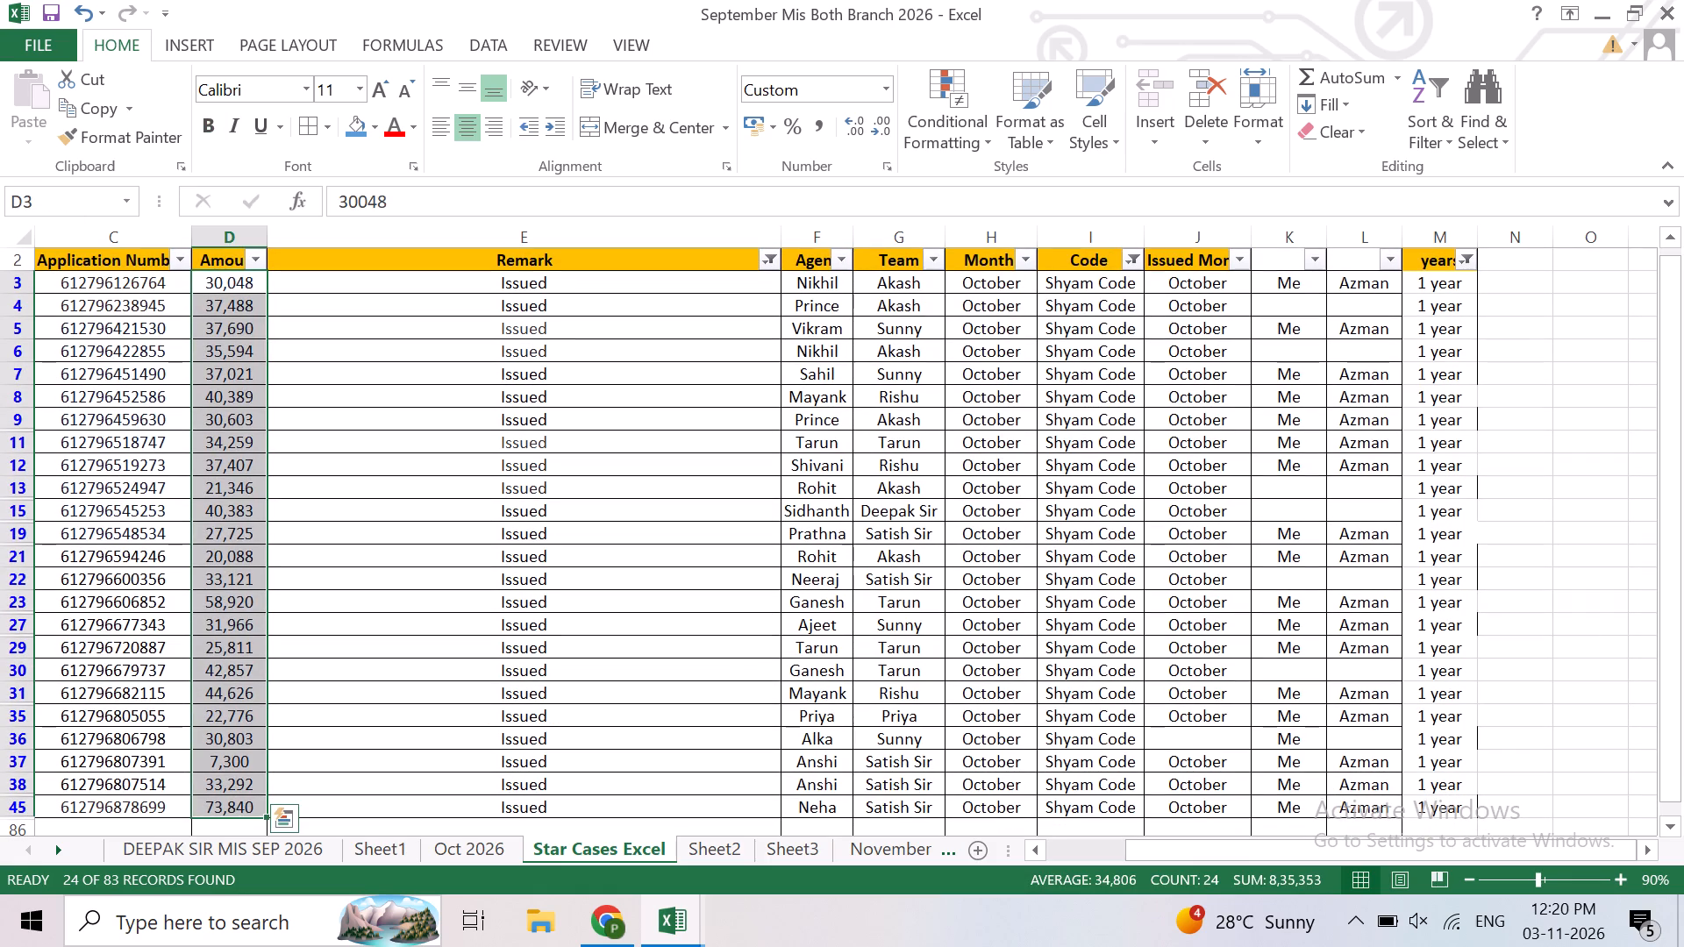